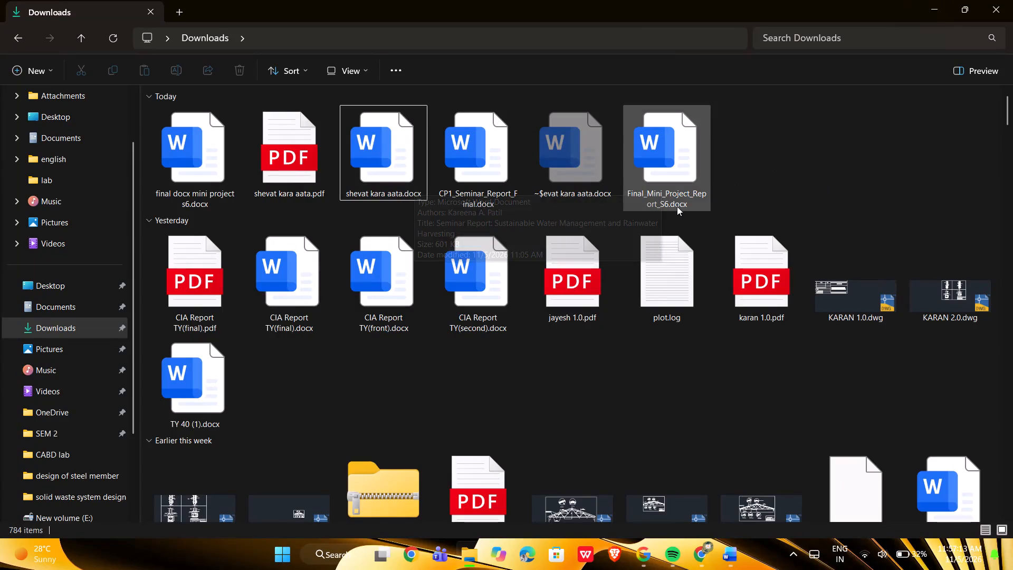
# Open CIA Report TY(front).docx from the Downloads folder.
pyautogui.scroll(4, 677, 206)
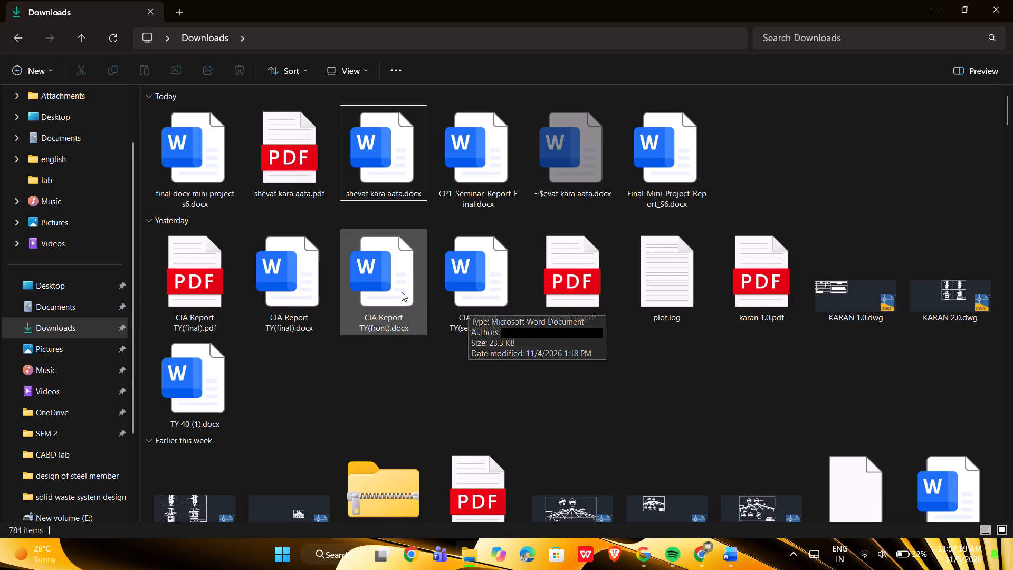
pyautogui.doubleClick(360, 294)
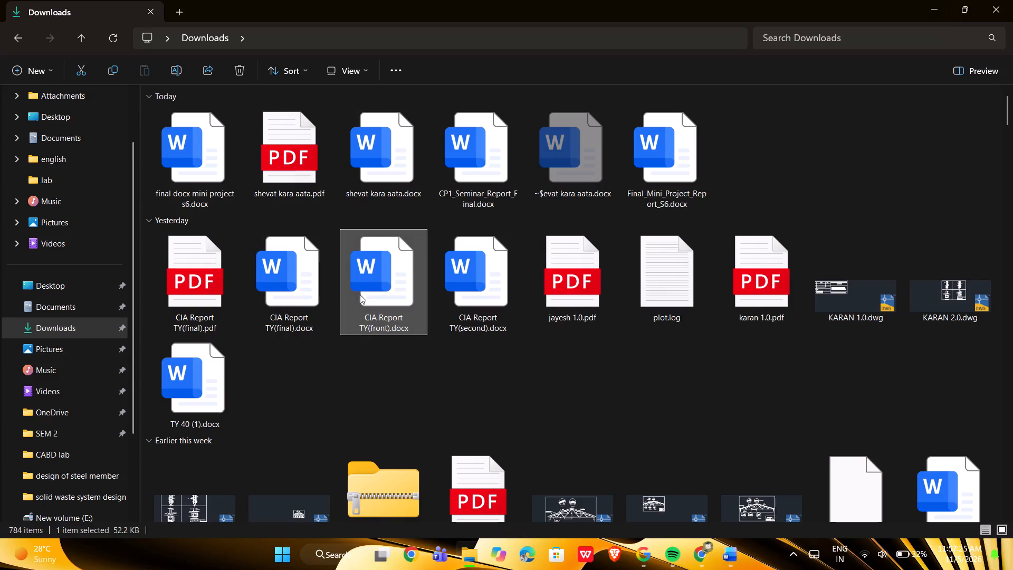
pyautogui.doubleClick(360, 294)
pyautogui.click(419, 273)
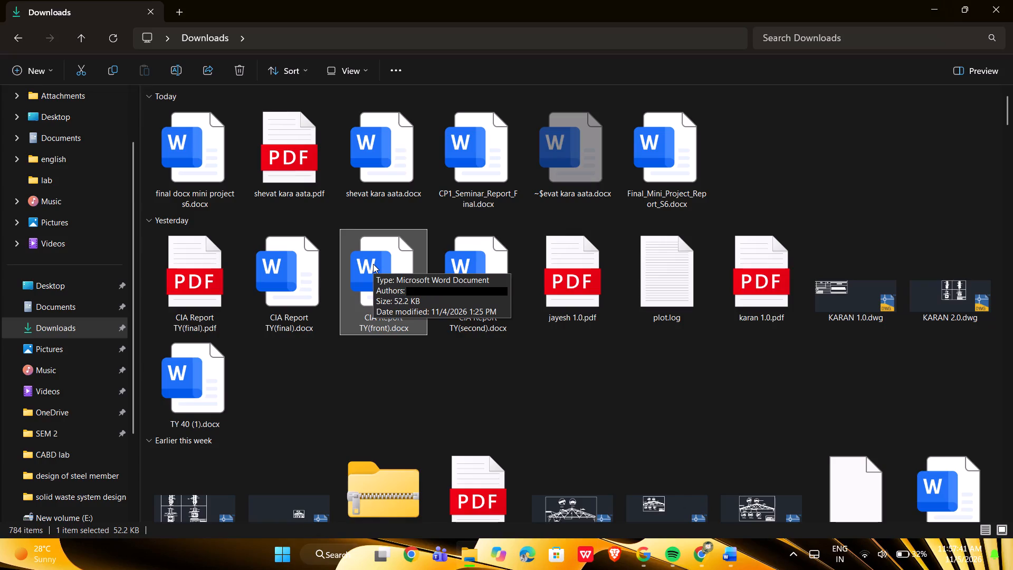
pyautogui.doubleClick(373, 264)
pyautogui.tripleClick(373, 264)
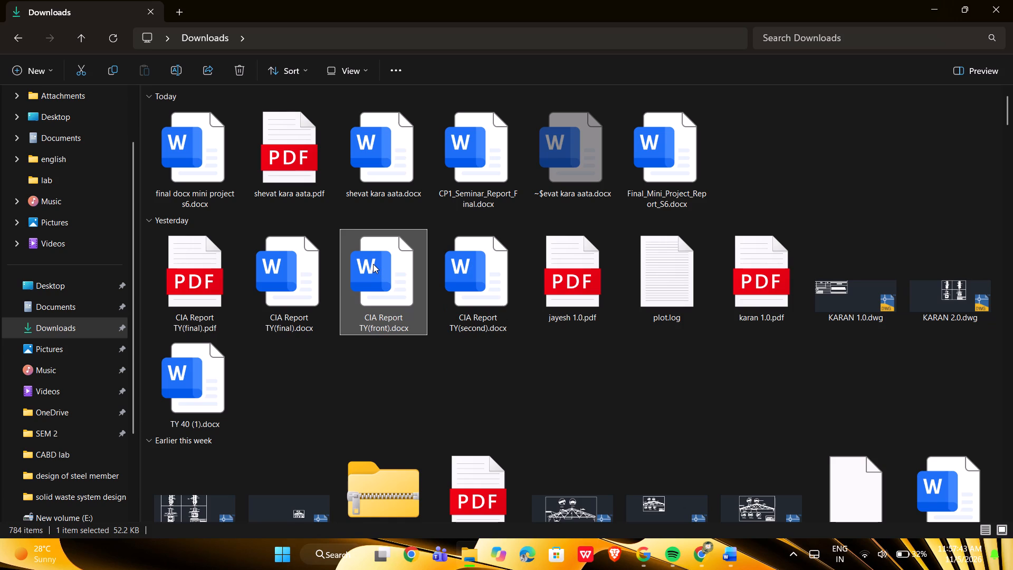
pyautogui.tripleClick(373, 264)
pyautogui.doubleClick(373, 264)
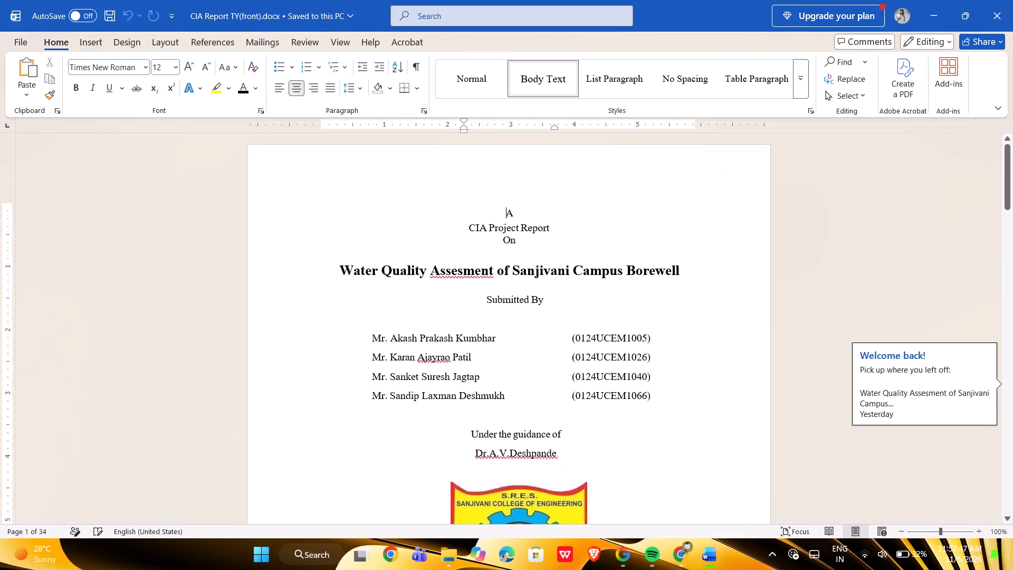
# Display gridlines in the CIA report document.
pyautogui.click(558, 250)
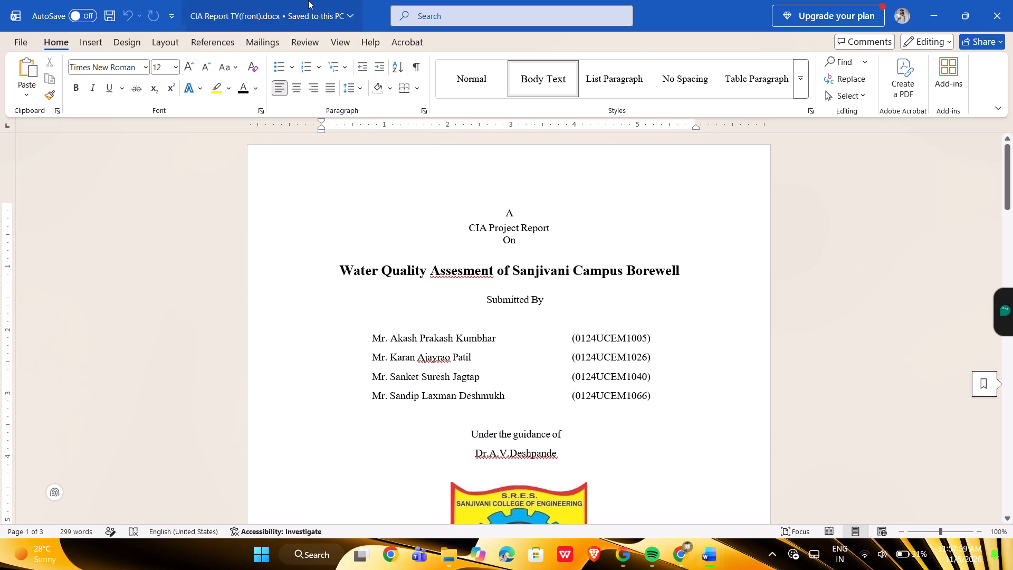
pyautogui.click(333, 40)
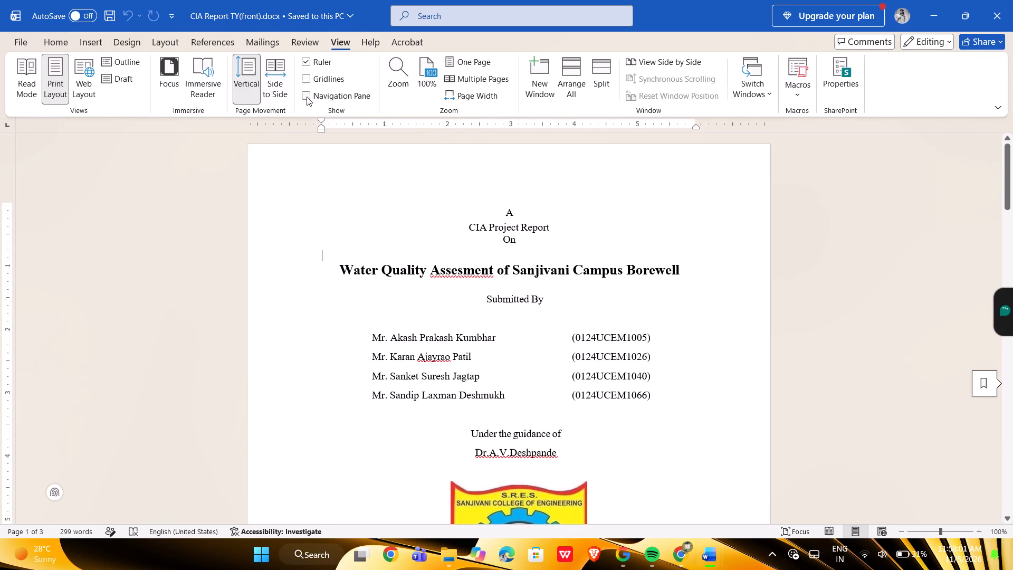
pyautogui.click(318, 83)
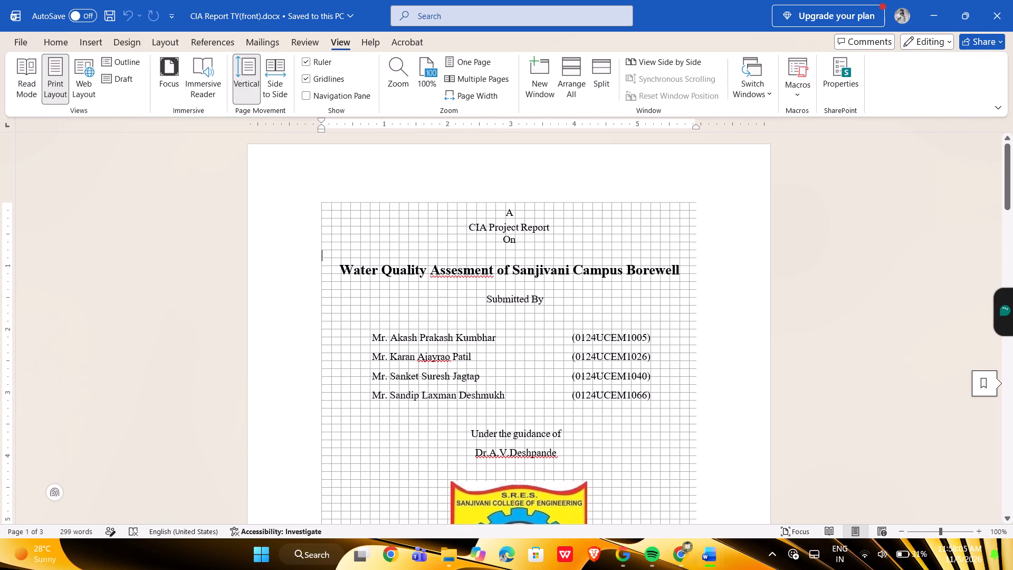
# Delete the project coordinator's name and title from the signature block on the certificate page.
pyautogui.moveTo(1010, 177); pyautogui.dragTo(1008, 187)
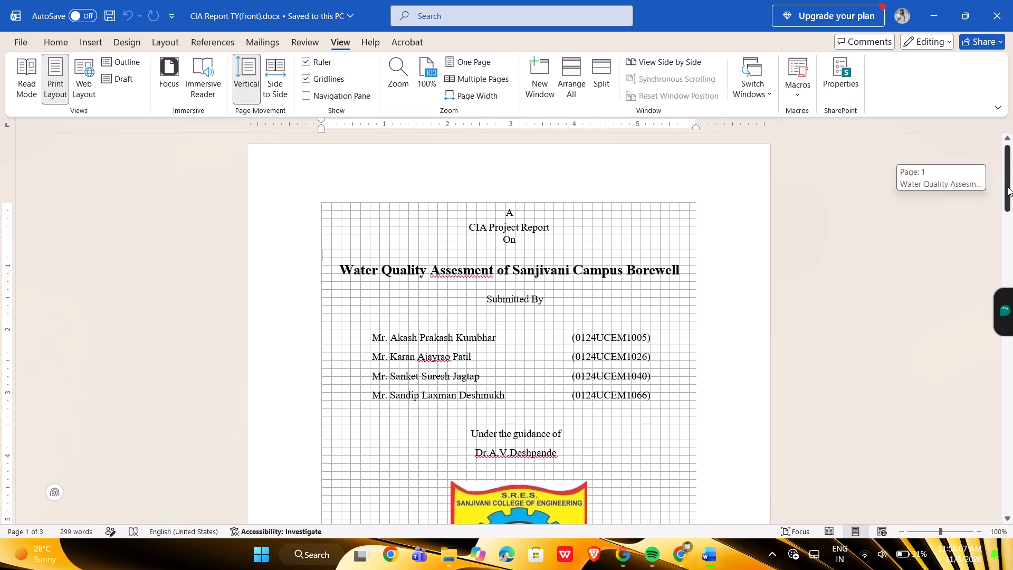
pyautogui.moveTo(1008, 187); pyautogui.dragTo(972, 341)
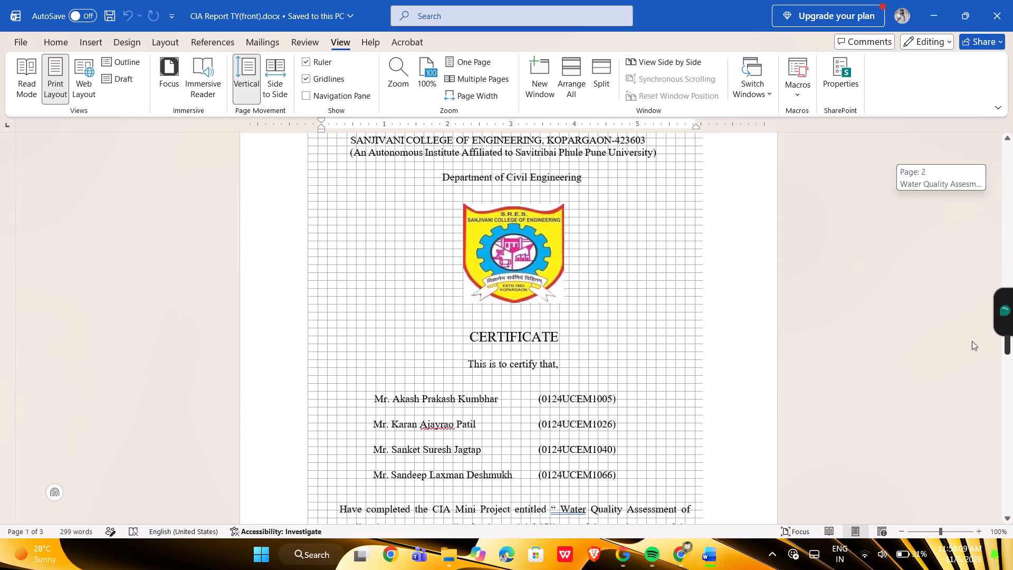
pyautogui.moveTo(972, 341); pyautogui.dragTo(947, 432)
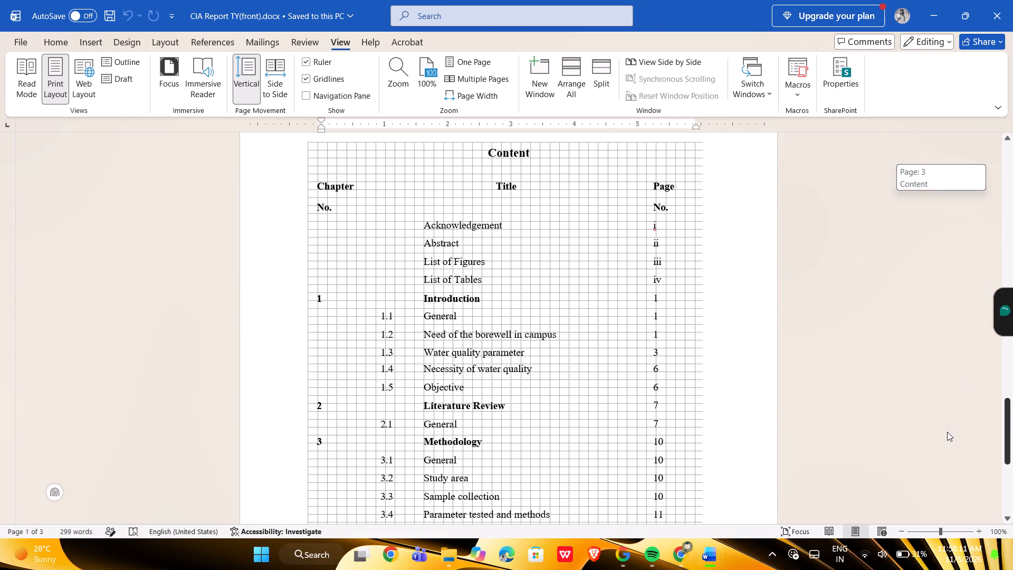
pyautogui.moveTo(947, 432); pyautogui.dragTo(945, 440)
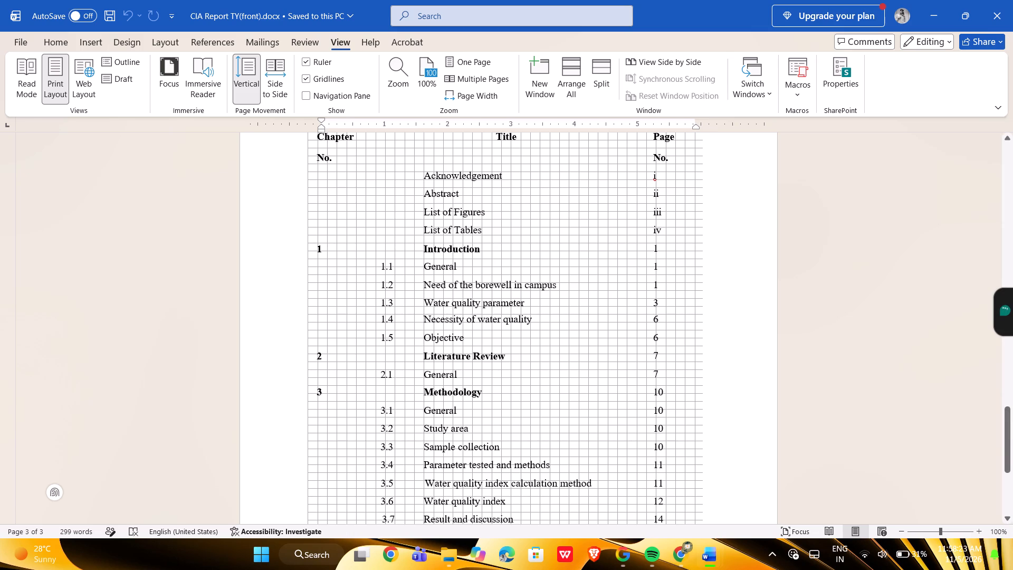
pyautogui.moveTo(1012, 438); pyautogui.dragTo(1011, 505)
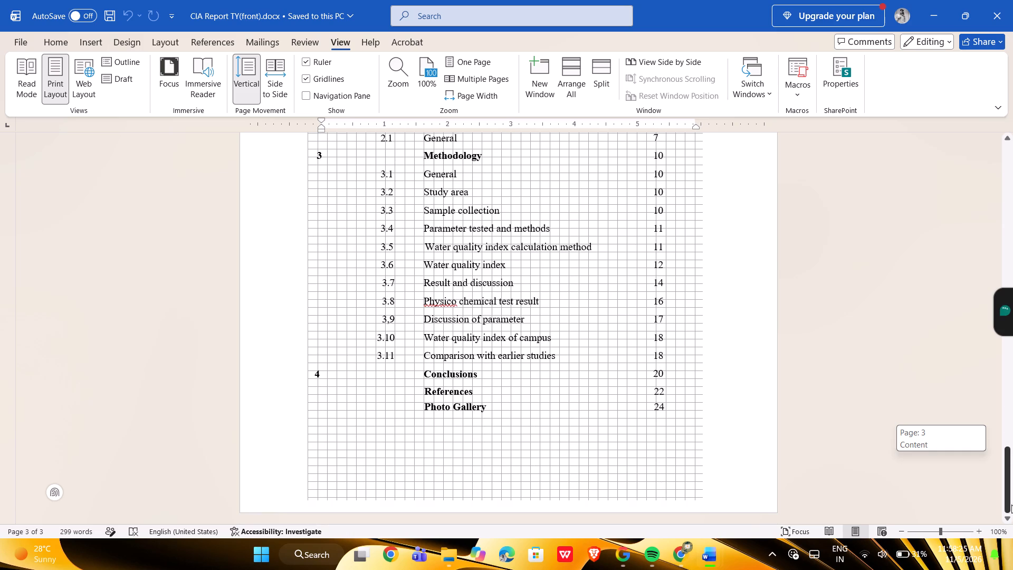
pyautogui.moveTo(1011, 505); pyautogui.dragTo(1011, 569)
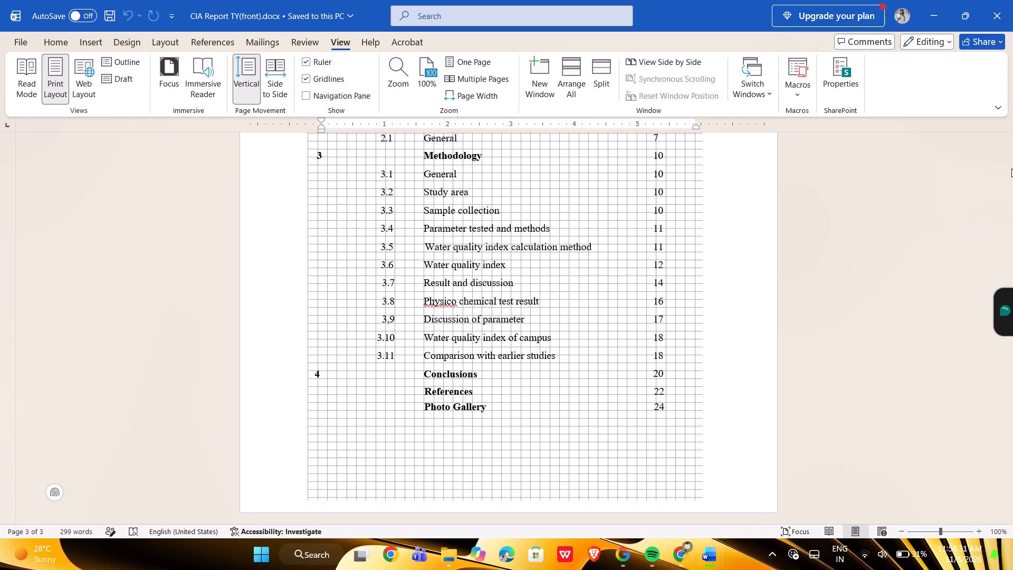
pyautogui.moveTo(1012, 423); pyautogui.dragTo(975, 254)
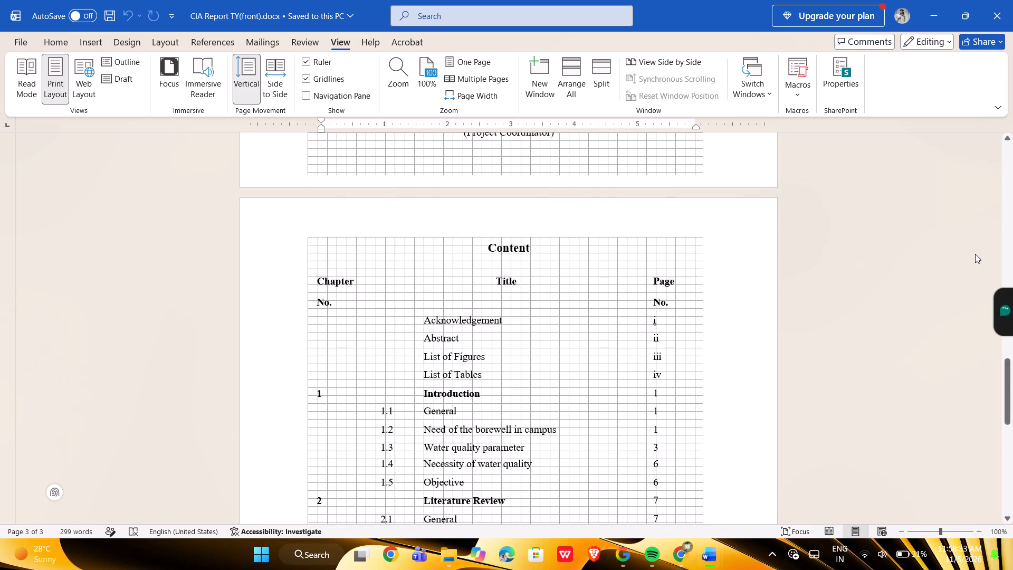
pyautogui.moveTo(975, 254); pyautogui.dragTo(911, 32)
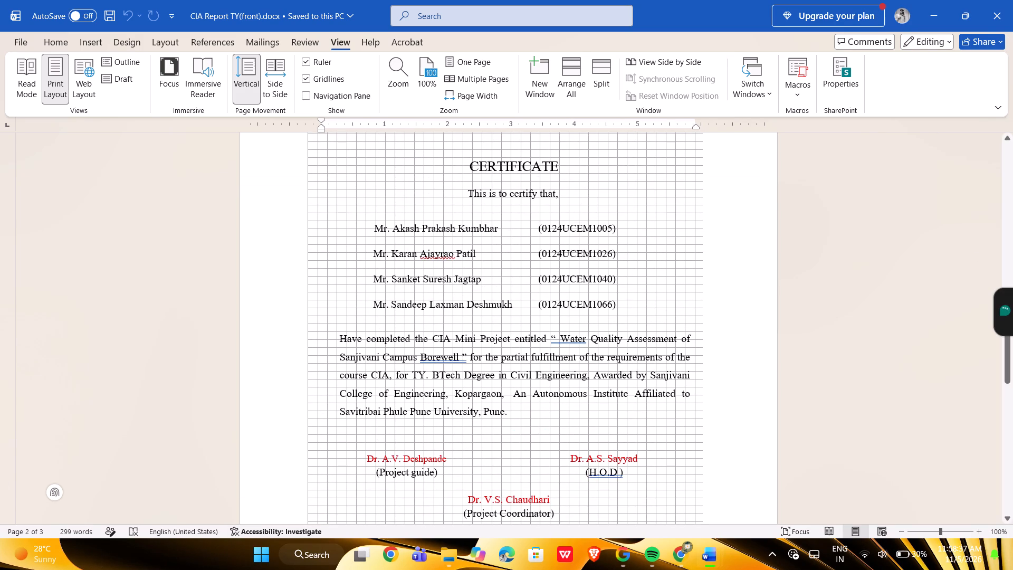
pyautogui.moveTo(562, 509); pyautogui.dragTo(465, 489)
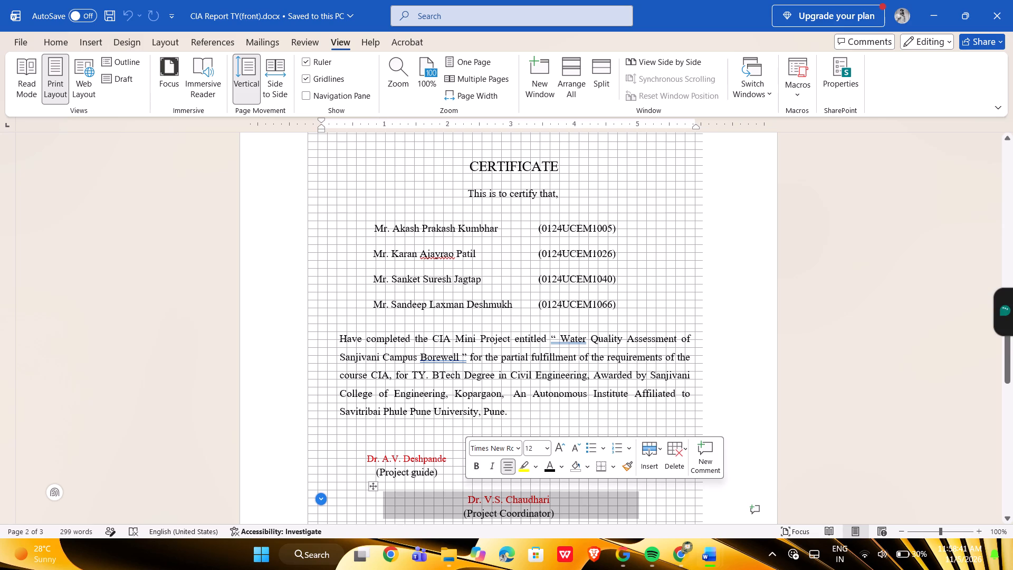
pyautogui.press('Delete')
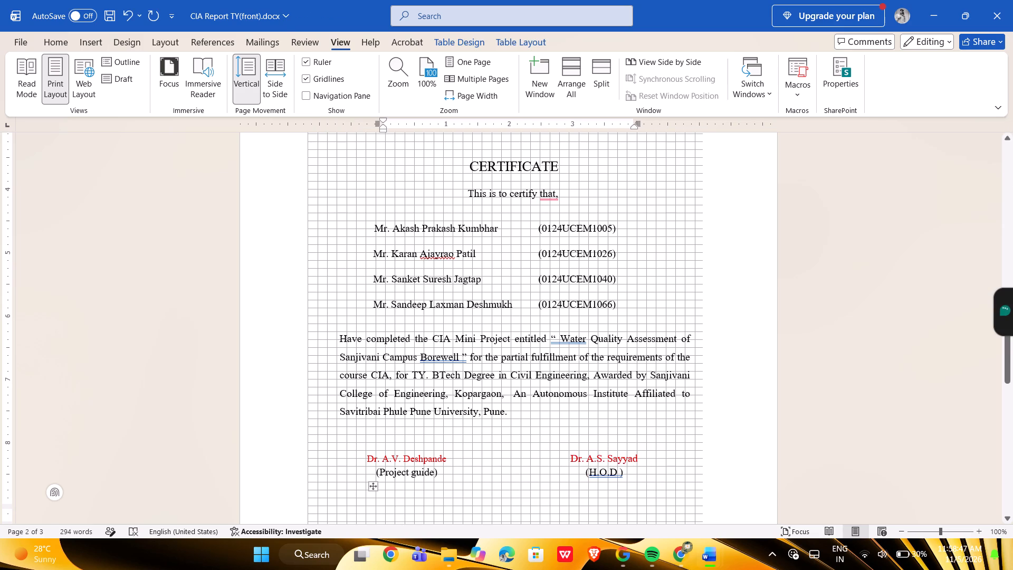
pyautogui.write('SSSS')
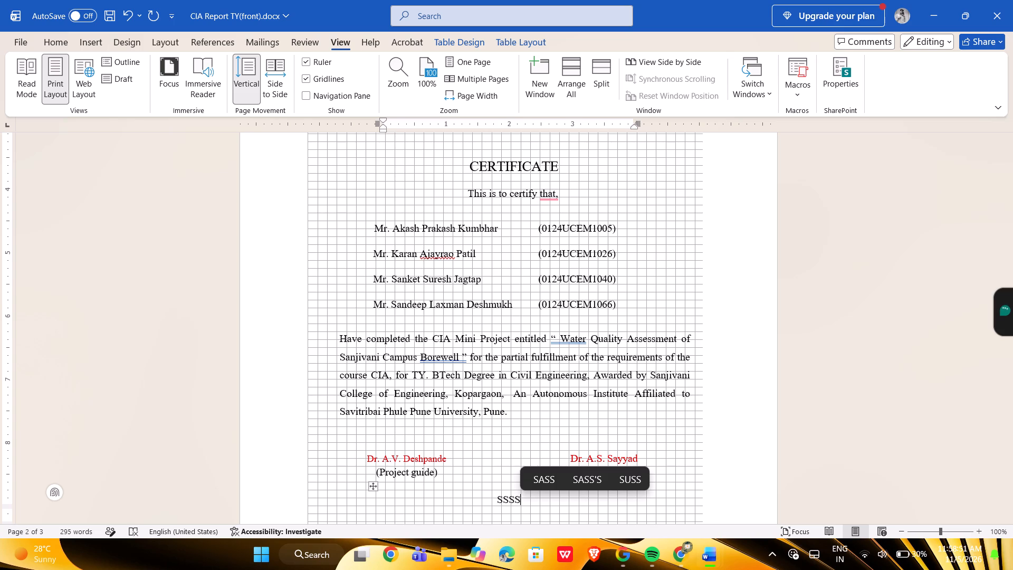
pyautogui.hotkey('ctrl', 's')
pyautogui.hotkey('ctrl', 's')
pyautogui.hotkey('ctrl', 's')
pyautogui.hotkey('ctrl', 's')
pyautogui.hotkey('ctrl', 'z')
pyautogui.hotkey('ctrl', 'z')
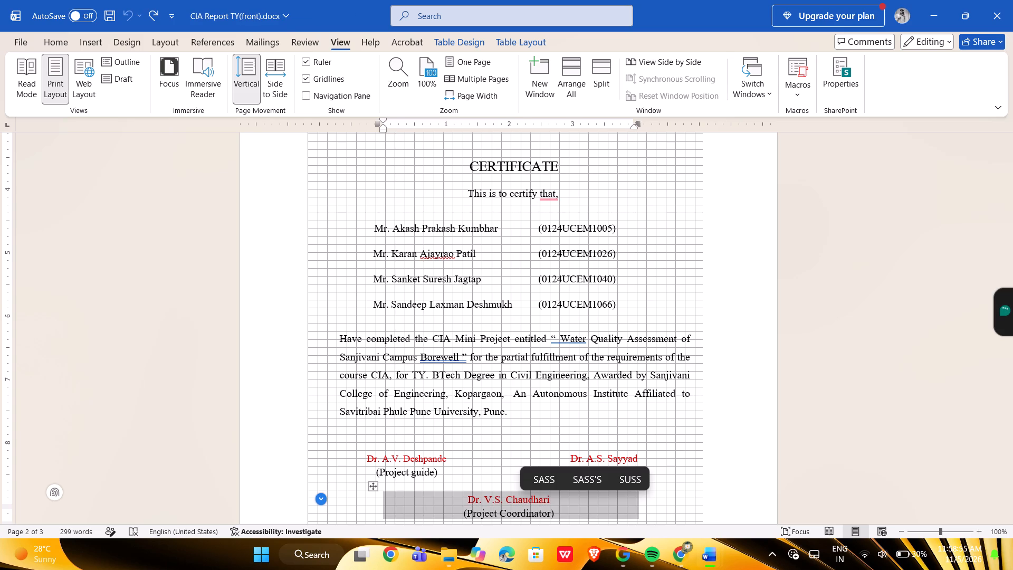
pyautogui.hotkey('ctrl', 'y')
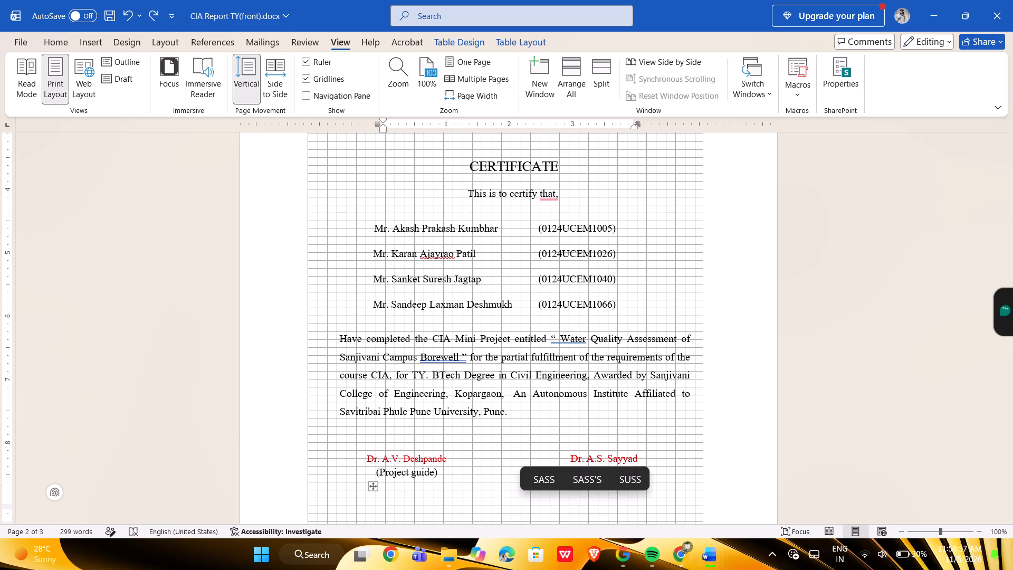
# Save the edited CIA report front-matter document.
pyautogui.hotkey('ctrl', 's')
pyautogui.hotkey('ctrl', 's')
pyautogui.hotkey('ctrl', 's')
# Check the report through to the end of its contents page and close the document.
pyautogui.click(904, 372)
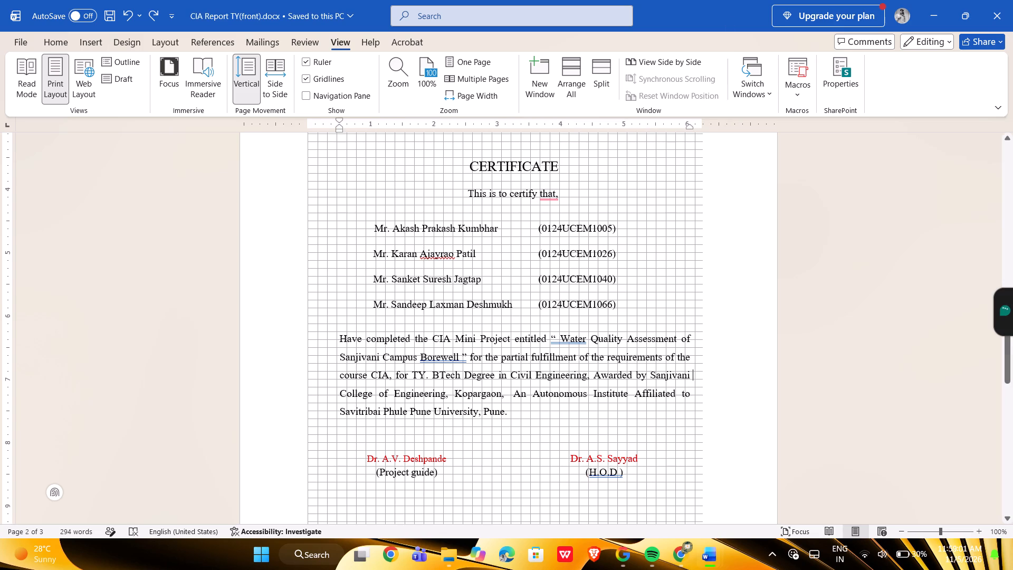
pyautogui.moveTo(1009, 363); pyautogui.dragTo(1011, 445)
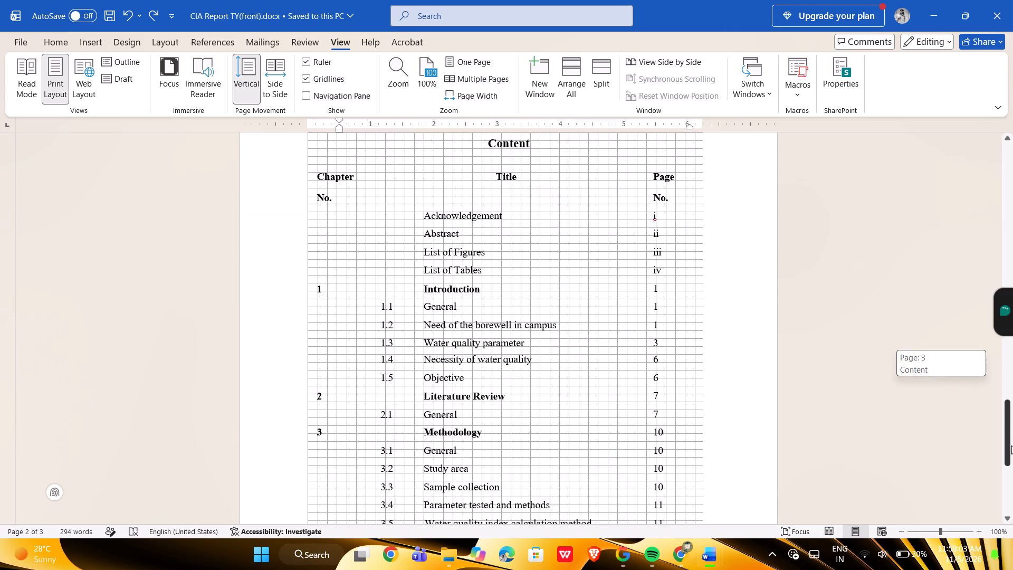
pyautogui.moveTo(1011, 445); pyautogui.dragTo(971, 560)
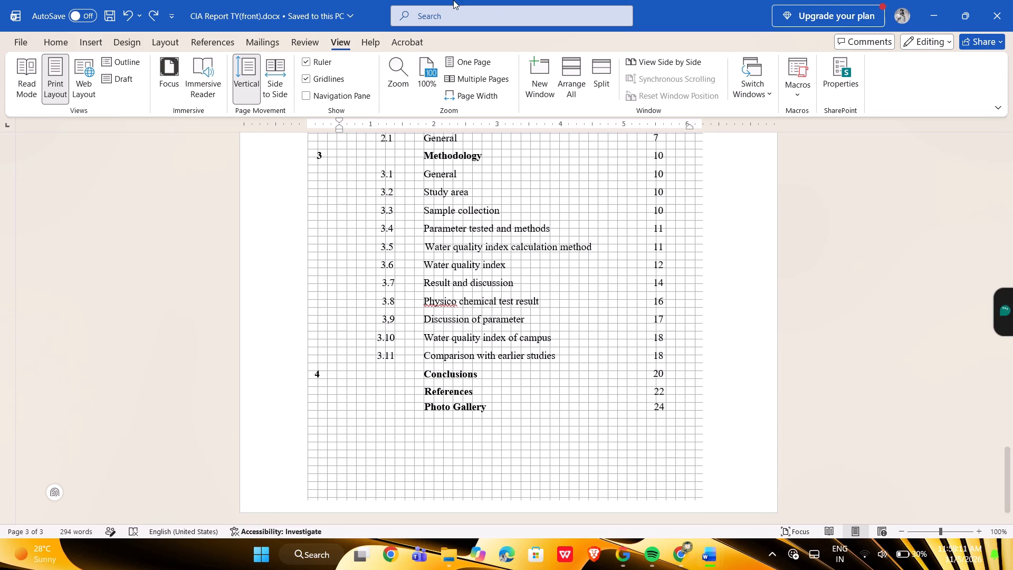
pyautogui.click(1012, 26)
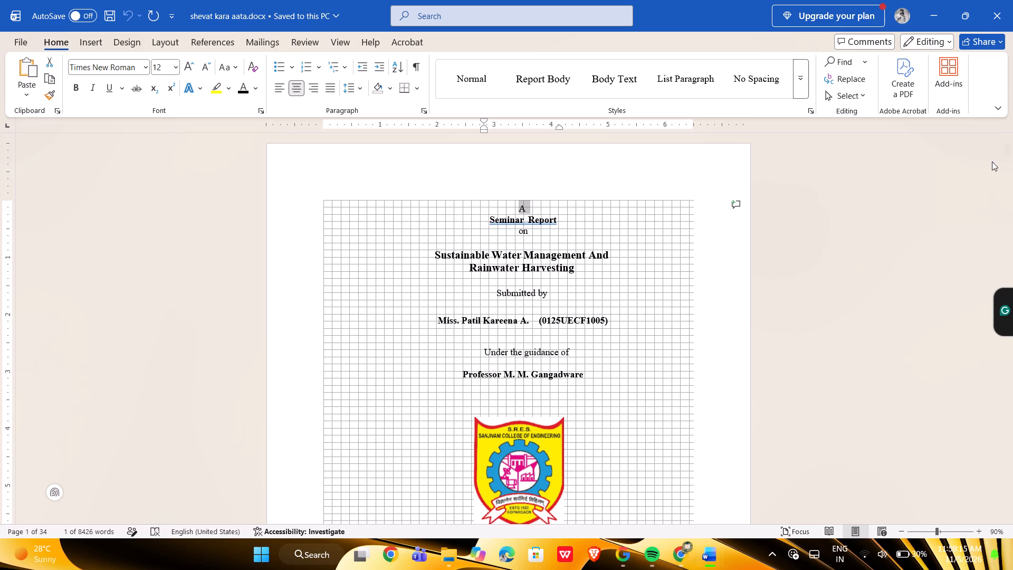
# View the certificate page of shevat kara aata.docx and close that document.
pyautogui.moveTo(1008, 149); pyautogui.dragTo(1004, 175)
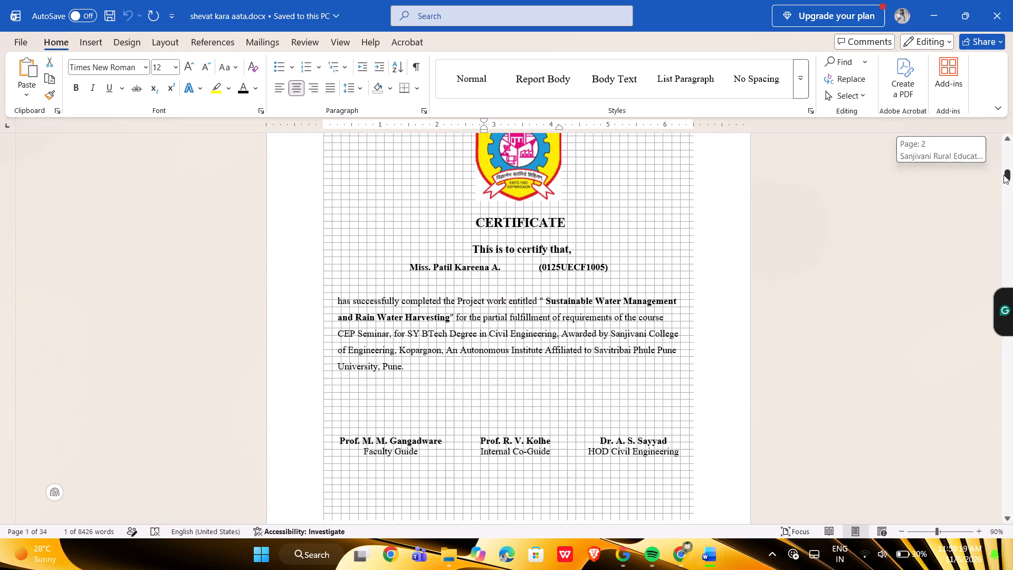
pyautogui.moveTo(1004, 175); pyautogui.dragTo(1003, 177)
pyautogui.click(1003, 0)
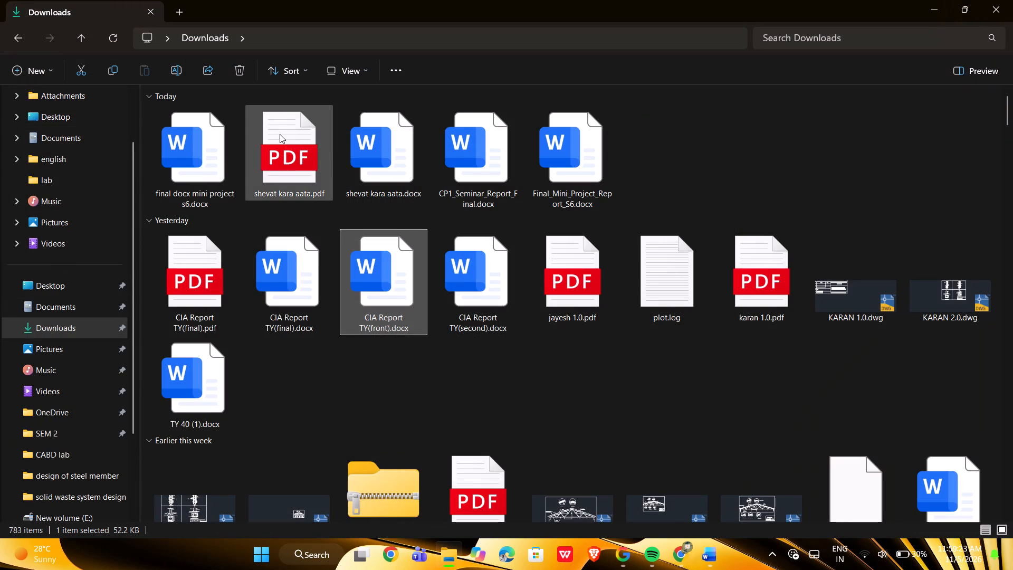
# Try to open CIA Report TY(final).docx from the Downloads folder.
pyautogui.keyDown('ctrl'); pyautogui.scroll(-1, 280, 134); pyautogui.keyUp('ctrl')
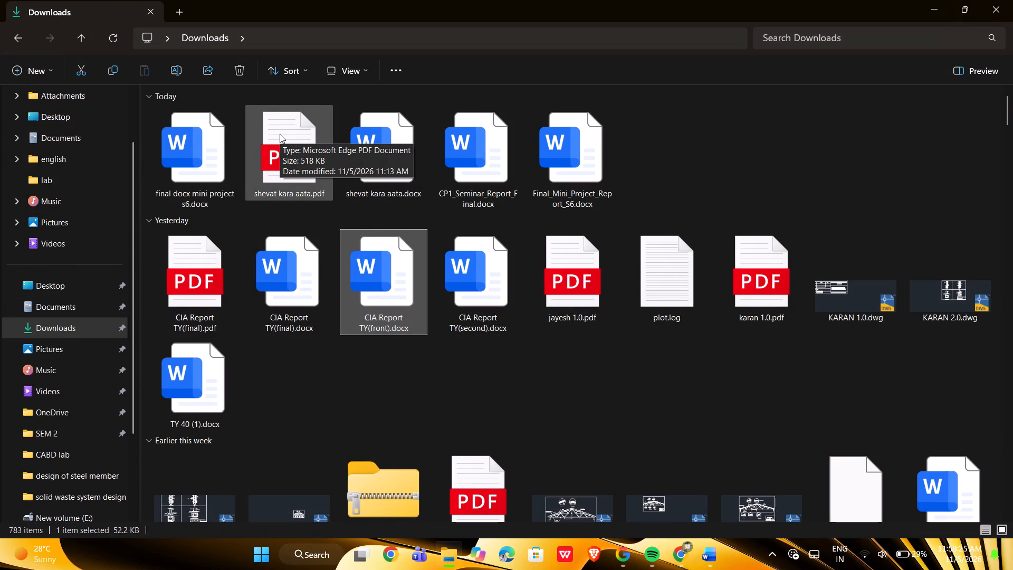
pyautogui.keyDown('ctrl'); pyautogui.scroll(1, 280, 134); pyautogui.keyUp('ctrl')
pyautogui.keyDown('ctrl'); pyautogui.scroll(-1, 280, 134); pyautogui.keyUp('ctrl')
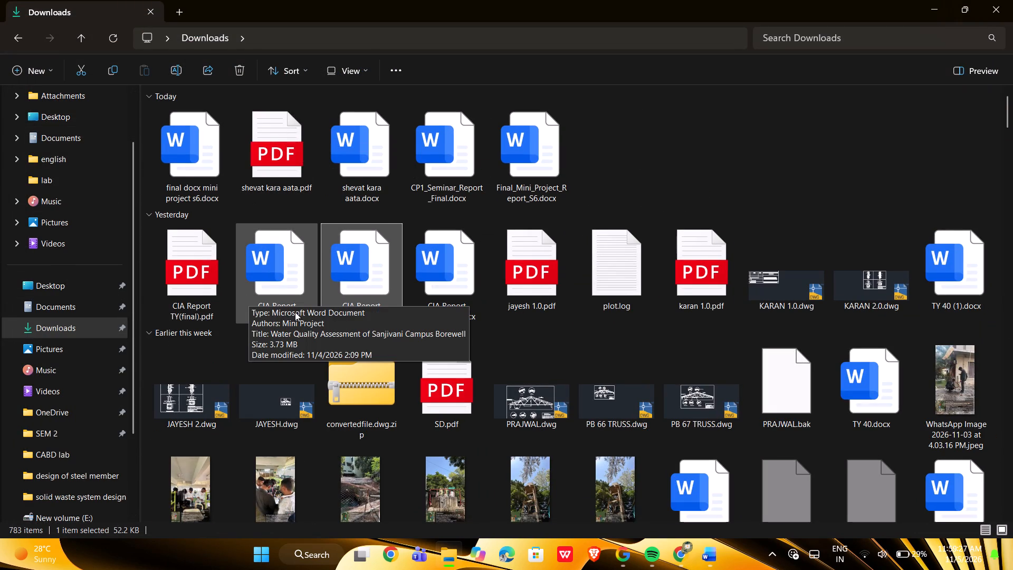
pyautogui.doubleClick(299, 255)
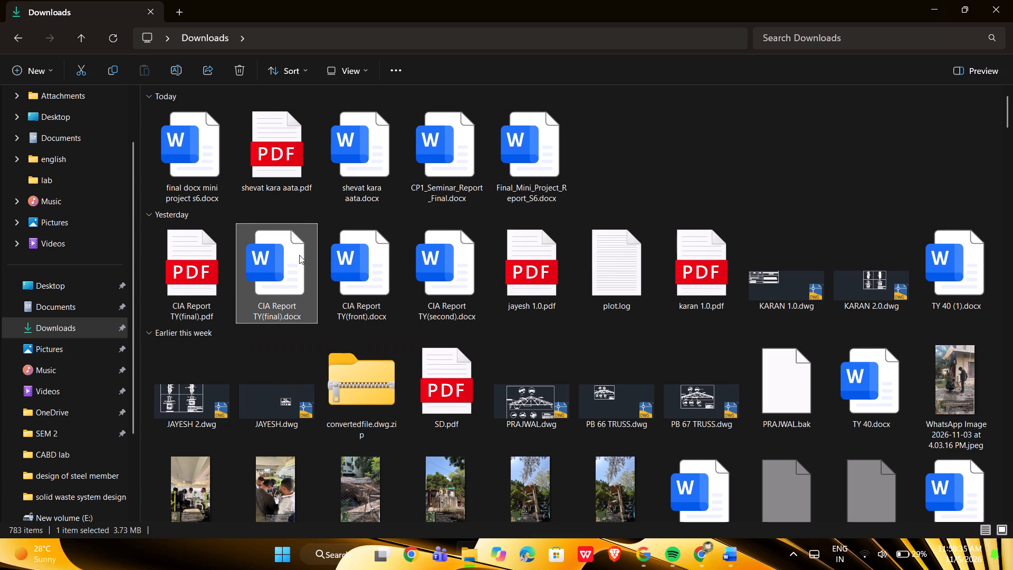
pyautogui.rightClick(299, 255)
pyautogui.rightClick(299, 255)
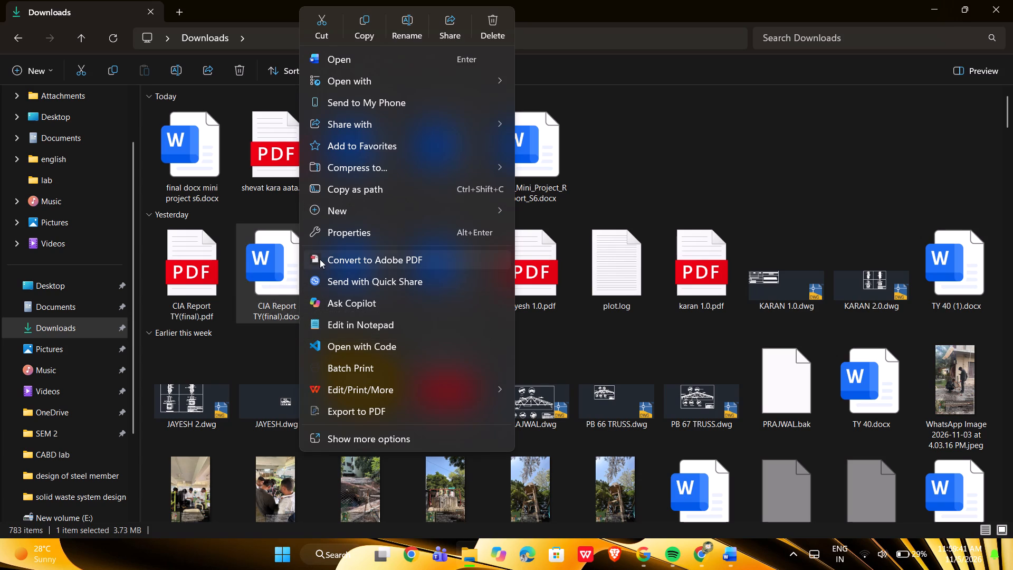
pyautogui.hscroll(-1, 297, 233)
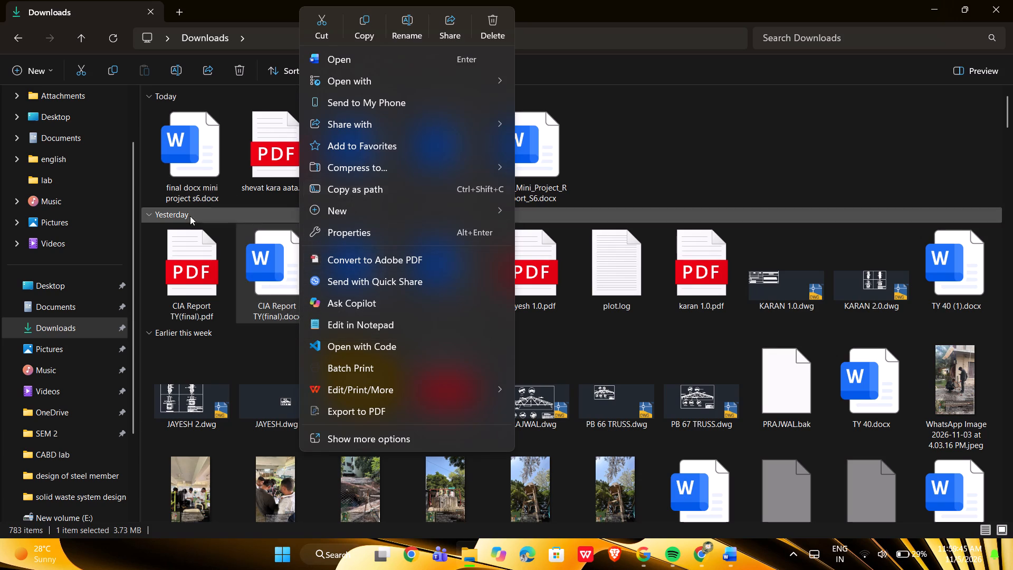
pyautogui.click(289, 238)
# Open CIA Report TY(front).docx and go back to the Downloads folder.
pyautogui.tripleClick(328, 253)
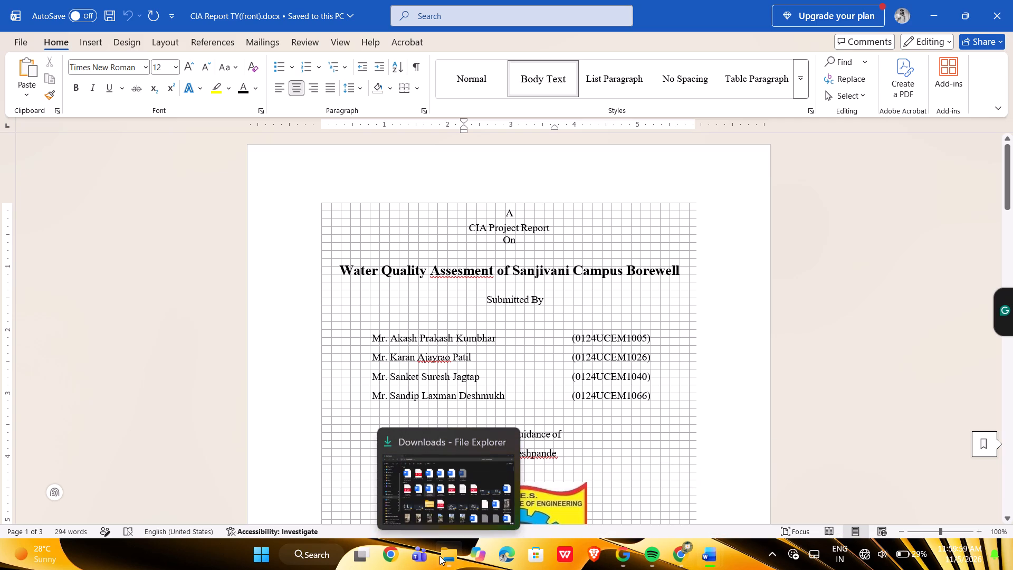
pyautogui.click(433, 493)
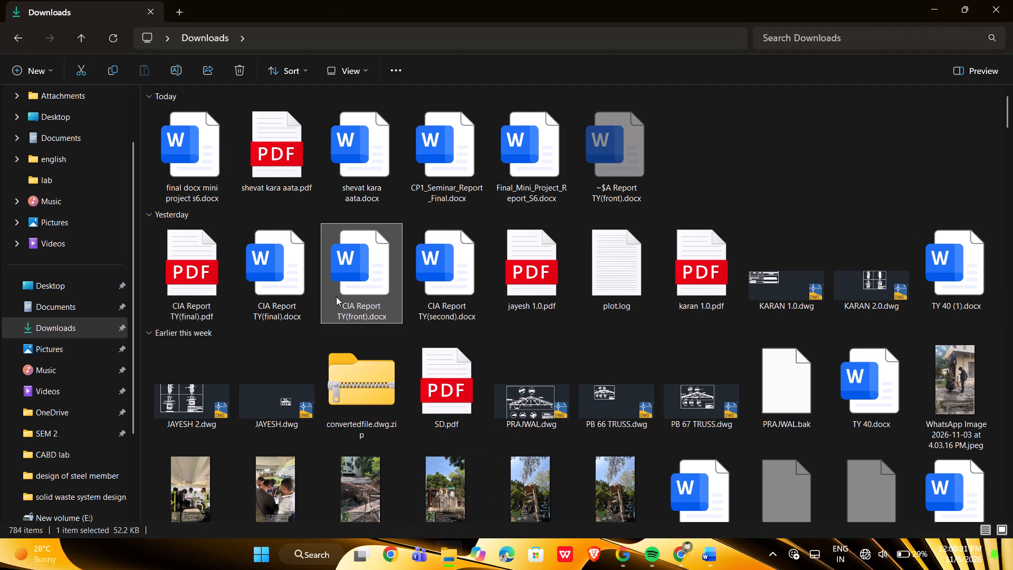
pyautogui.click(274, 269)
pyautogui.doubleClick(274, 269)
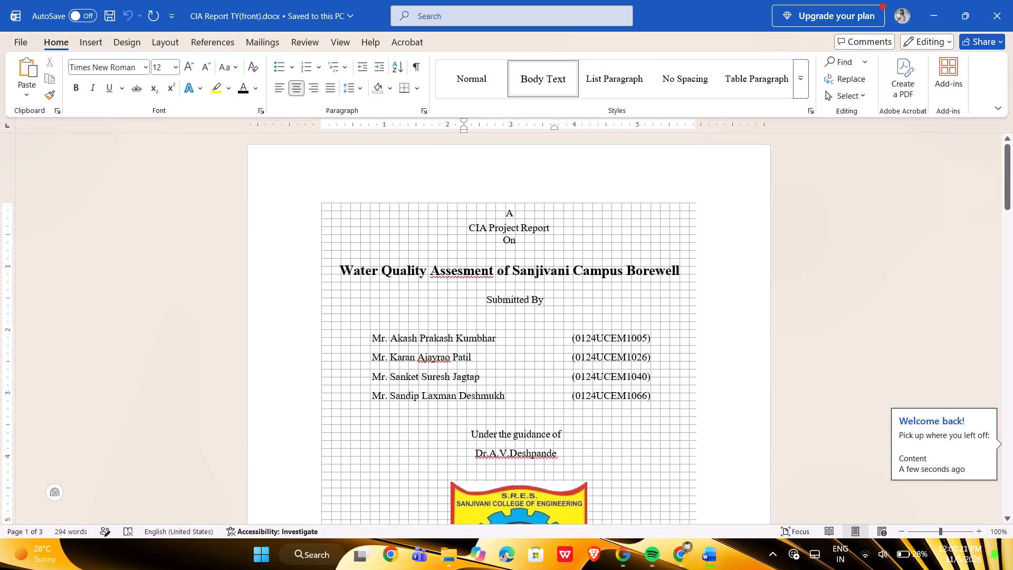
pyautogui.scroll(-14, 321, 334)
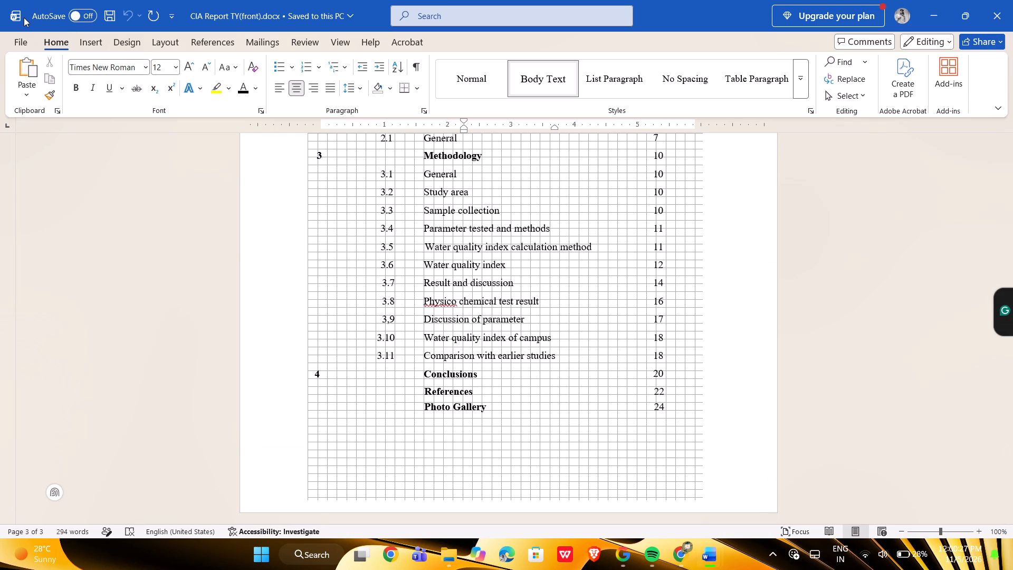
pyautogui.click(1011, 0)
pyautogui.click(1011, 0)
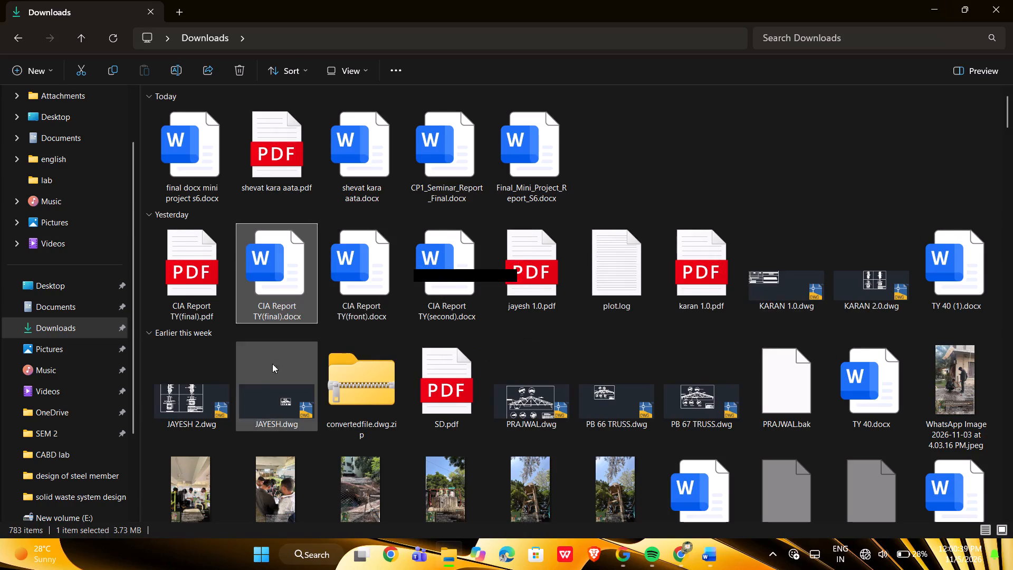
# Open CIA Report TY(second).docx from the Downloads folder.
pyautogui.doubleClick(453, 274)
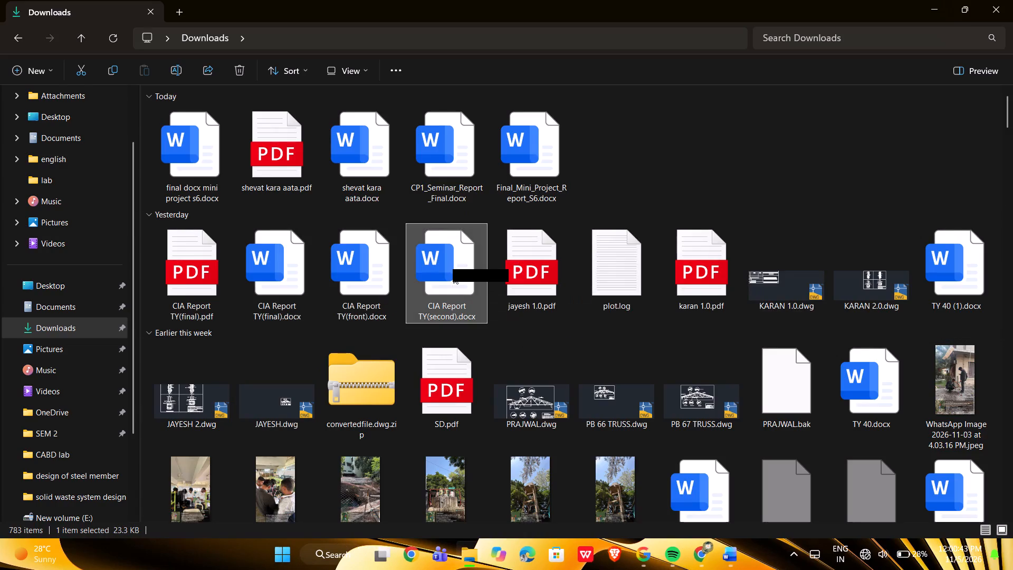
pyautogui.tripleClick(453, 274)
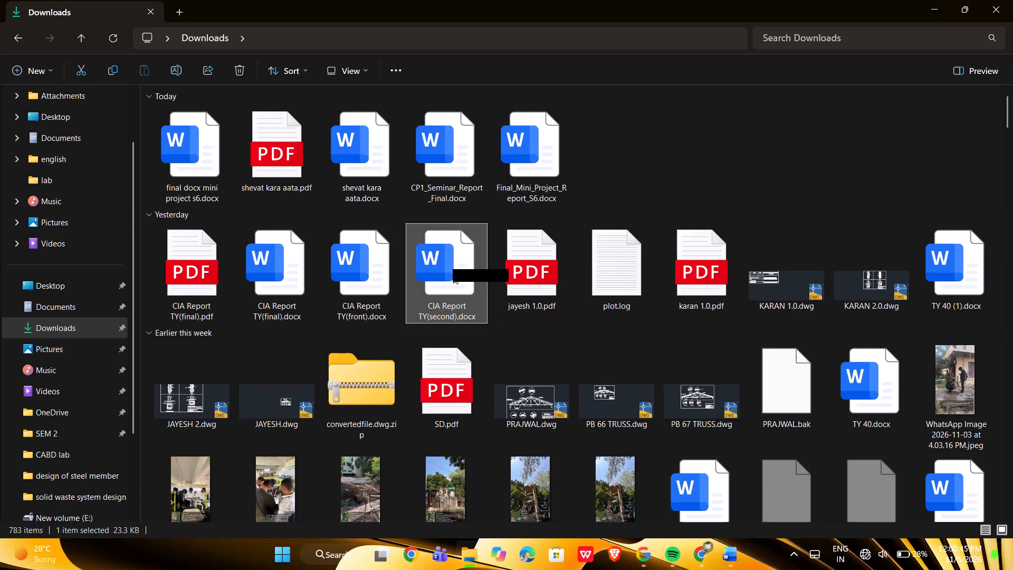
pyautogui.tripleClick(453, 274)
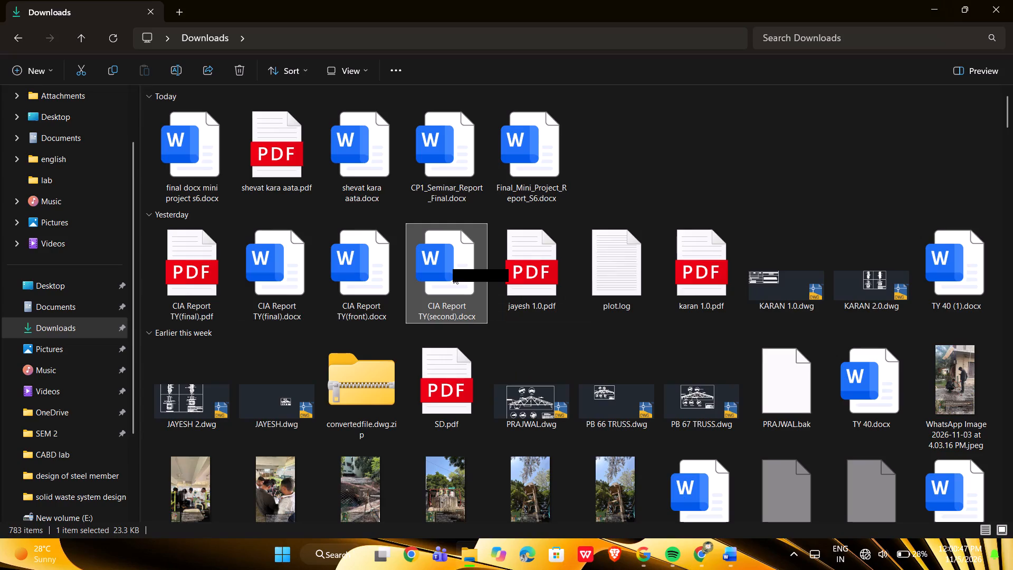
pyautogui.tripleClick(453, 274)
pyautogui.click(453, 274)
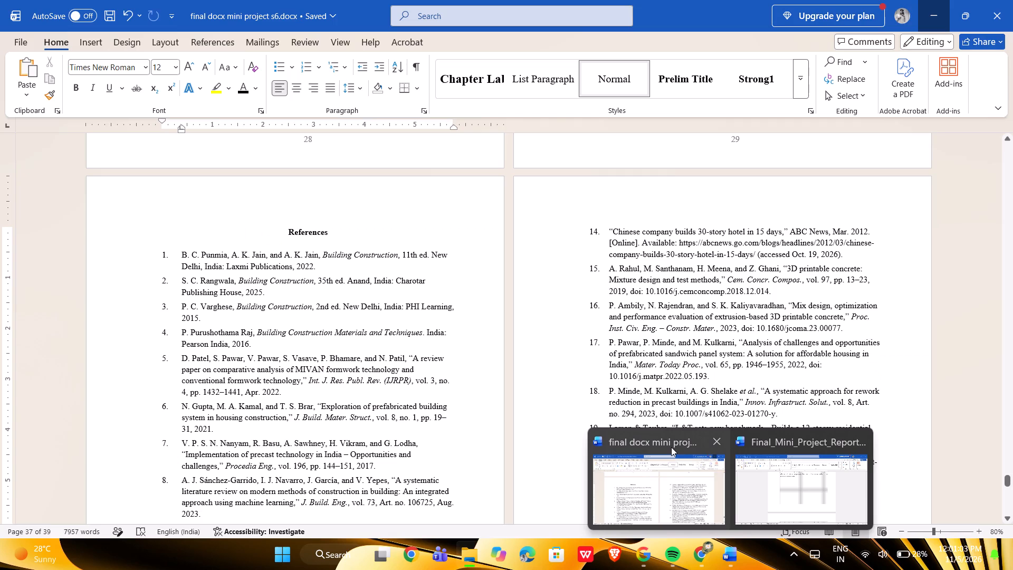
pyautogui.click(671, 447)
pyautogui.click(671, 447)
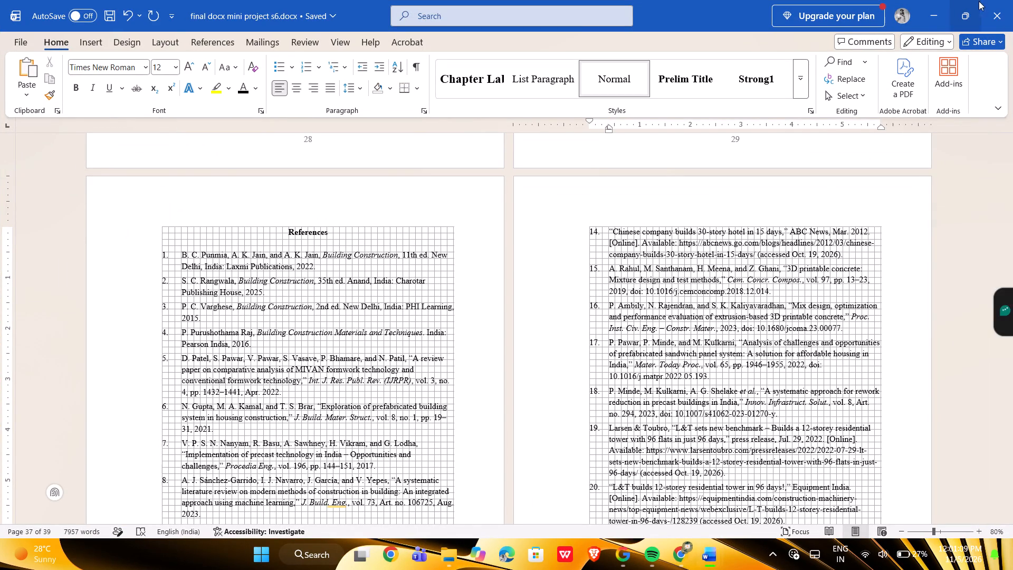
pyautogui.click(925, 31)
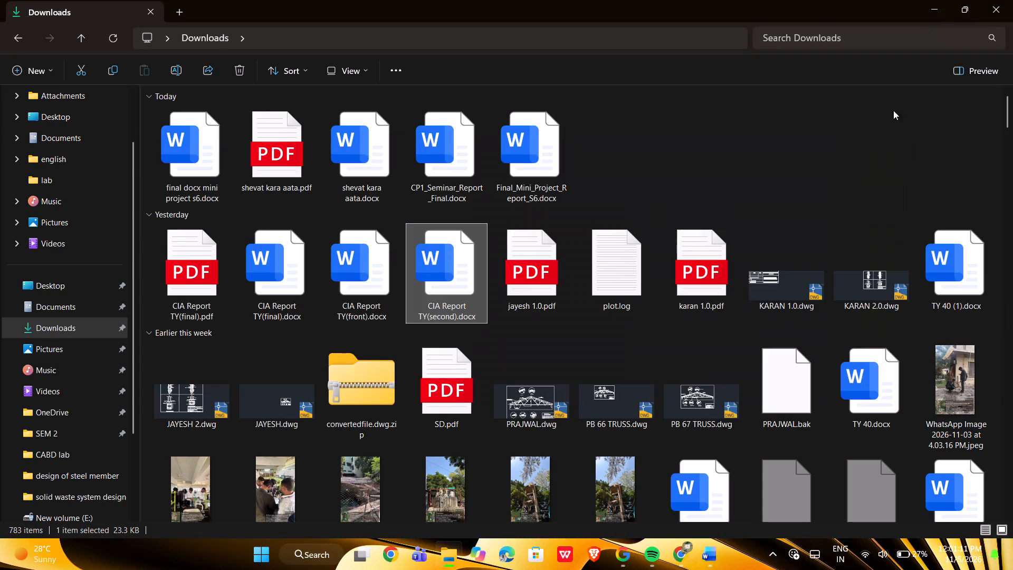
pyautogui.doubleClick(444, 278)
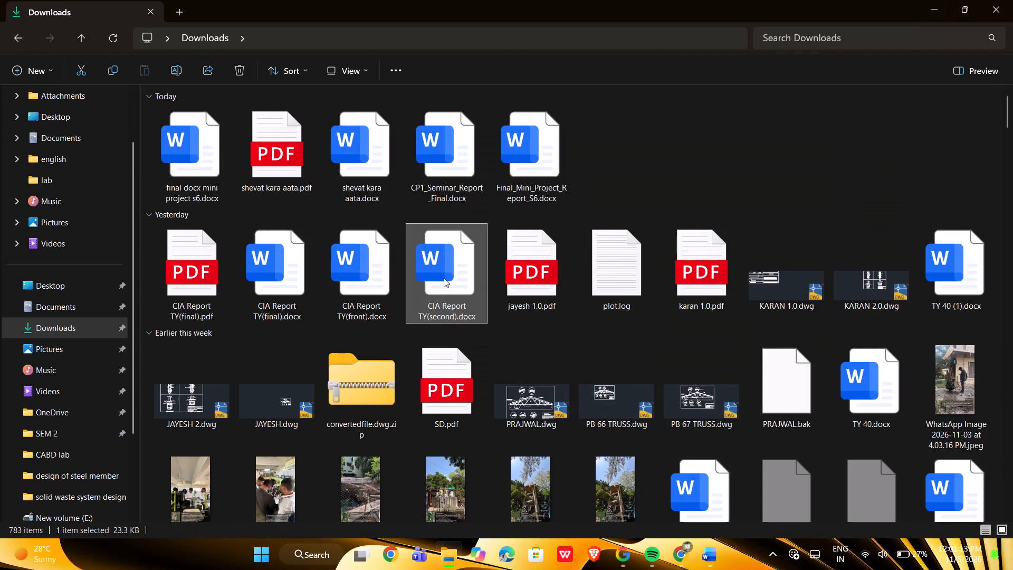
pyautogui.tripleClick(444, 278)
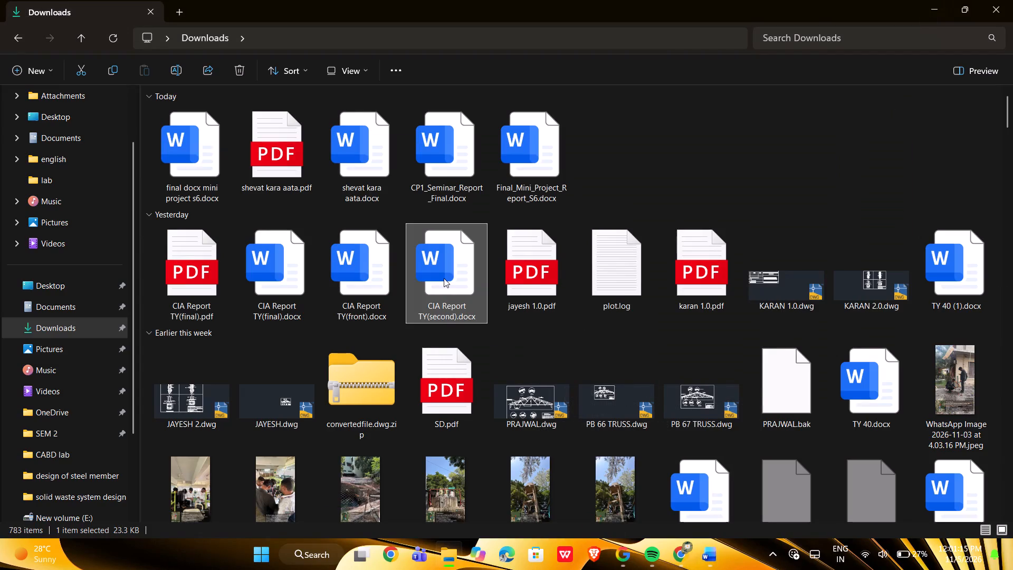
pyautogui.rightClick(444, 278)
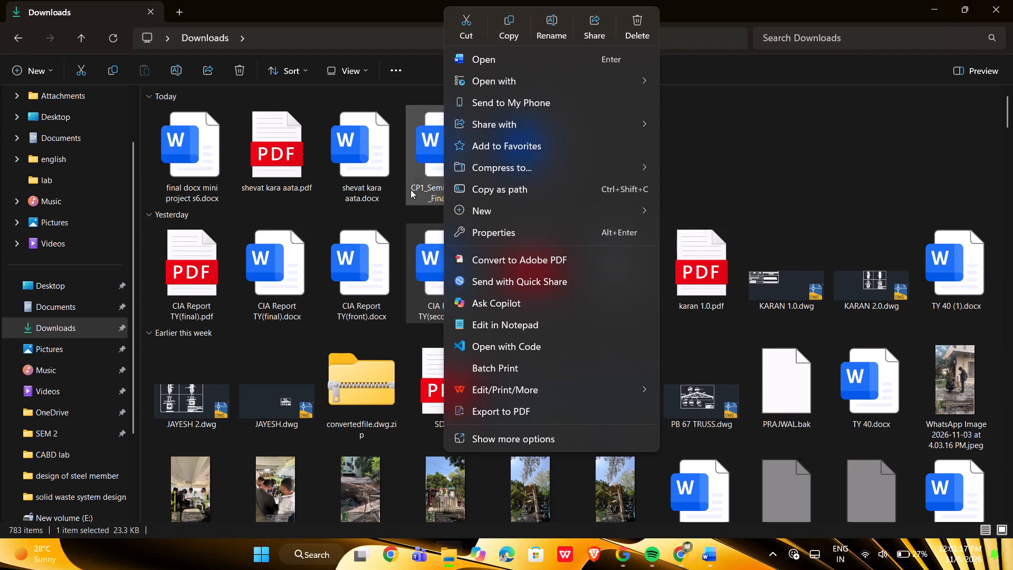
pyautogui.click(462, 59)
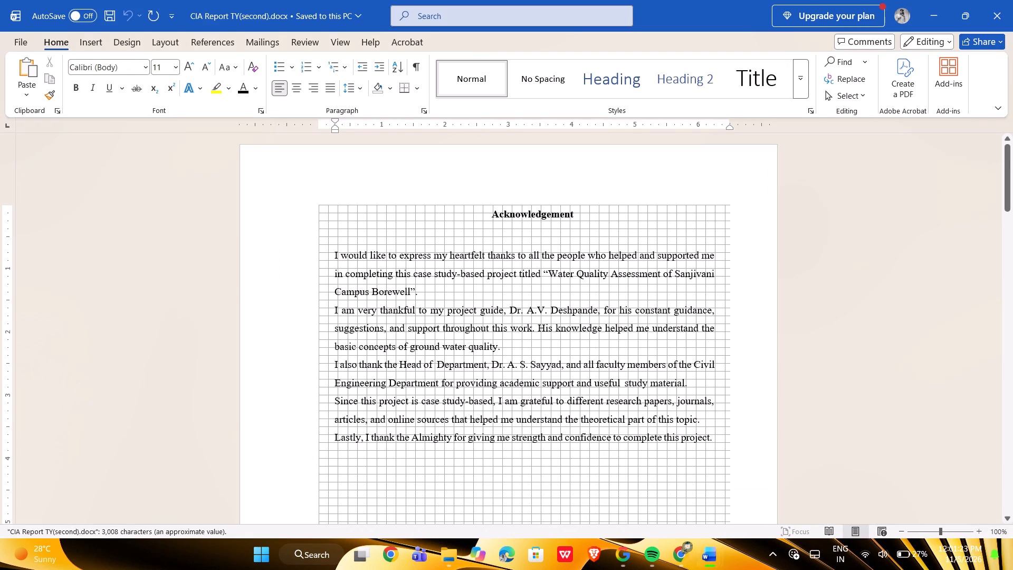
# Look through the acknowledgement, abstract and list of figures, and return to the submitted-by table on the acknowledgement page.
pyautogui.scroll(-2, 653, 340)
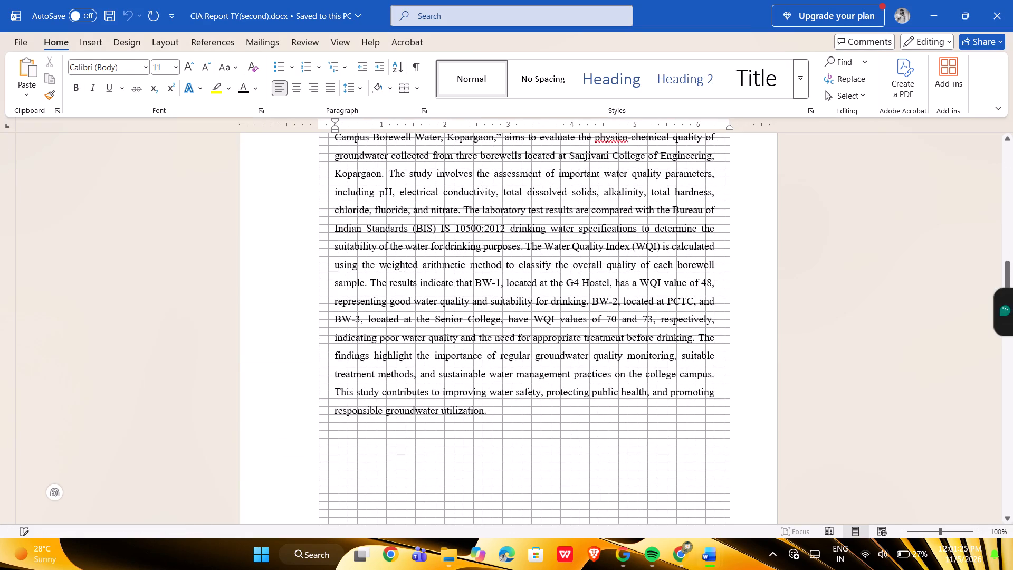
pyautogui.scroll(-3, 653, 340)
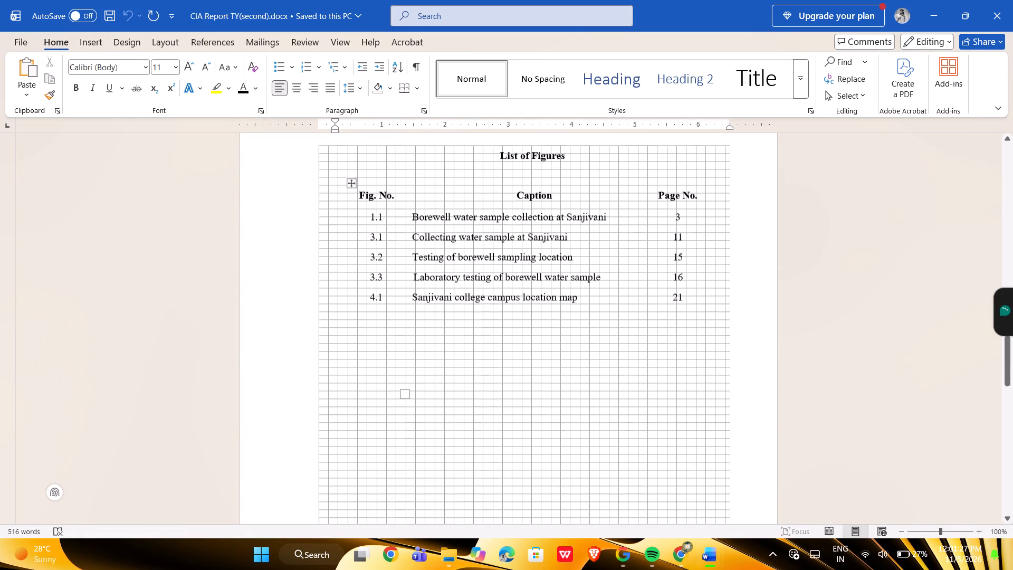
pyautogui.scroll(5, 653, 340)
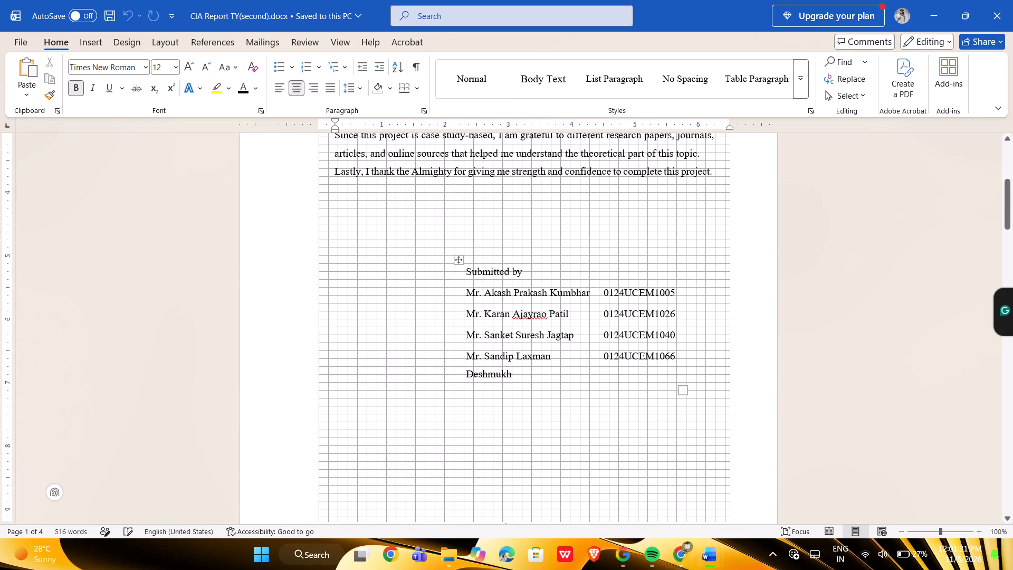
pyautogui.scroll(-2, 662, 362)
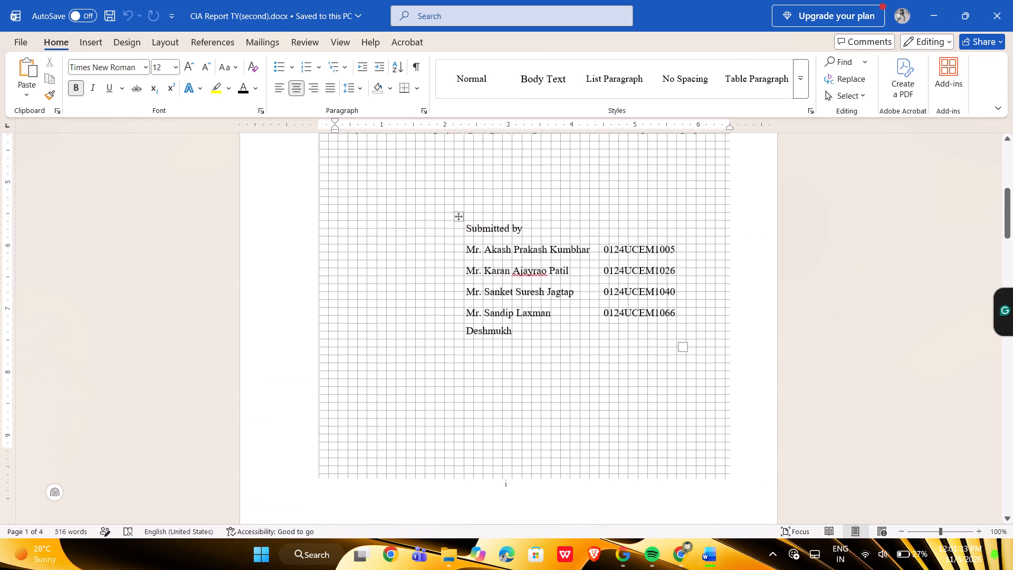
pyautogui.scroll(-1, 662, 362)
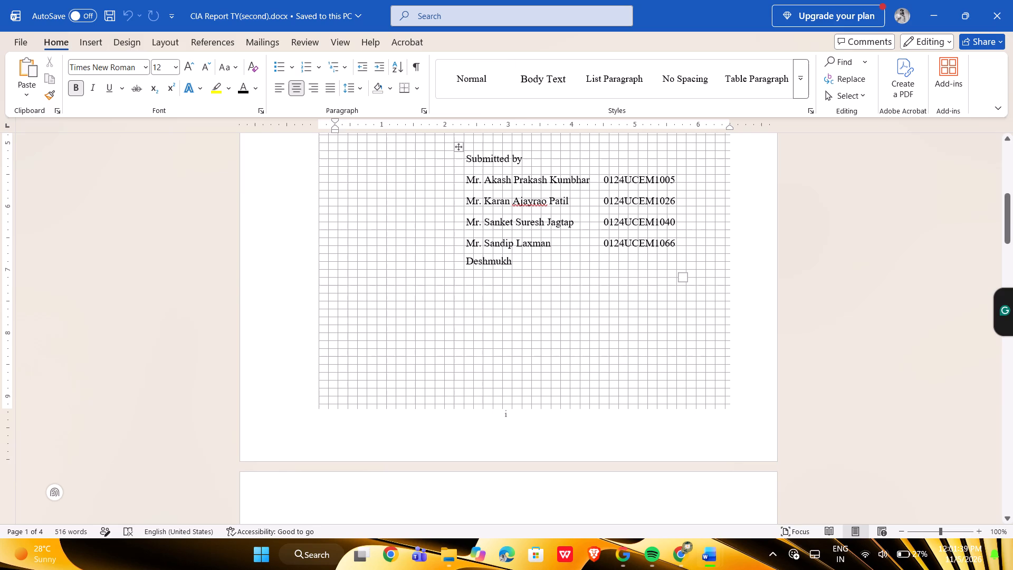
# Apply the All border setting to the whole submitted-by table on the acknowledgement page.
pyautogui.rightClick(457, 150)
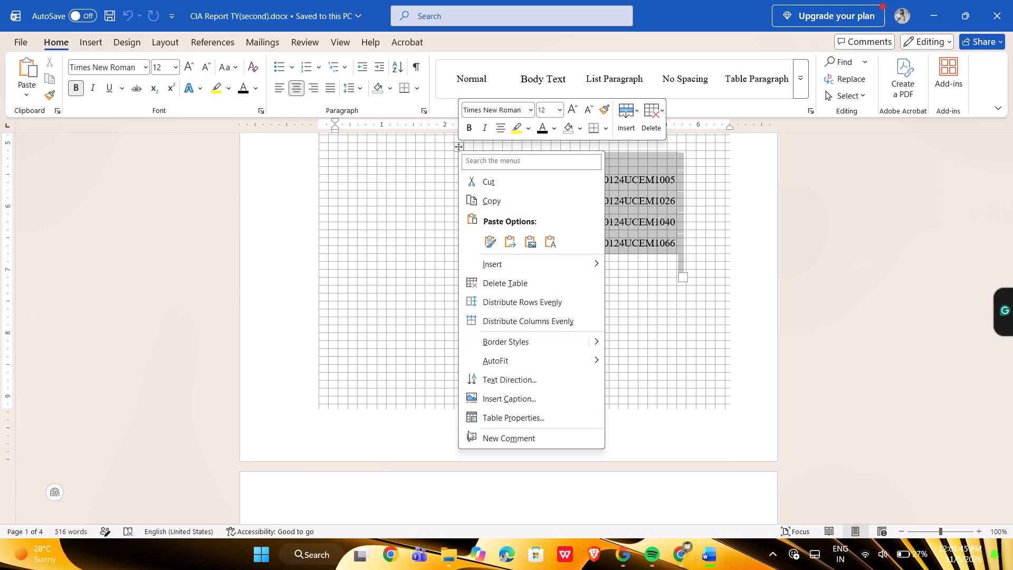
pyautogui.click(479, 420)
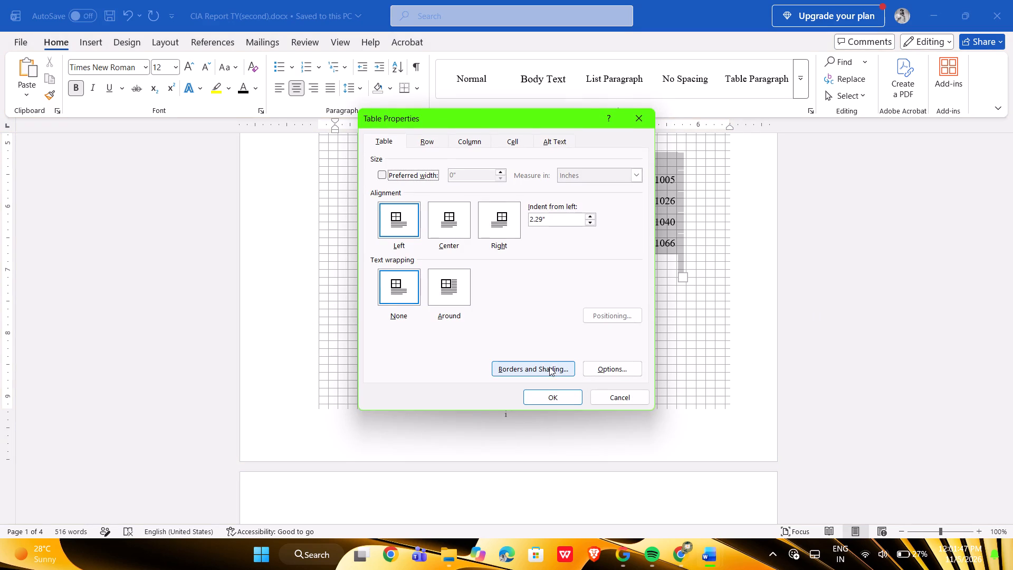
pyautogui.click(541, 367)
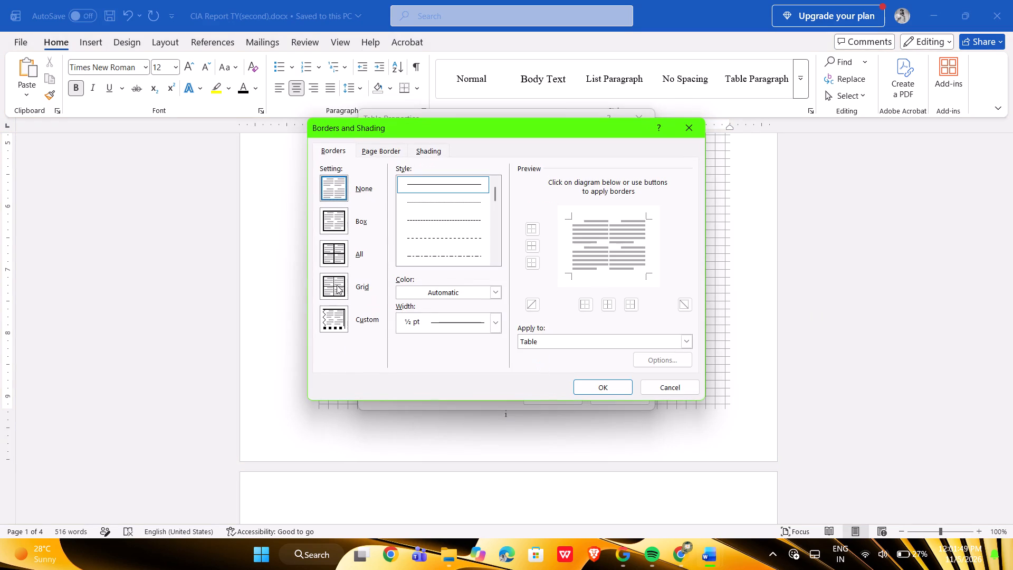
pyautogui.click(330, 253)
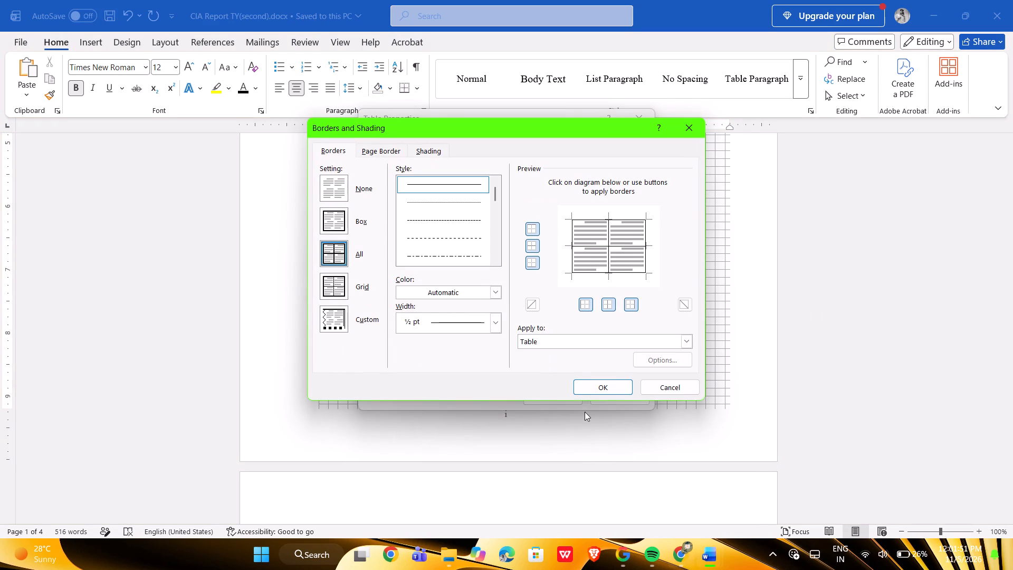
pyautogui.click(587, 393)
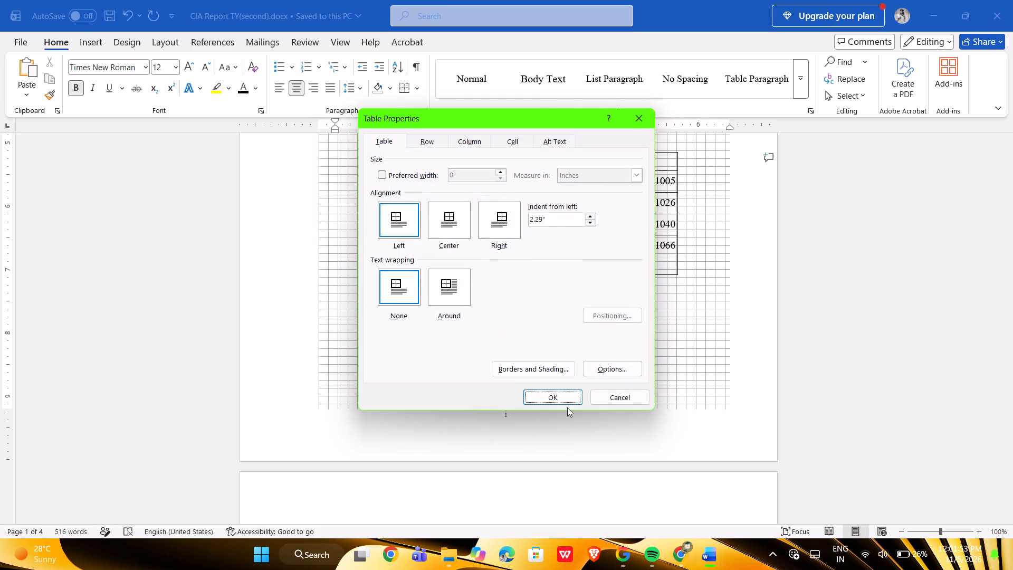
pyautogui.click(565, 394)
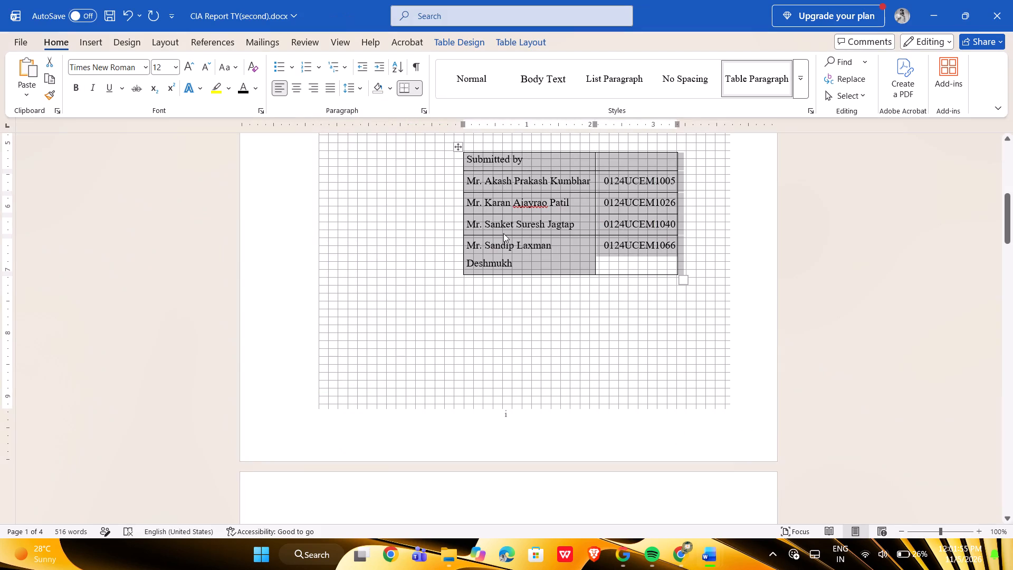
pyautogui.click(472, 206)
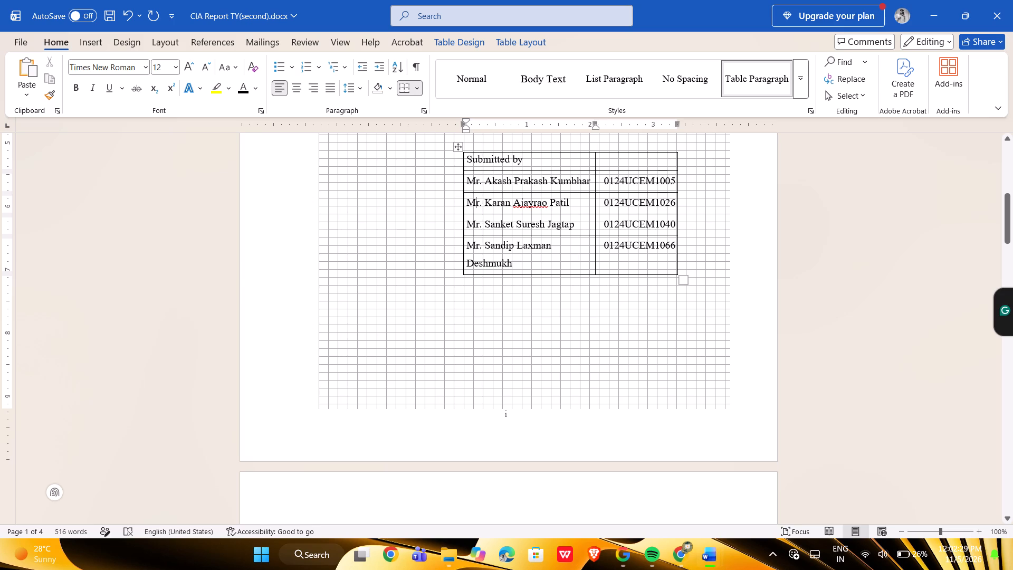
# Widen both columns of the submitted-by table on the acknowledgement page so every name fits on a single line.
pyautogui.moveTo(676, 206); pyautogui.dragTo(693, 205)
pyautogui.click(693, 205)
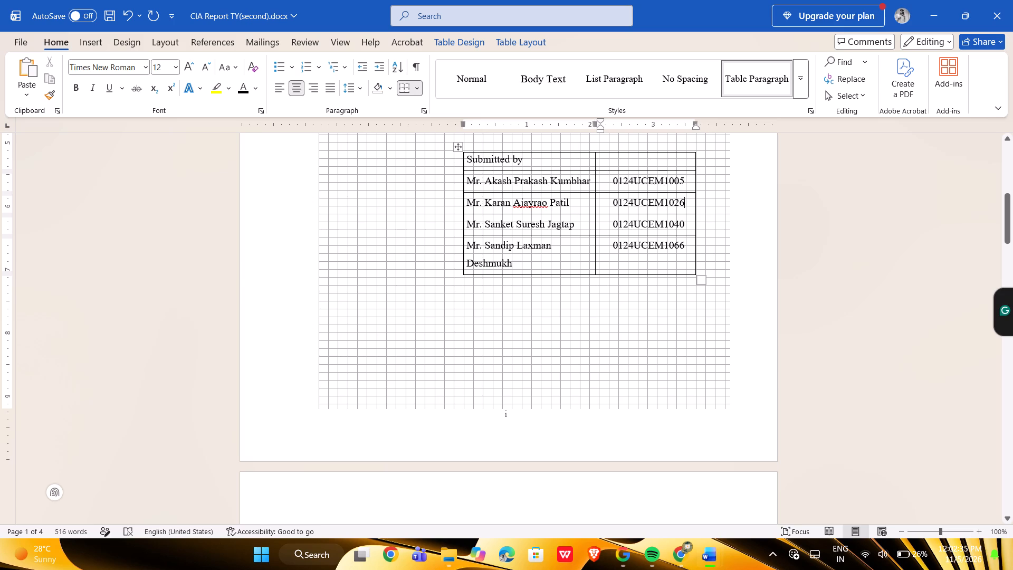
pyautogui.moveTo(594, 206); pyautogui.dragTo(603, 206)
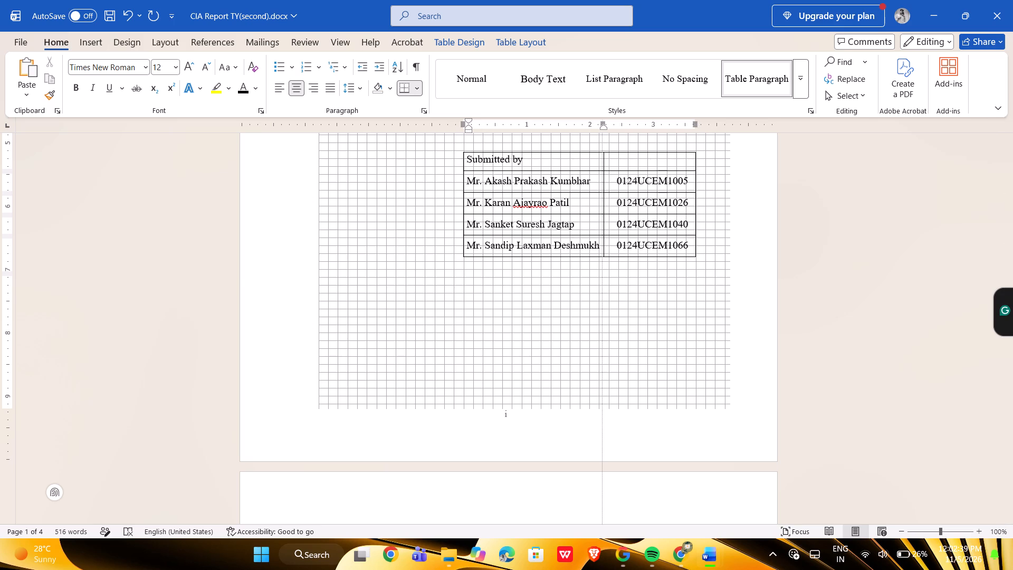
pyautogui.moveTo(603, 206); pyautogui.dragTo(604, 206)
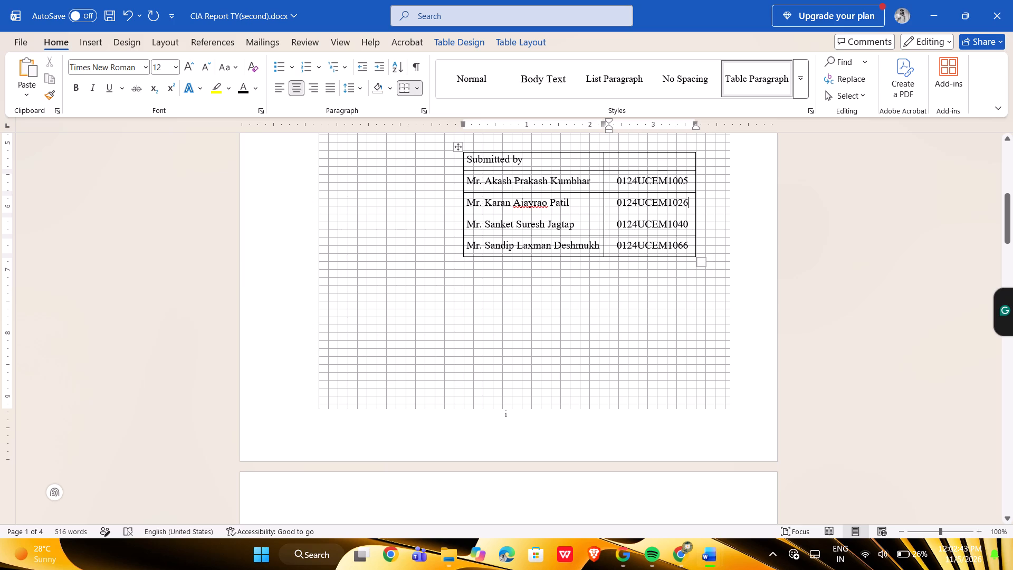
pyautogui.click(446, 125)
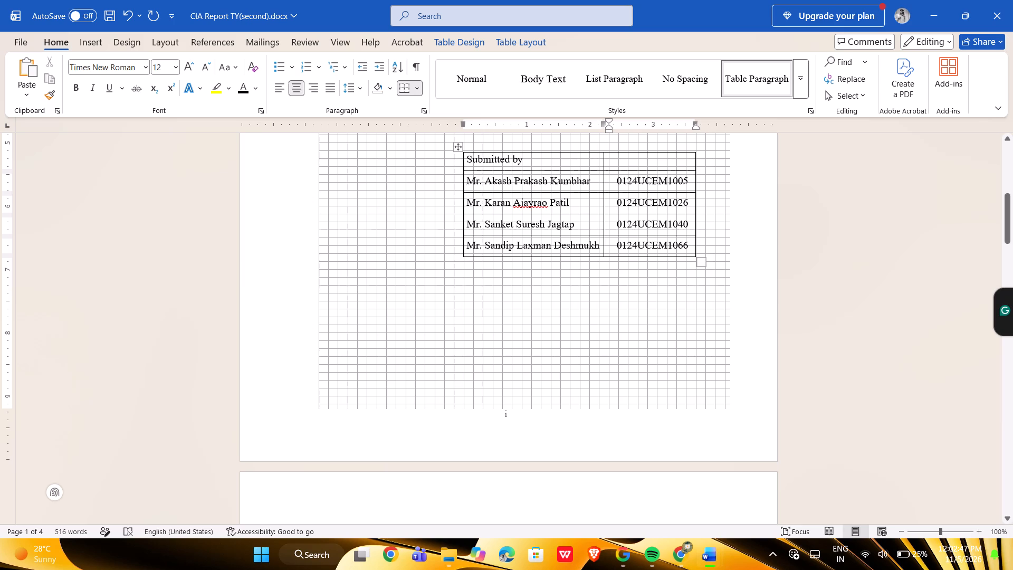
# Remove all borders from the submitted-by table by applying the None border setting to the whole table.
pyautogui.rightClick(457, 145)
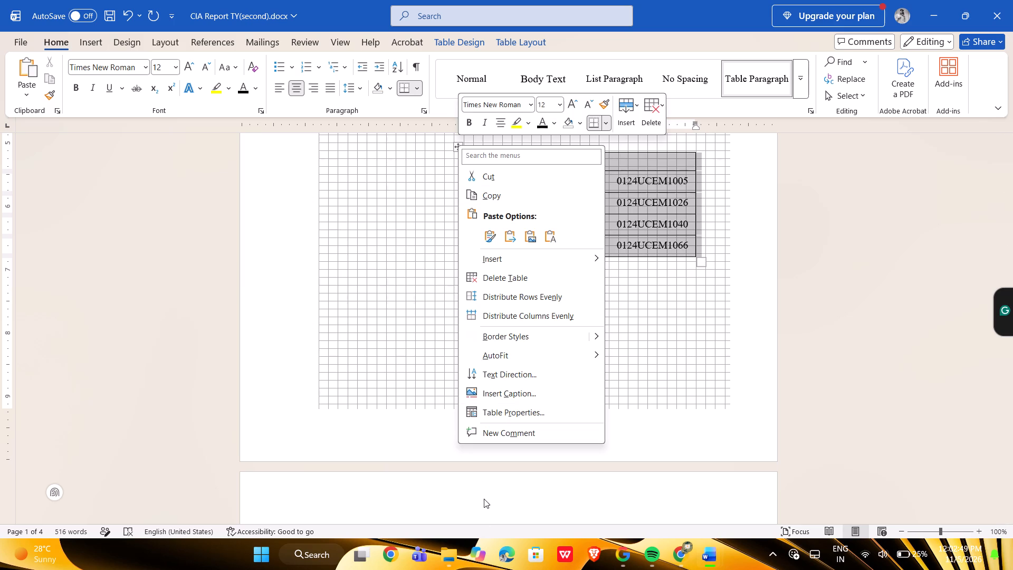
pyautogui.click(523, 411)
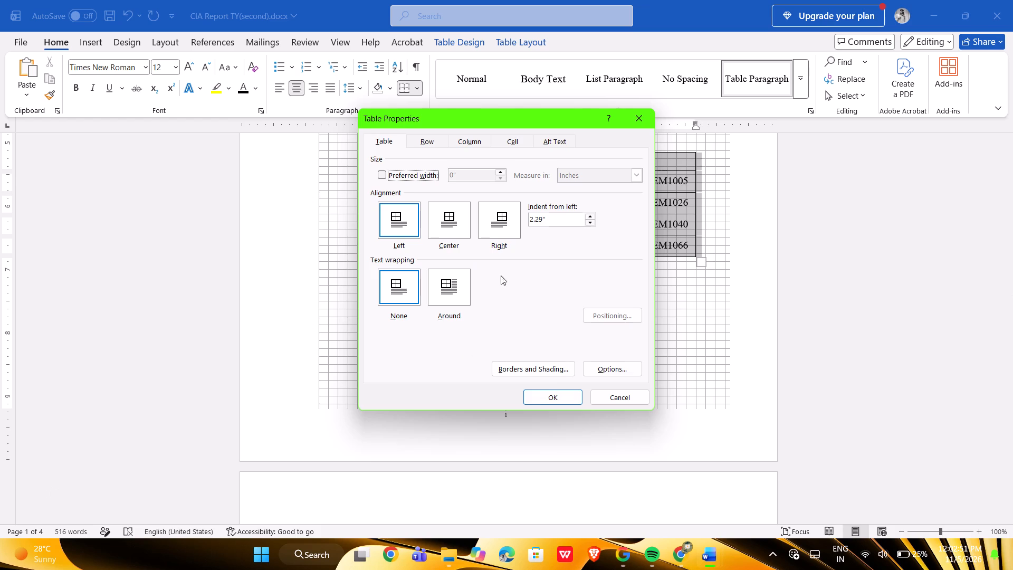
pyautogui.click(552, 367)
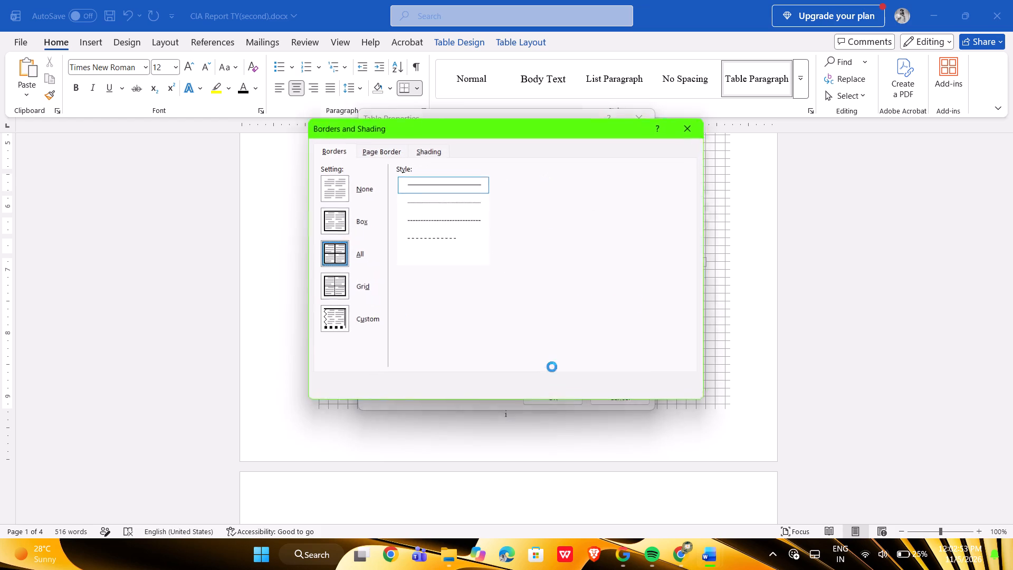
pyautogui.click(346, 186)
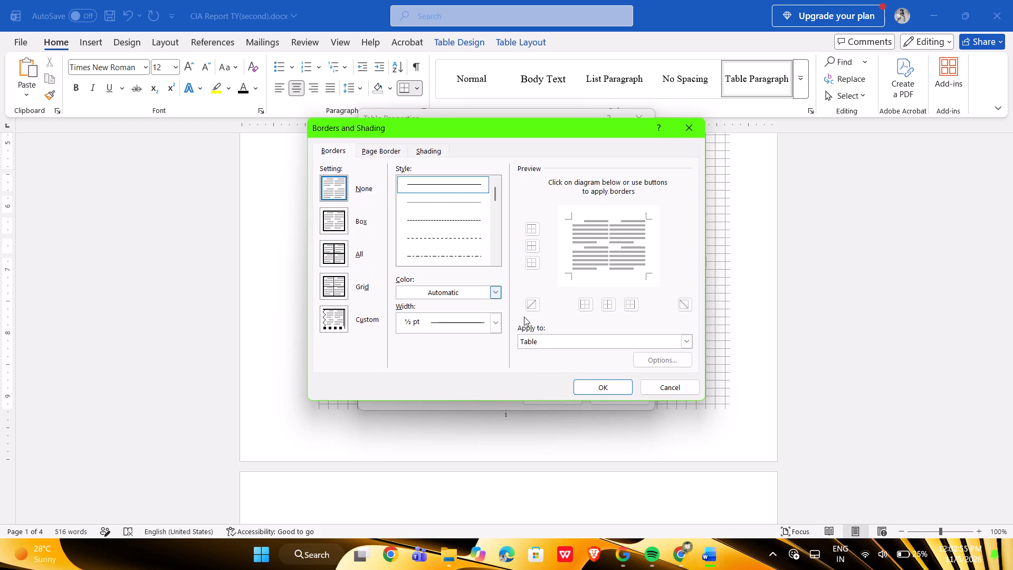
pyautogui.click(611, 394)
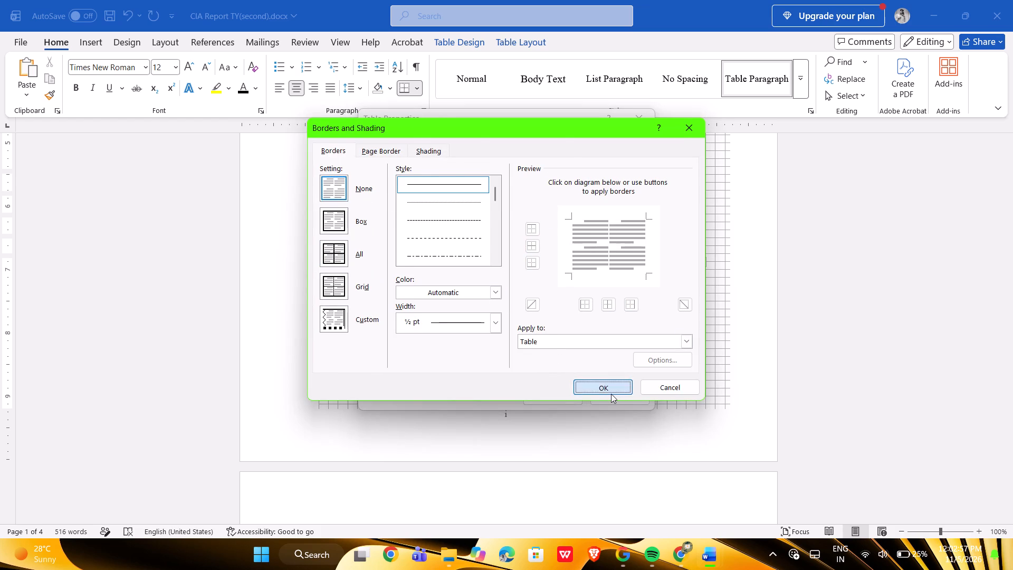
pyautogui.click(561, 404)
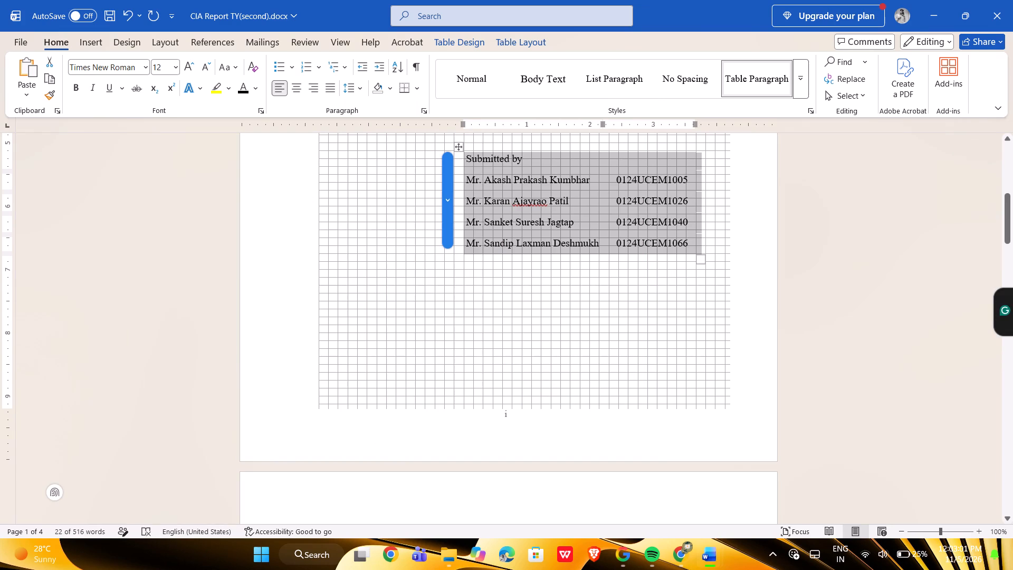
pyautogui.click(0, 215)
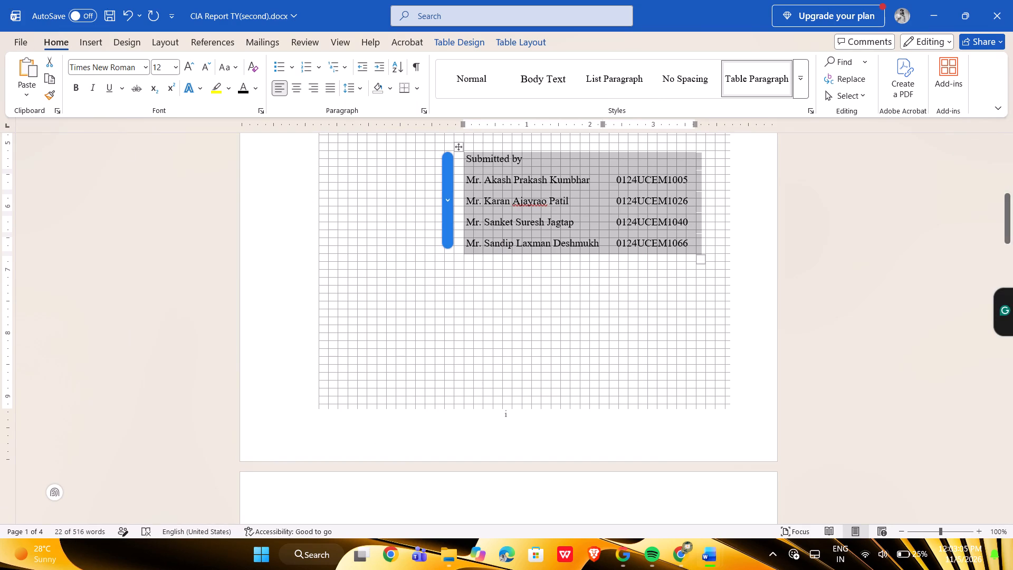
pyautogui.click(161, 354)
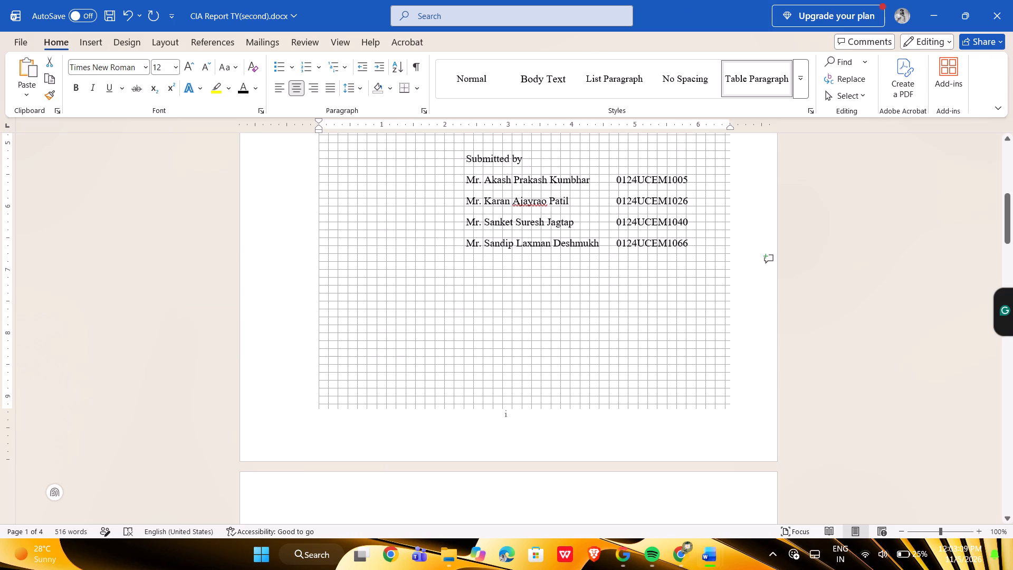
# Delete the blank line between the Abstract heading and its body text.
pyautogui.moveTo(1012, 227); pyautogui.dragTo(1012, 263)
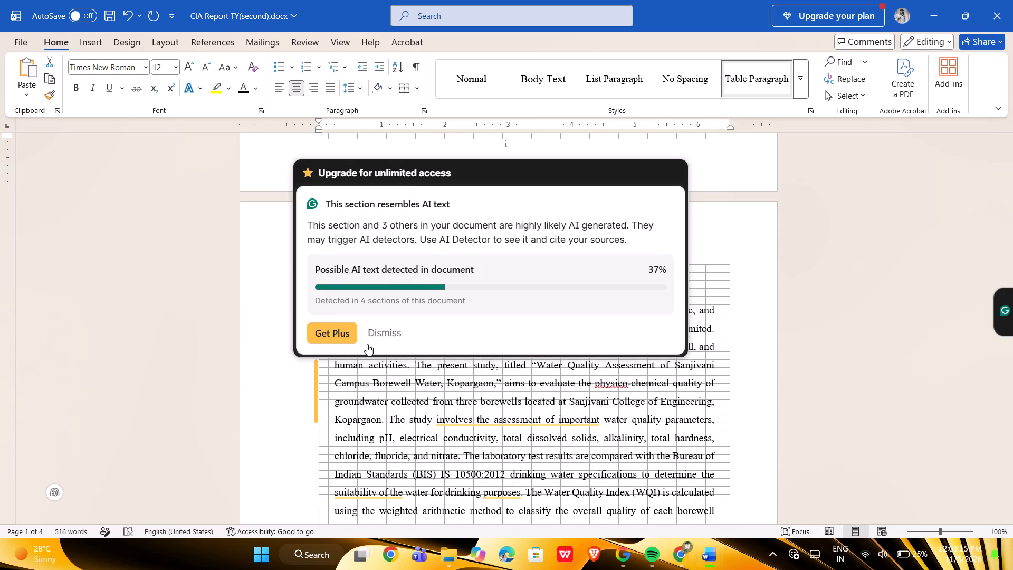
pyautogui.click(384, 338)
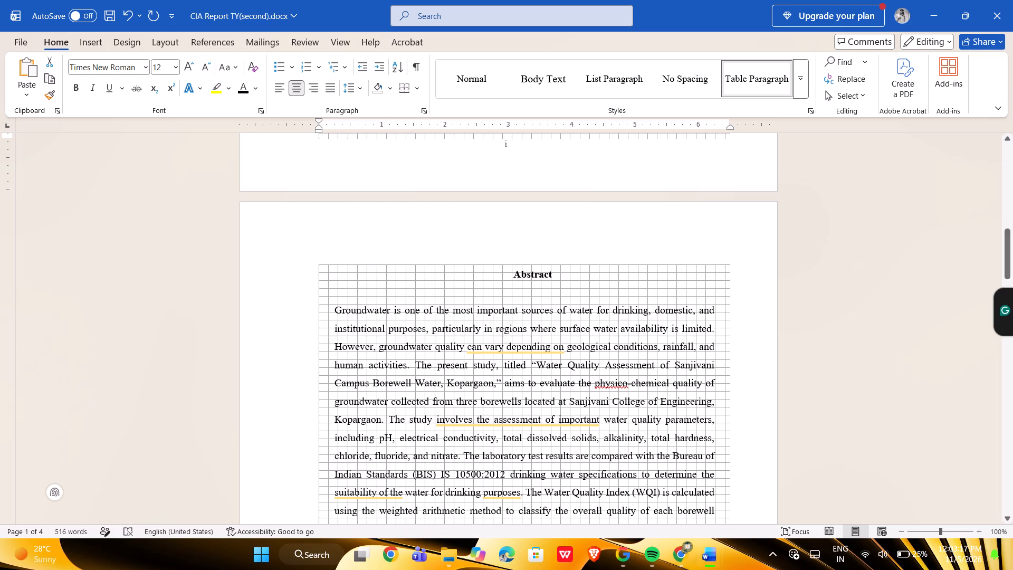
pyautogui.click(335, 299)
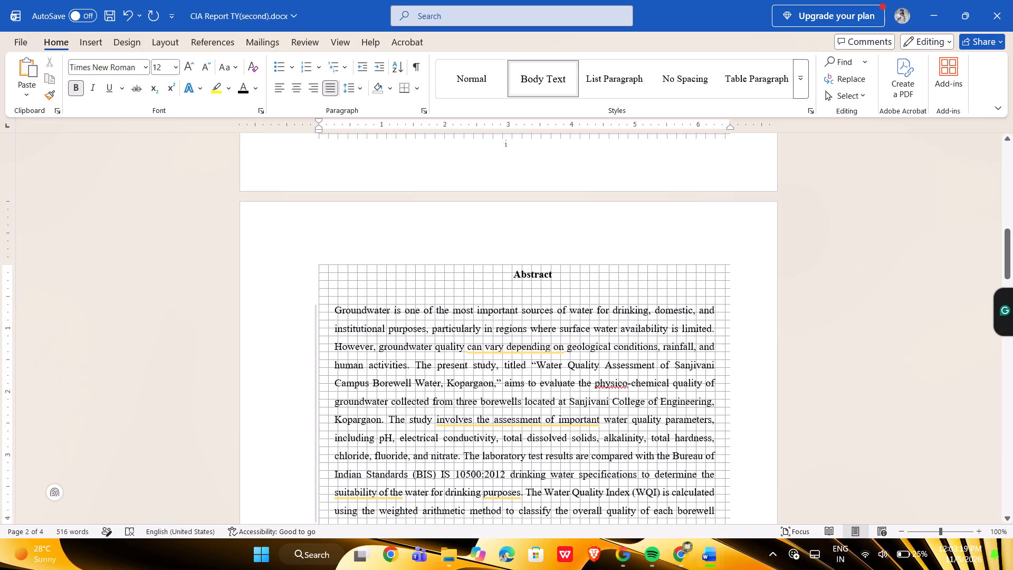
pyautogui.press('BackSpace')
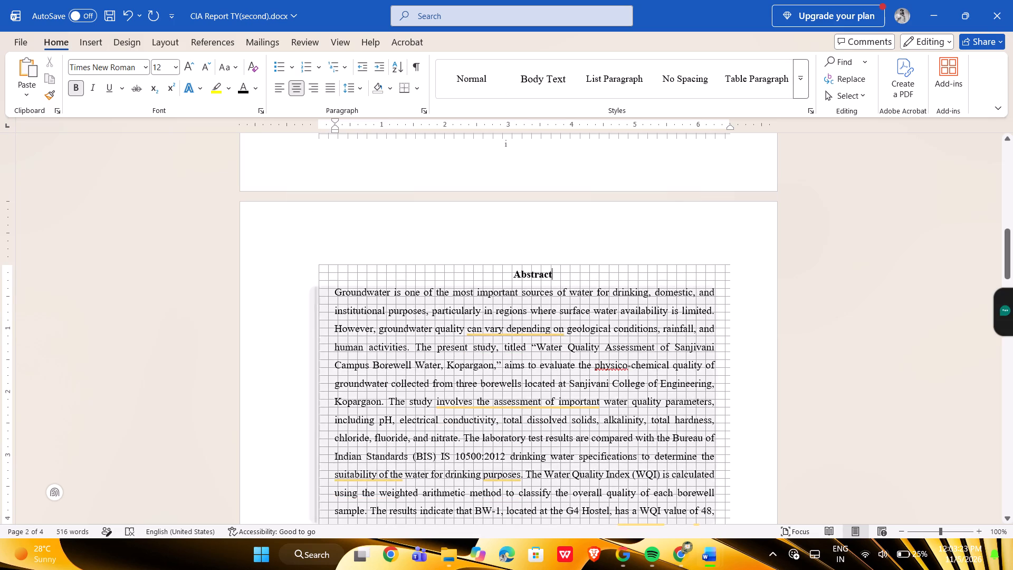
# Set the abstract paragraph's left indent to 0 so its text aligns with the page's left margin.
pyautogui.click(338, 287)
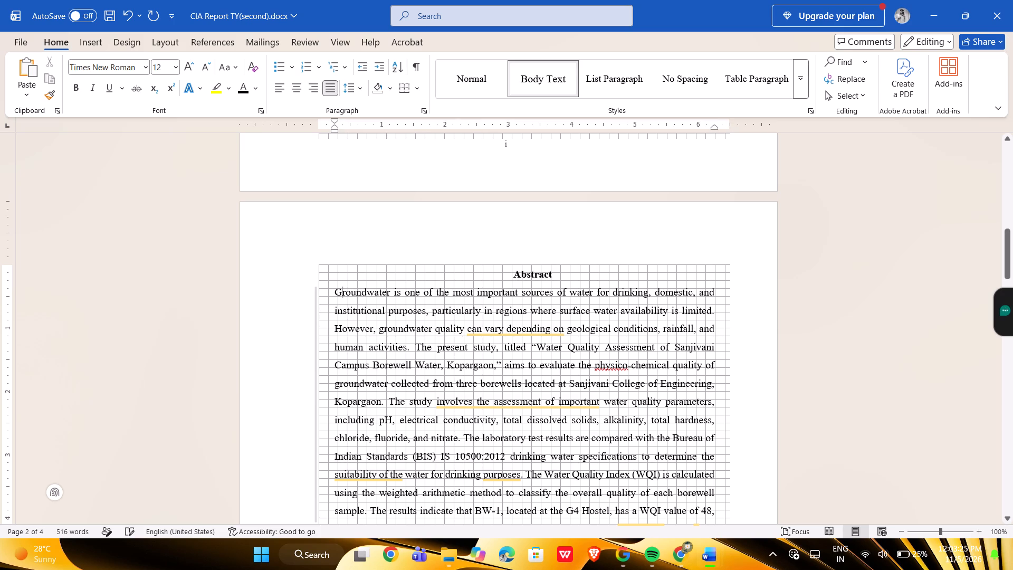
pyautogui.click(333, 290)
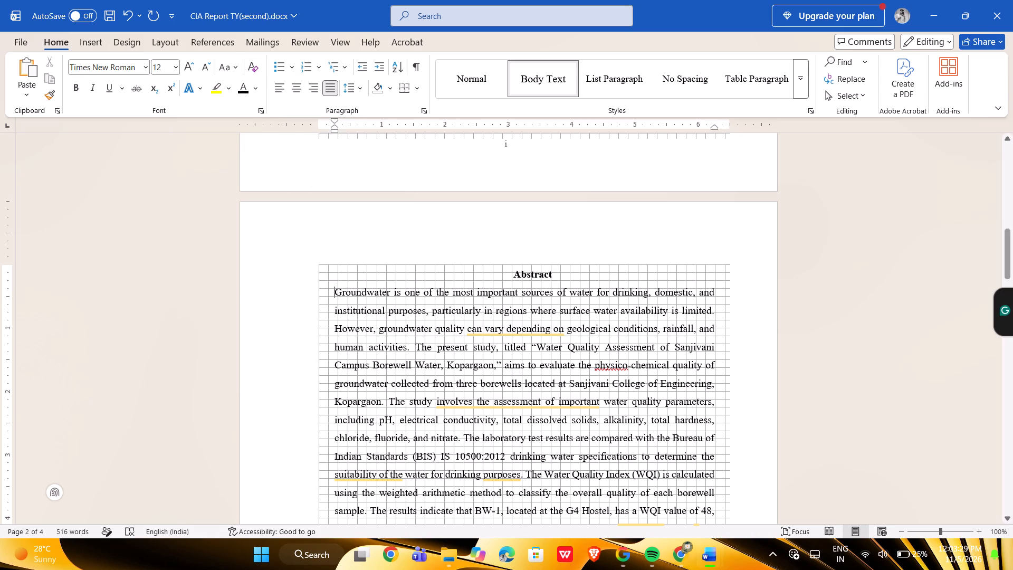
pyautogui.moveTo(337, 129); pyautogui.dragTo(317, 132)
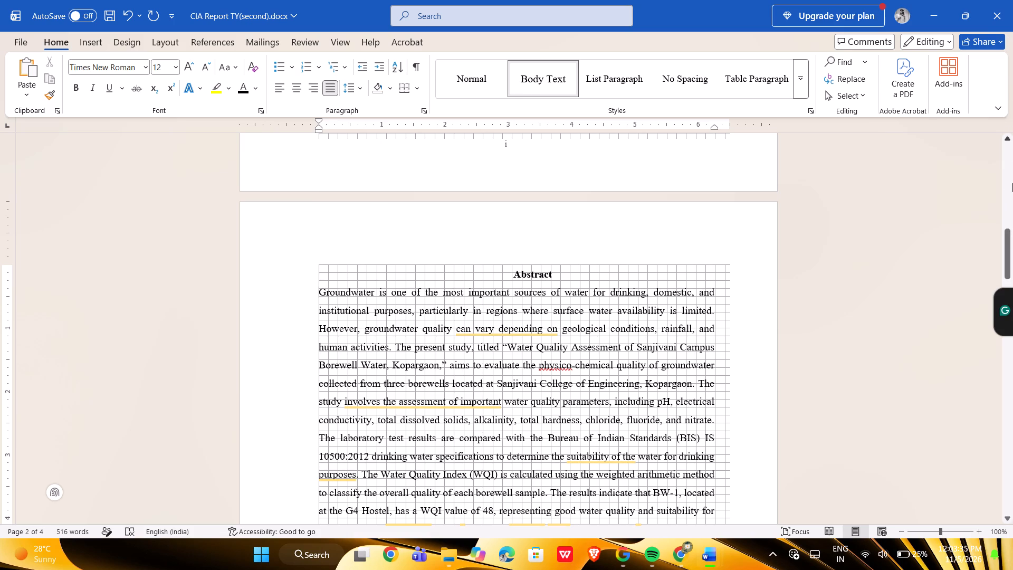
# Insert a blank line directly below the Abstract heading.
pyautogui.click(604, 277)
pyautogui.press('Return')
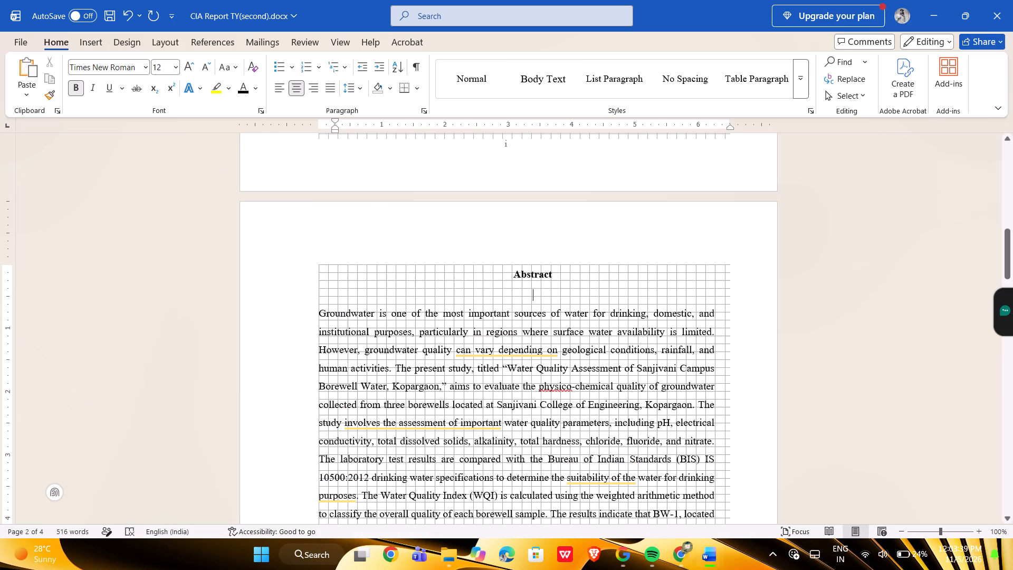
# Look through the rest of the abstract, the list of figures and the list of tables to the end of the document.
pyautogui.moveTo(1012, 263); pyautogui.dragTo(1011, 284)
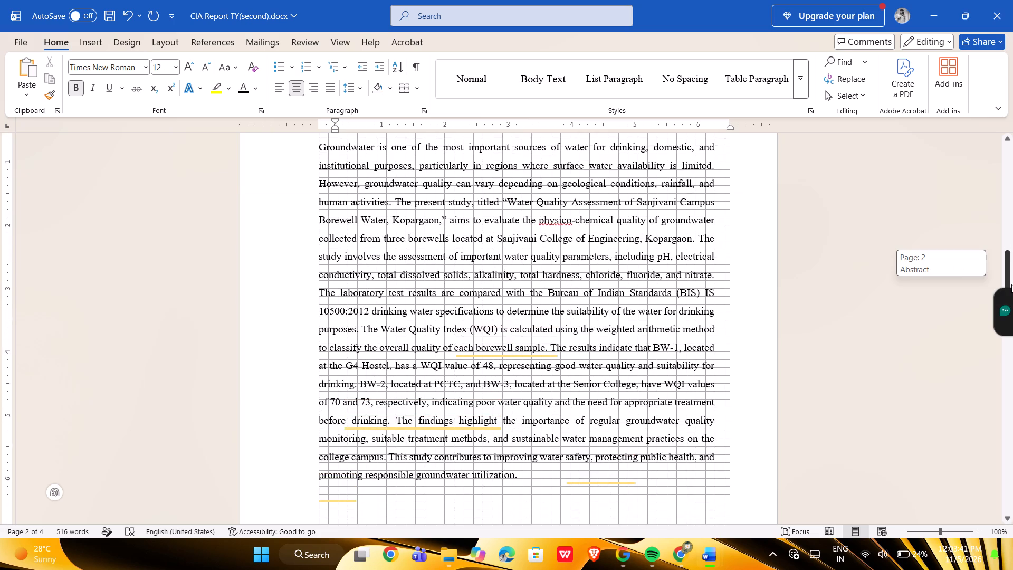
pyautogui.moveTo(1011, 284); pyautogui.dragTo(1012, 329)
pyautogui.rightClick(1012, 329)
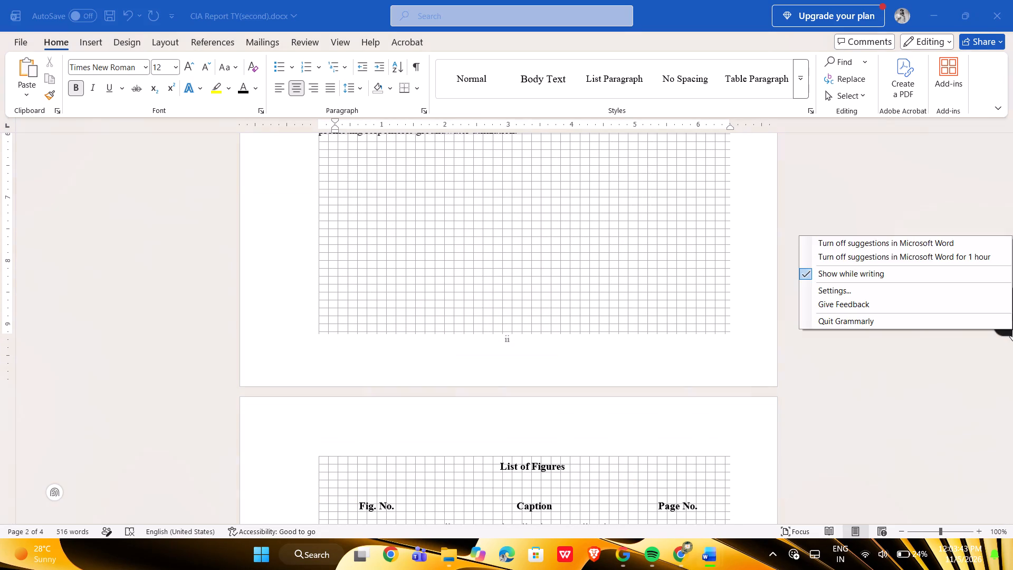
pyautogui.rightClick(1012, 329)
pyautogui.click(910, 475)
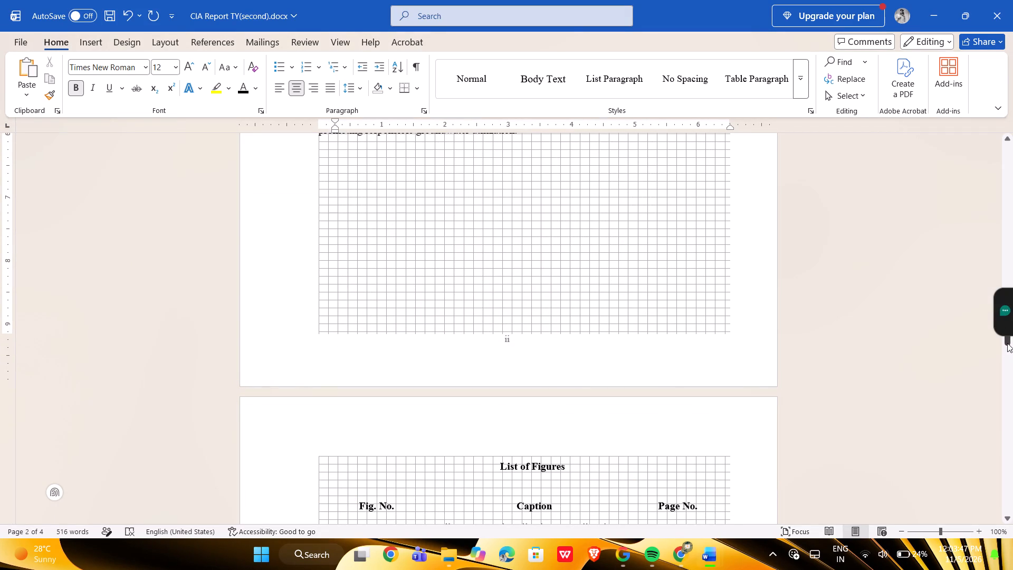
pyautogui.moveTo(1007, 343); pyautogui.dragTo(1007, 370)
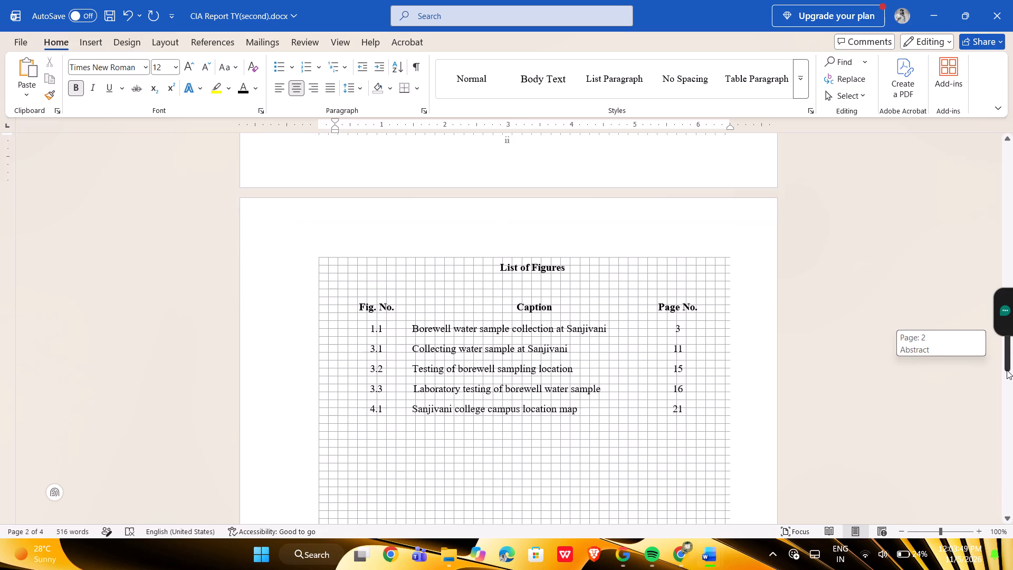
pyautogui.moveTo(1007, 370); pyautogui.dragTo(1010, 424)
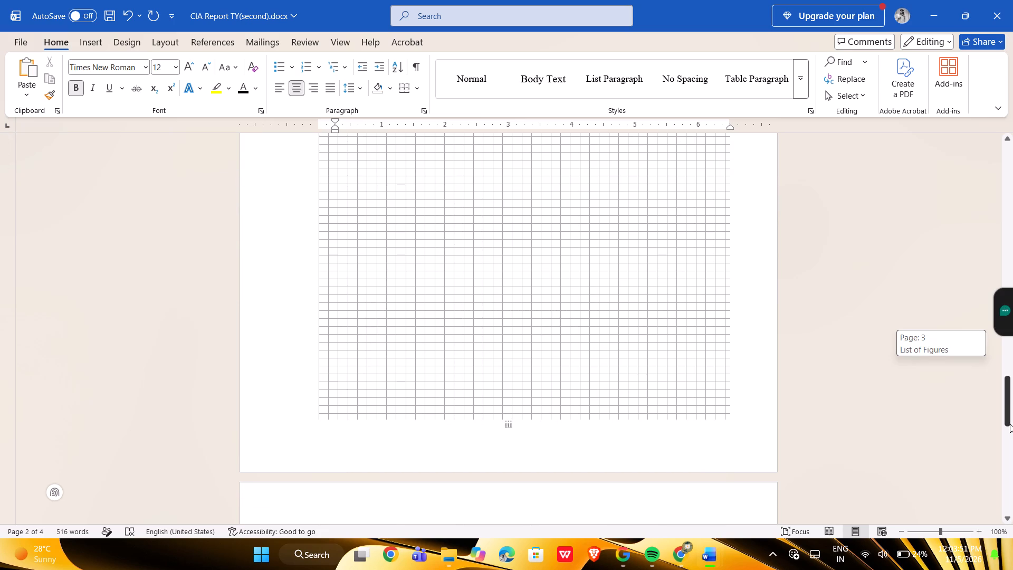
pyautogui.moveTo(1010, 424); pyautogui.dragTo(1010, 426)
pyautogui.click(1010, 426)
pyautogui.moveTo(1010, 426); pyautogui.dragTo(998, 470)
pyautogui.doubleClick(998, 470)
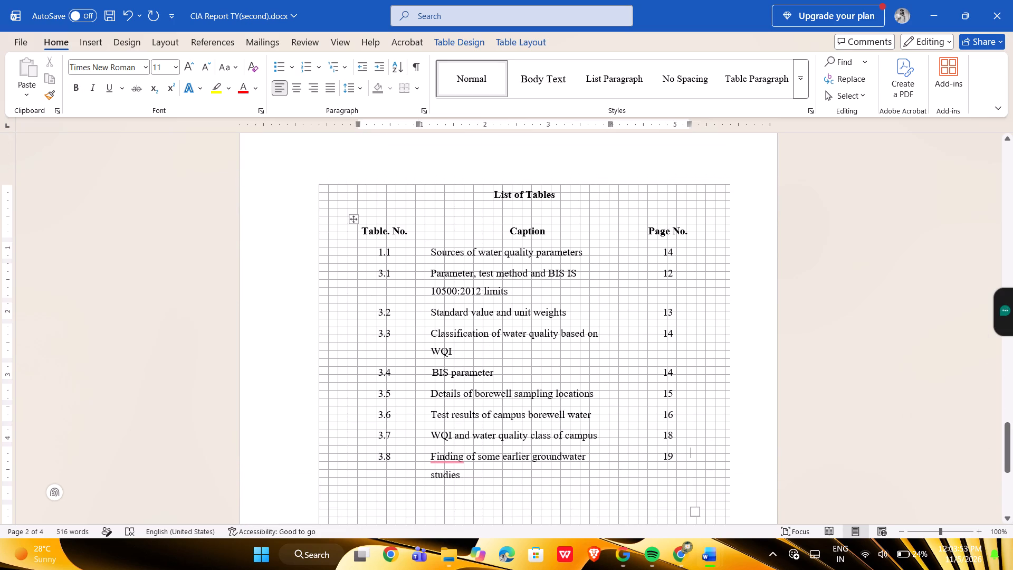
pyautogui.click(998, 470)
pyautogui.moveTo(1002, 435); pyautogui.dragTo(996, 512)
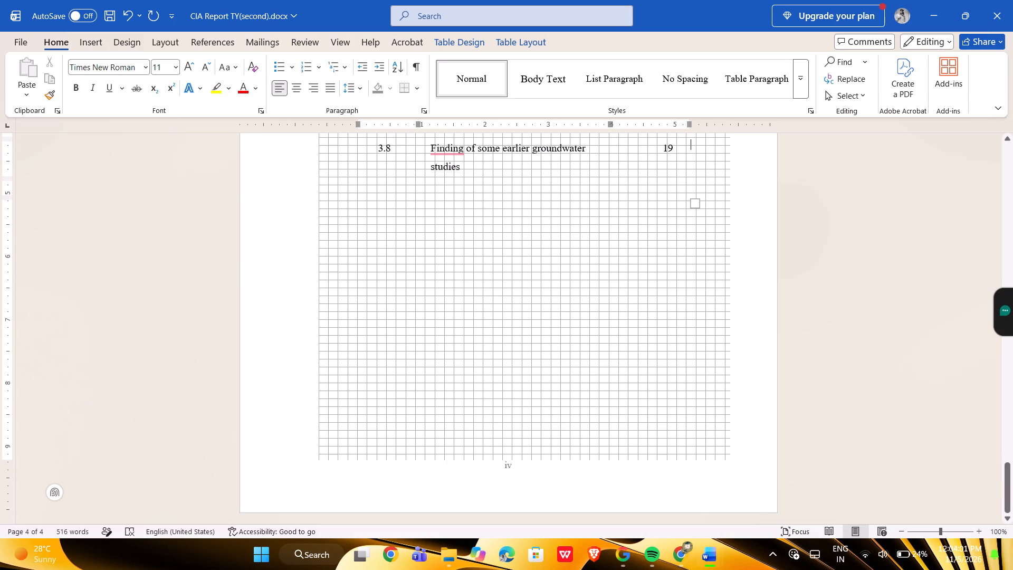
# Insert a page break after the List of Tables and place the cursor at the top of the new page.
pyautogui.click(632, 276)
pyautogui.click(544, 300)
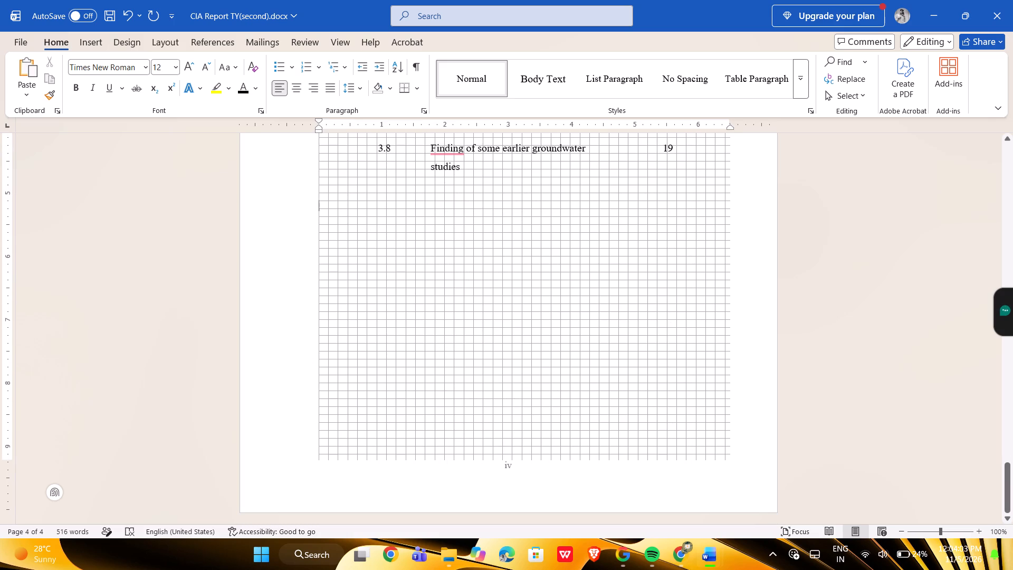
pyautogui.click(99, 39)
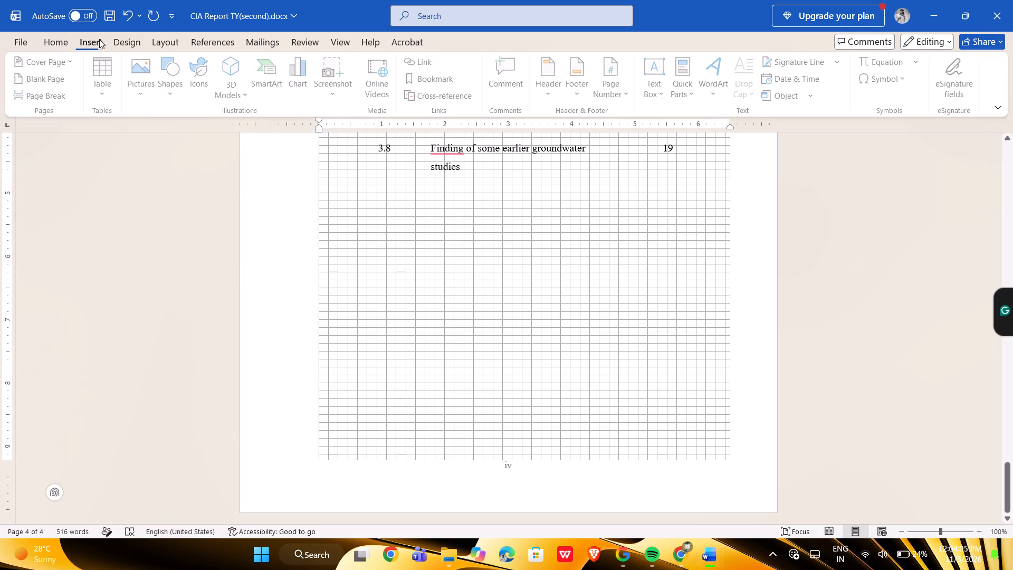
pyautogui.click(50, 94)
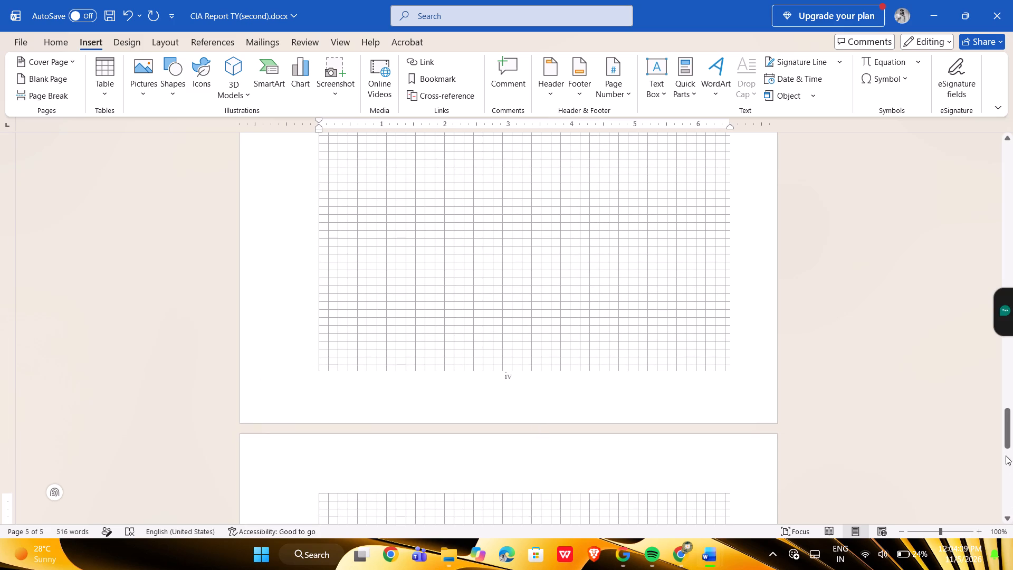
pyautogui.moveTo(1007, 426); pyautogui.dragTo(1006, 454)
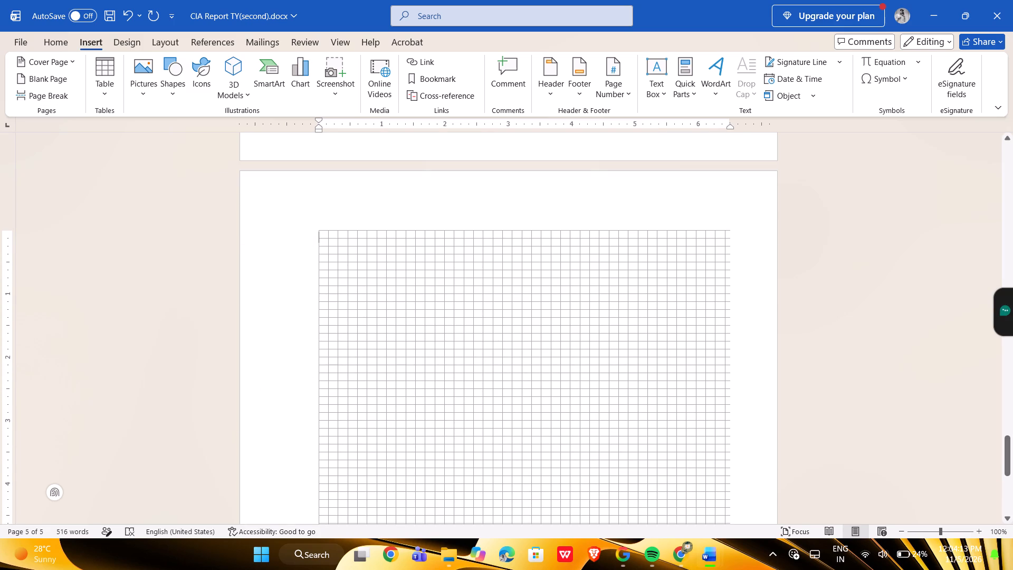
pyautogui.click(506, 227)
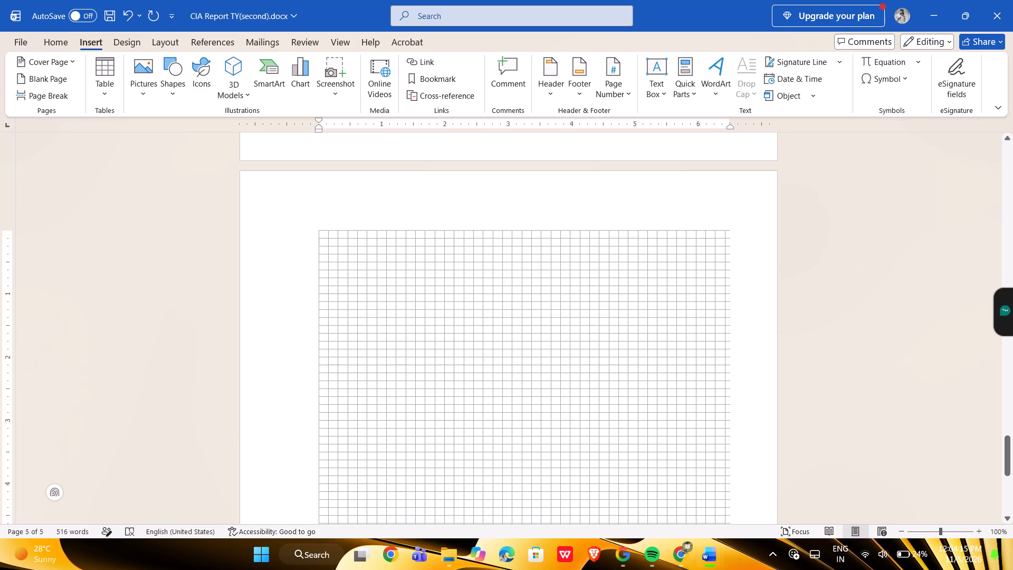
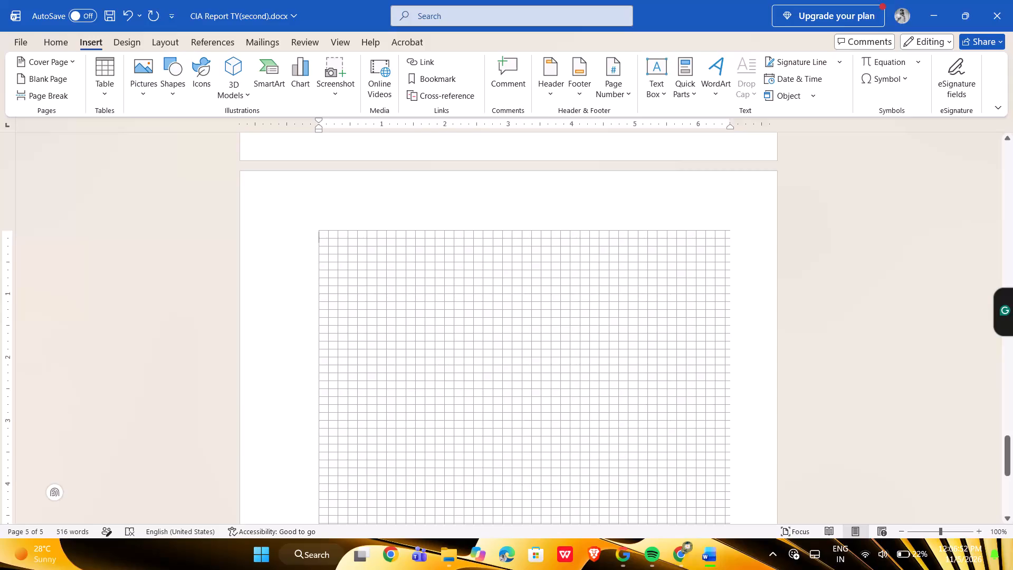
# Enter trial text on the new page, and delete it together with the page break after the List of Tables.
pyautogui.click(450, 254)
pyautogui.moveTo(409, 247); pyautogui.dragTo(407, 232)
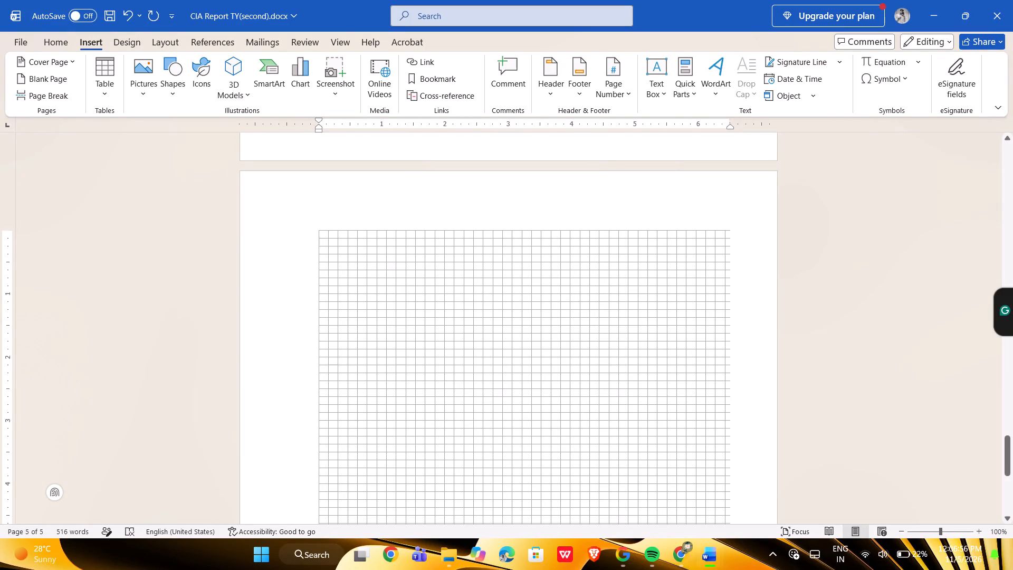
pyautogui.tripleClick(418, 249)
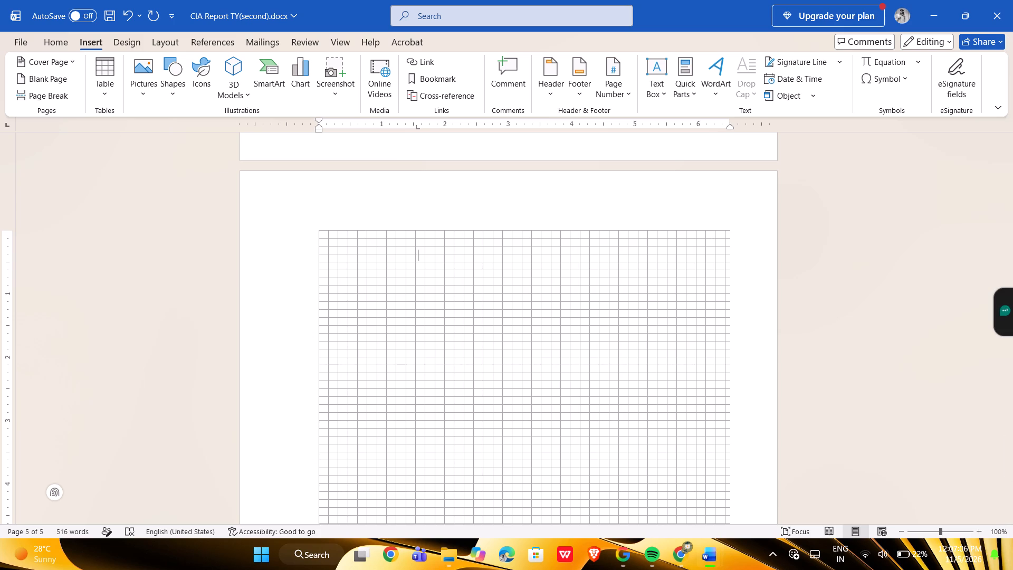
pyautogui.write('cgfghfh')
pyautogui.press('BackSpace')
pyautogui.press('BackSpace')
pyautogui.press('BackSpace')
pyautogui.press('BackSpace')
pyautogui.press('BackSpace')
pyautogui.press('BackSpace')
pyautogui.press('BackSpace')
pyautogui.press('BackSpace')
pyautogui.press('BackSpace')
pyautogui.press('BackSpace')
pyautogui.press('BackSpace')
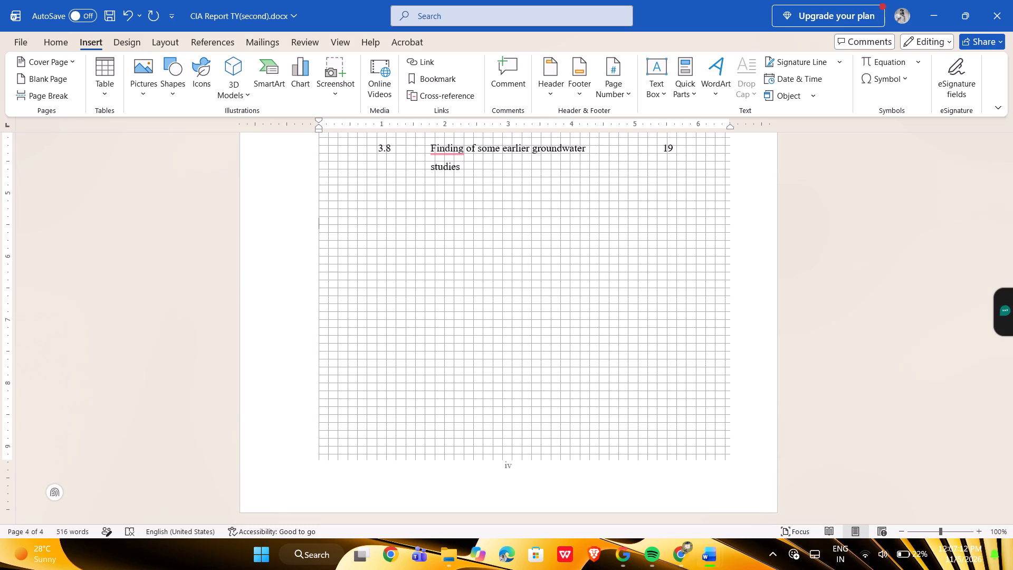
# Add twelve blank lines below the List of Tables table.
pyautogui.press('Return')
pyautogui.press('Return')
pyautogui.press('Return')
pyautogui.press('Return')
pyautogui.press('Return')
pyautogui.press('Return')
pyautogui.press('Return')
pyautogui.press('Return')
pyautogui.press('Return')
pyautogui.press('Return')
pyautogui.press('Return')
pyautogui.press('Return')
# Insert a page break after the blank lines below the List of Tables and place the cursor at the top of the new page.
pyautogui.scroll(-1, 418, 249)
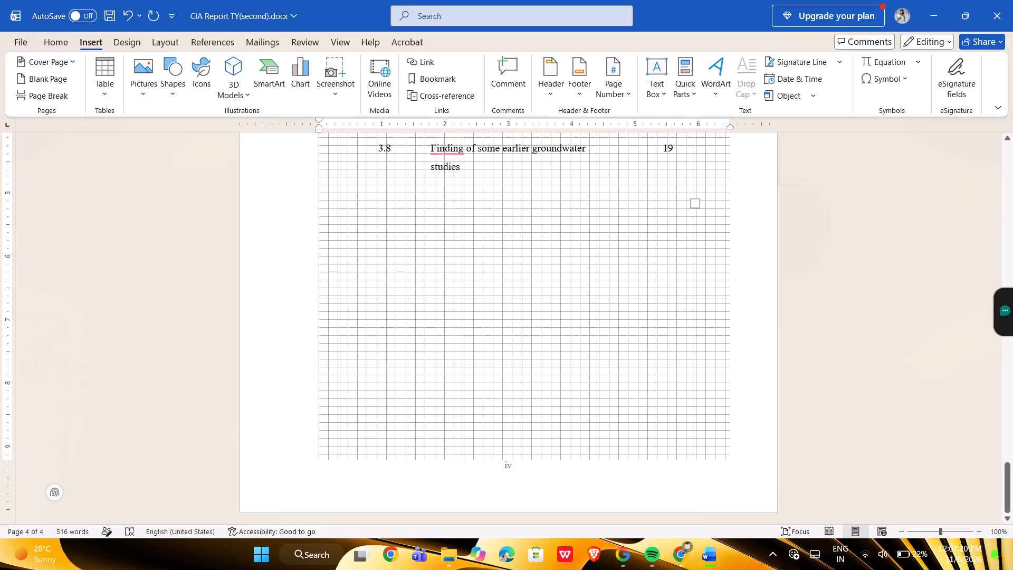
pyautogui.scroll(-1, 394, 232)
pyautogui.scroll(-1, 442, 407)
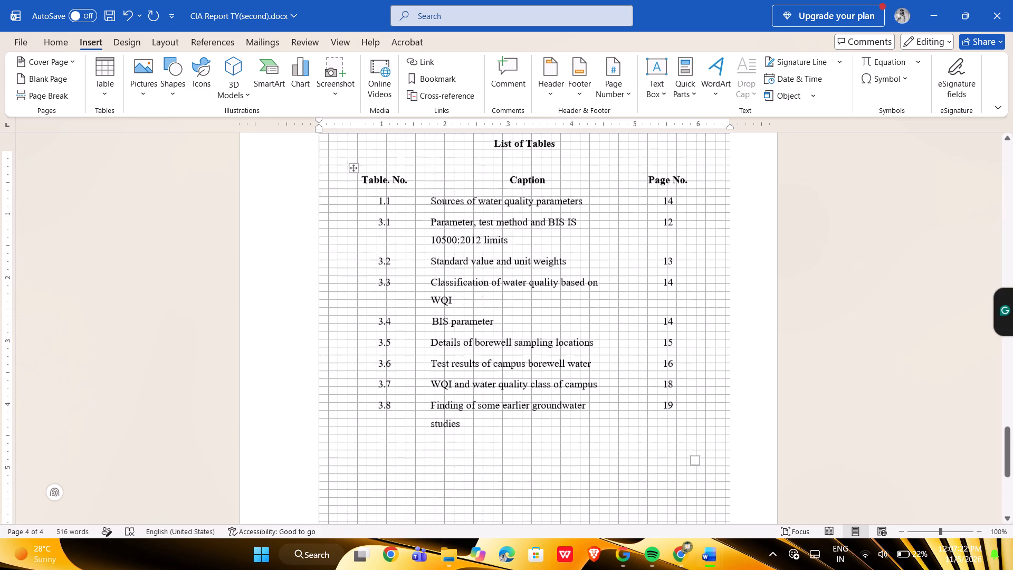
pyautogui.scroll(-6, 442, 407)
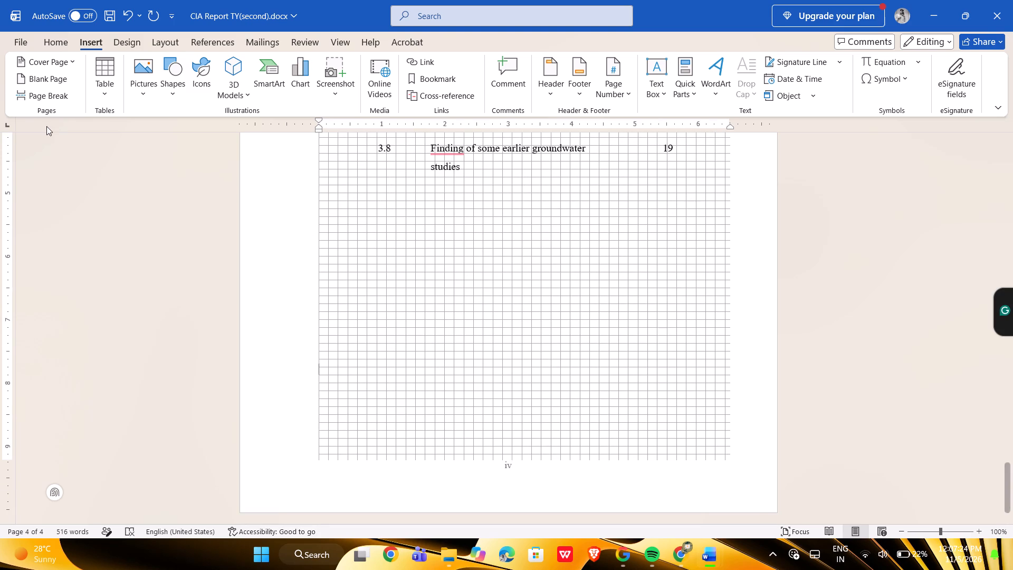
pyautogui.click(45, 93)
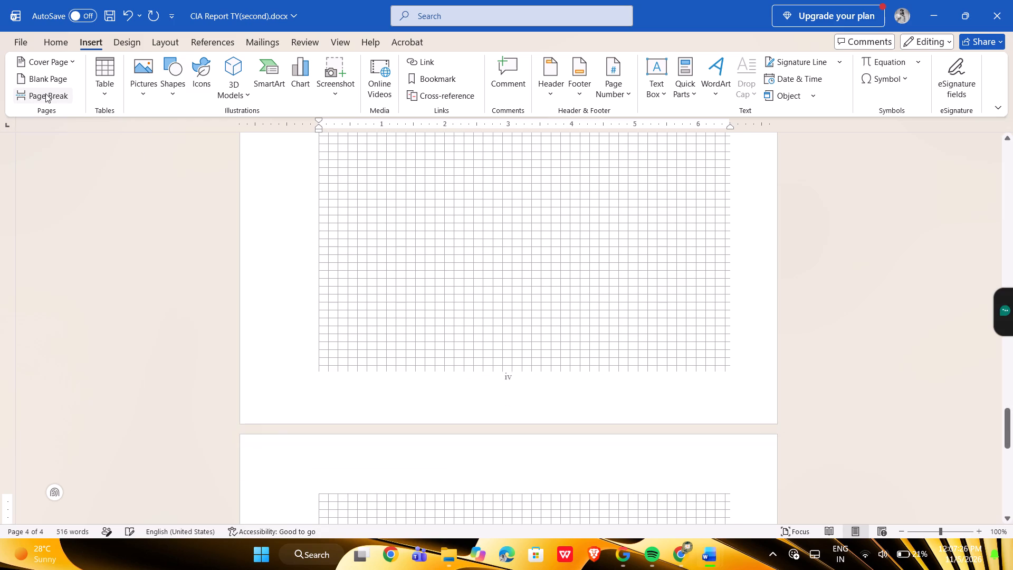
pyautogui.scroll(-2, 427, 217)
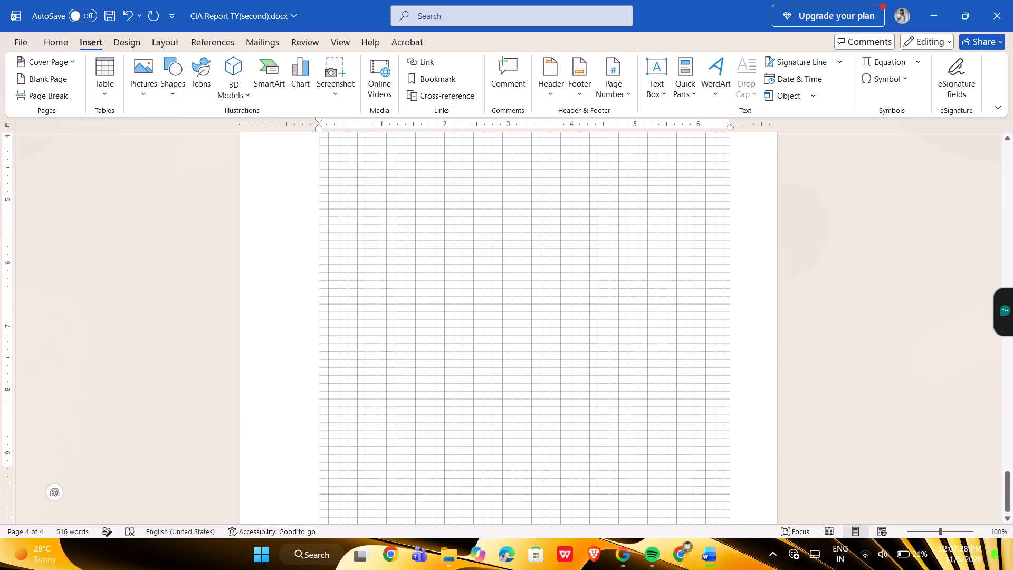
pyautogui.scroll(-1, 427, 217)
pyautogui.scroll(2, 427, 217)
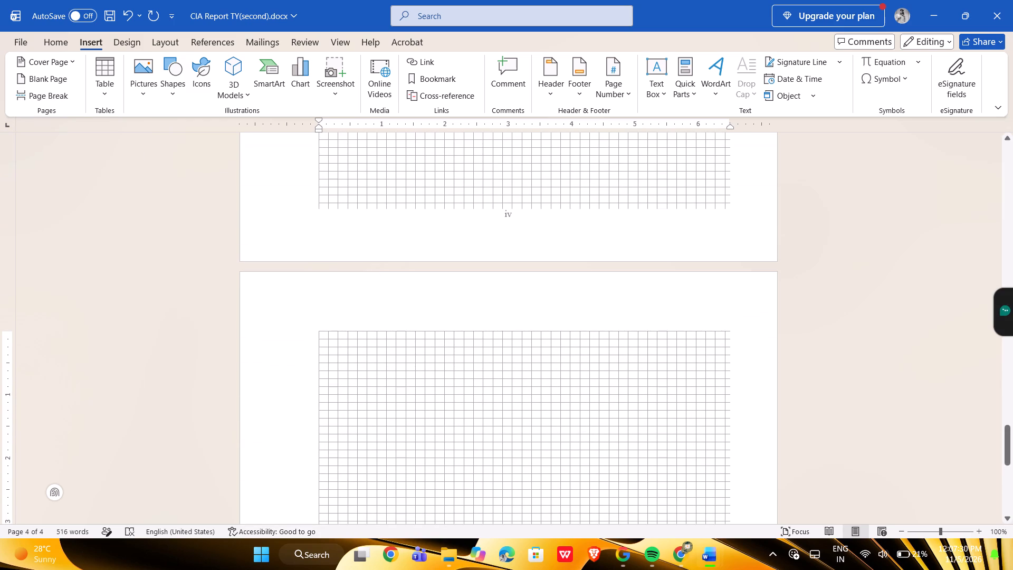
pyautogui.doubleClick(442, 368)
pyautogui.click(443, 368)
pyautogui.click(391, 352)
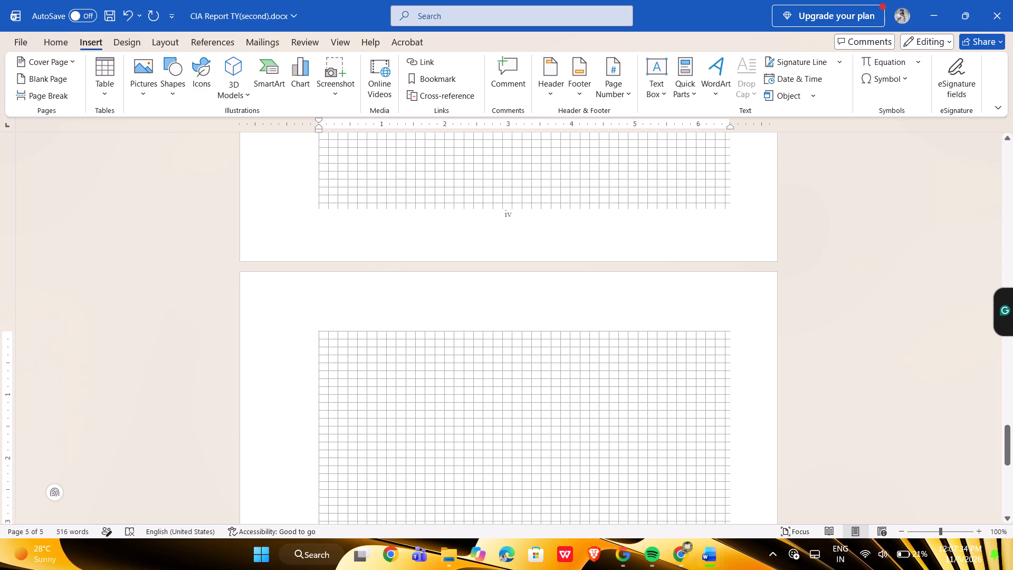
pyautogui.click(391, 352)
pyautogui.click(391, 352)
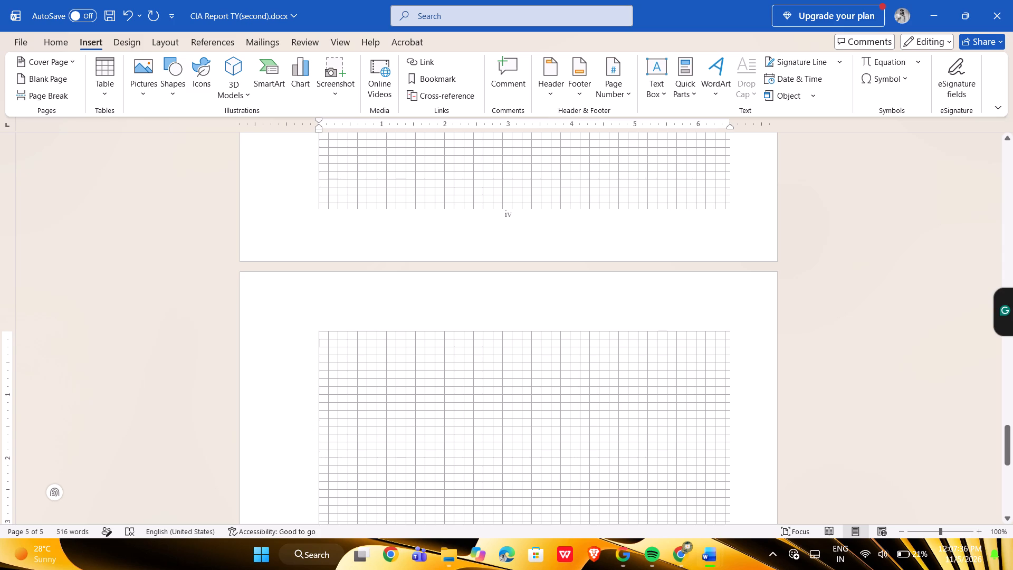
pyautogui.doubleClick(391, 352)
pyautogui.click(462, 368)
# Enter the heading "List of abbreviations", indented with leading spaces, on the new page's first line and start a new line below it.
pyautogui.press('l')
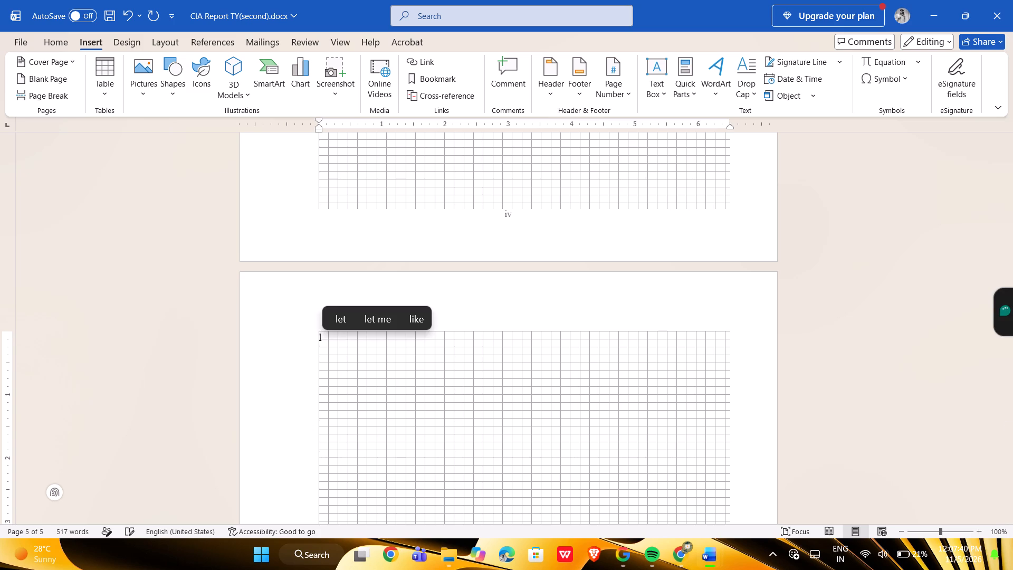
pyautogui.press('BackSpace')
pyautogui.press('space')
pyautogui.press('space')
pyautogui.press('space')
pyautogui.press('space')
pyautogui.press('space')
pyautogui.press('space')
pyautogui.press('space')
pyautogui.press('space')
pyautogui.press('space')
pyautogui.press('space')
pyautogui.press('space')
pyautogui.press('space')
pyautogui.press('space')
pyautogui.press('space')
pyautogui.press('space')
pyautogui.press('space')
pyautogui.press('space')
pyautogui.press('space')
pyautogui.press('space')
pyautogui.press('space')
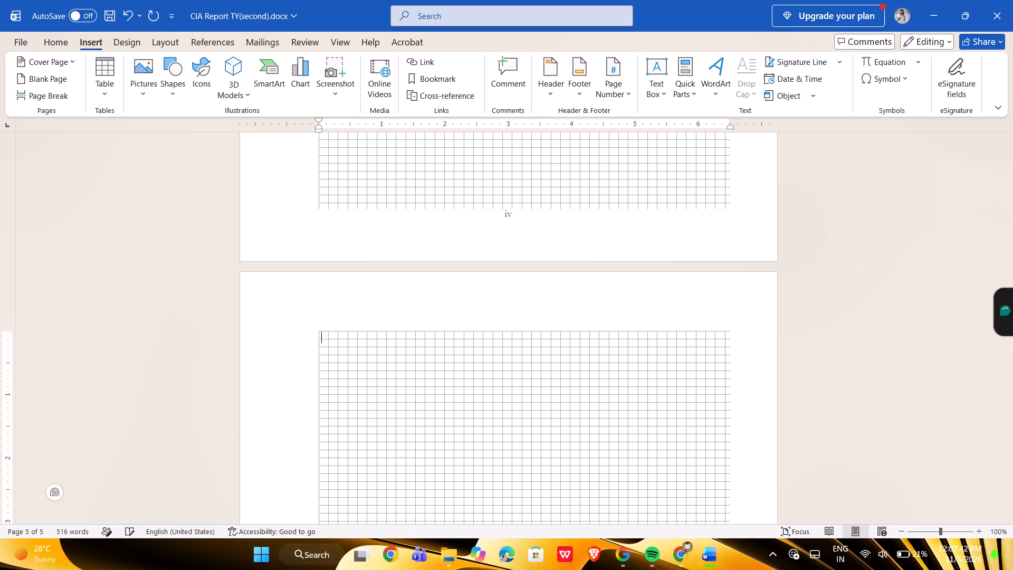
pyautogui.press('space')
pyautogui.press('space')
pyautogui.press('space')
pyautogui.write('list of abb')
pyautogui.write('revation')
pyautogui.press('space')
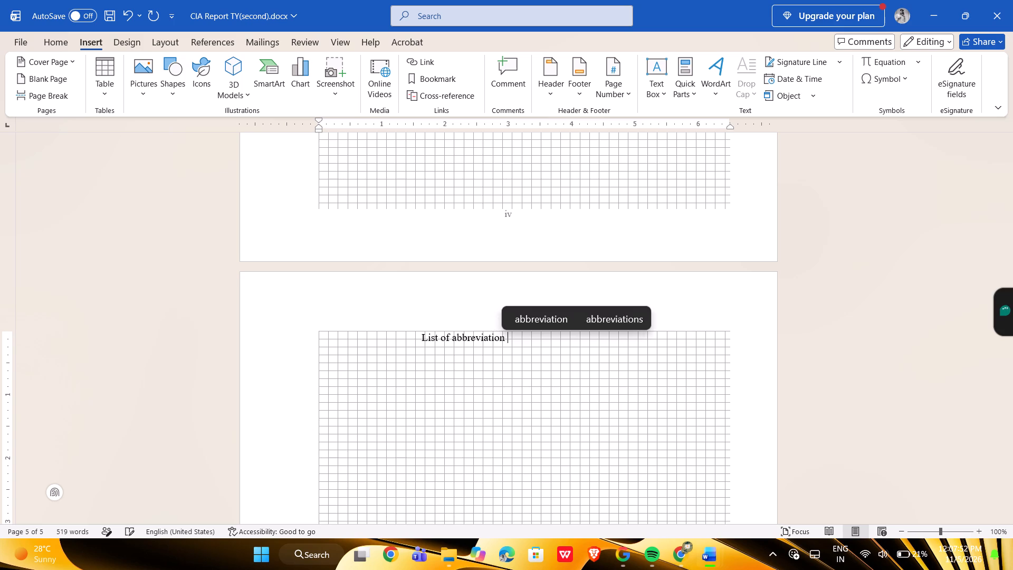
pyautogui.click(567, 321)
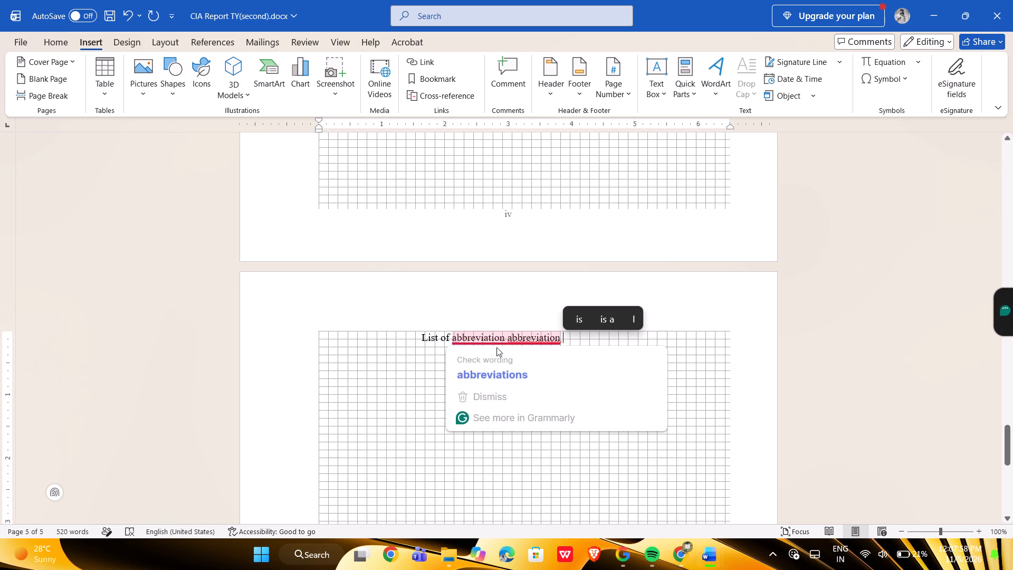
pyautogui.click(492, 373)
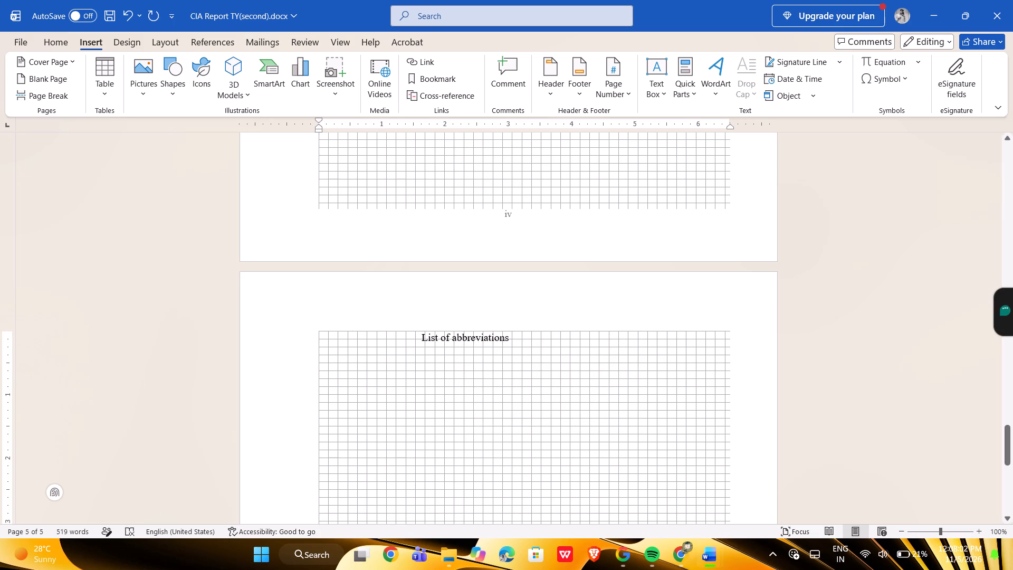
pyautogui.press('Return')
# Center the "List of abbreviations" heading and the empty line below it.
pyautogui.click(435, 346)
pyautogui.moveTo(421, 329); pyautogui.dragTo(429, 329)
pyautogui.moveTo(429, 329); pyautogui.dragTo(549, 347)
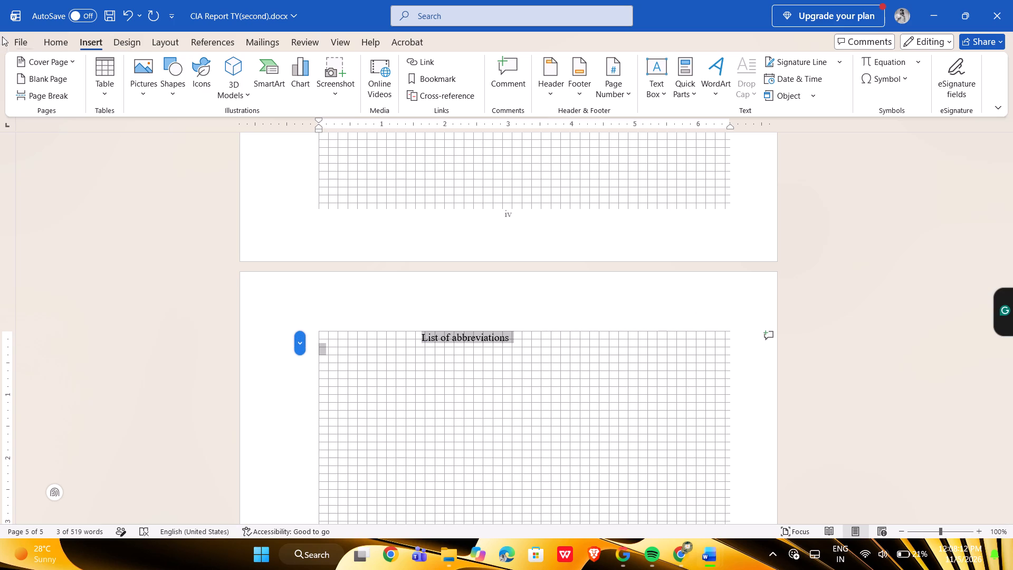
pyautogui.click(41, 49)
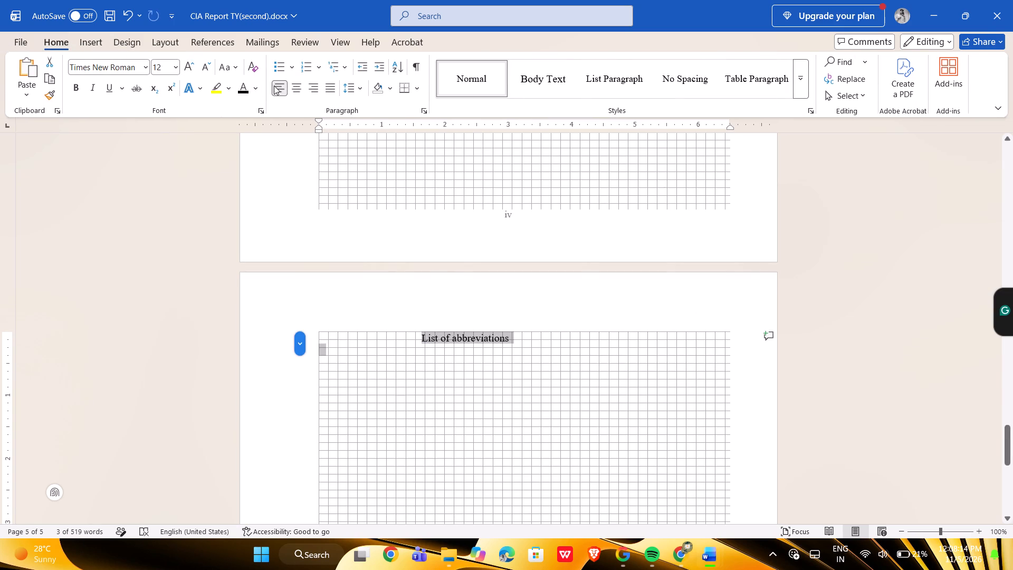
pyautogui.click(299, 85)
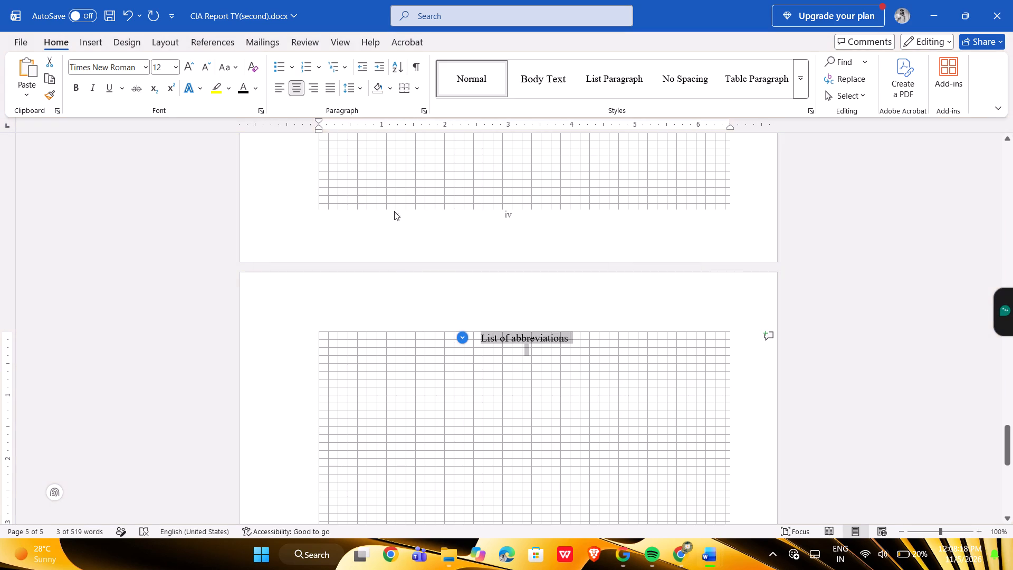
# Add the entry "PCTC Preacadet training center" below the List of abbreviations heading, leaving a blank line between them.
pyautogui.click(582, 341)
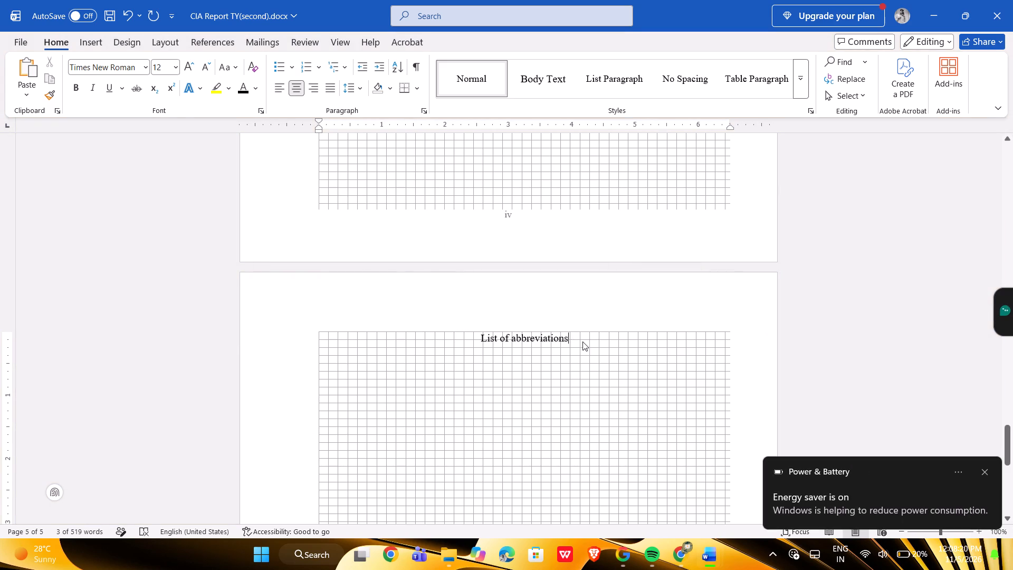
pyautogui.press('Return')
pyautogui.press('Return')
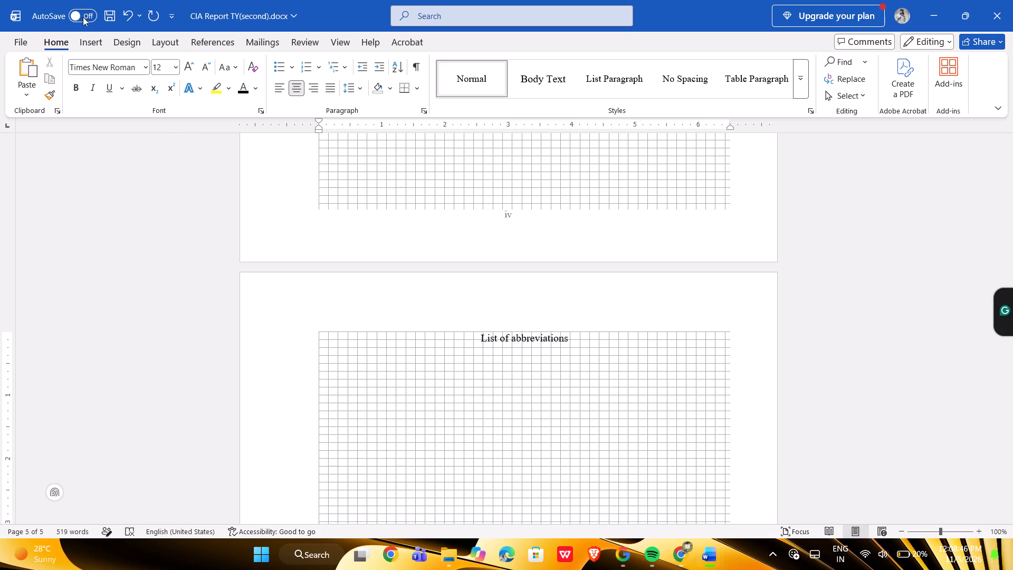
pyautogui.write('pctc')
pyautogui.press('BackSpace')
pyautogui.press('BackSpace')
pyautogui.press('BackSpace')
pyautogui.press('BackSpace')
pyautogui.write('PCTC')
pyautogui.press('space')
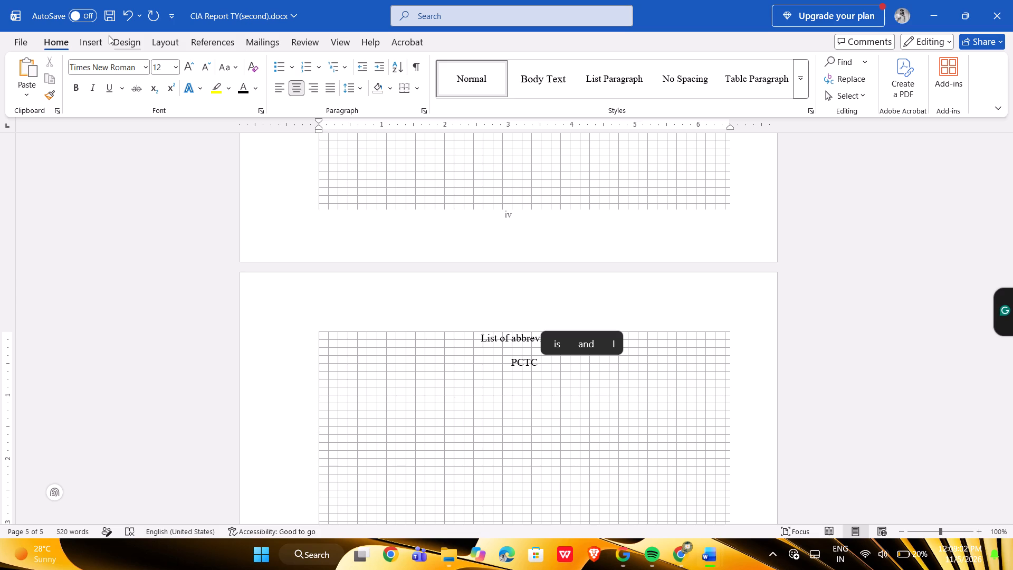
pyautogui.hotkey('shift', 'p')
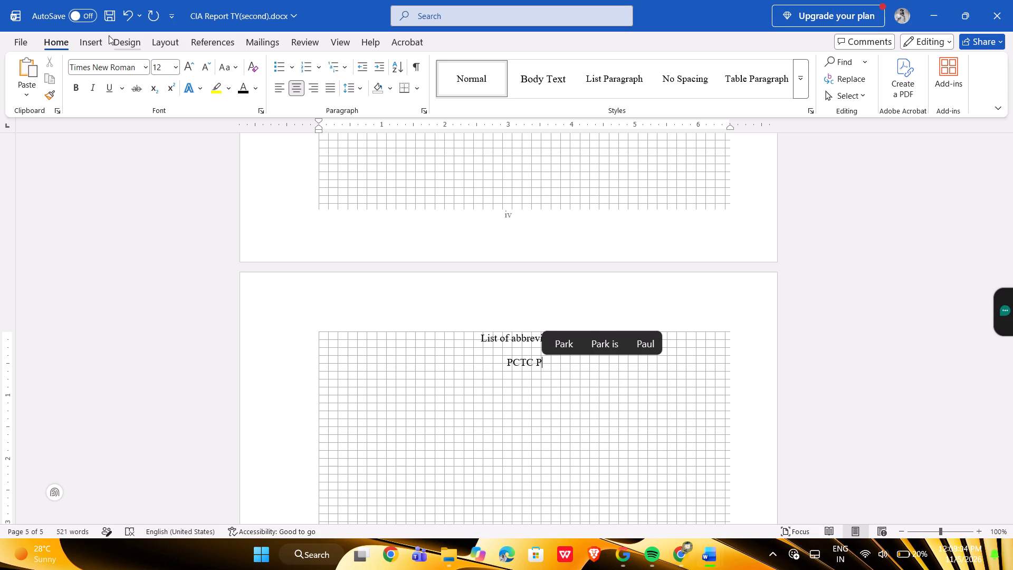
pyautogui.write('reacadetb')
pyautogui.press('BackSpace')
pyautogui.press('space')
pyautogui.write('traini')
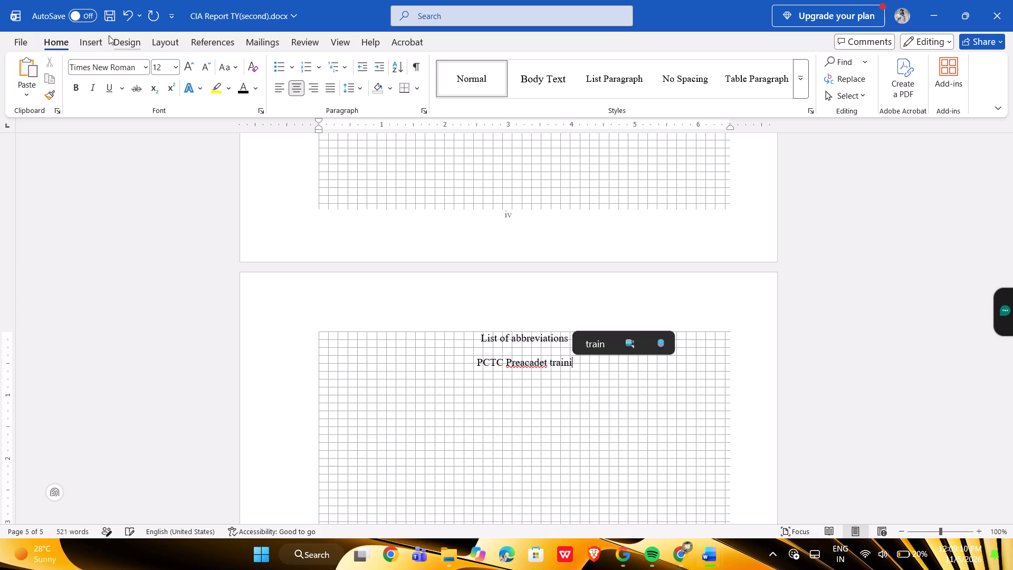
pyautogui.write('ng center')
pyautogui.press('space')
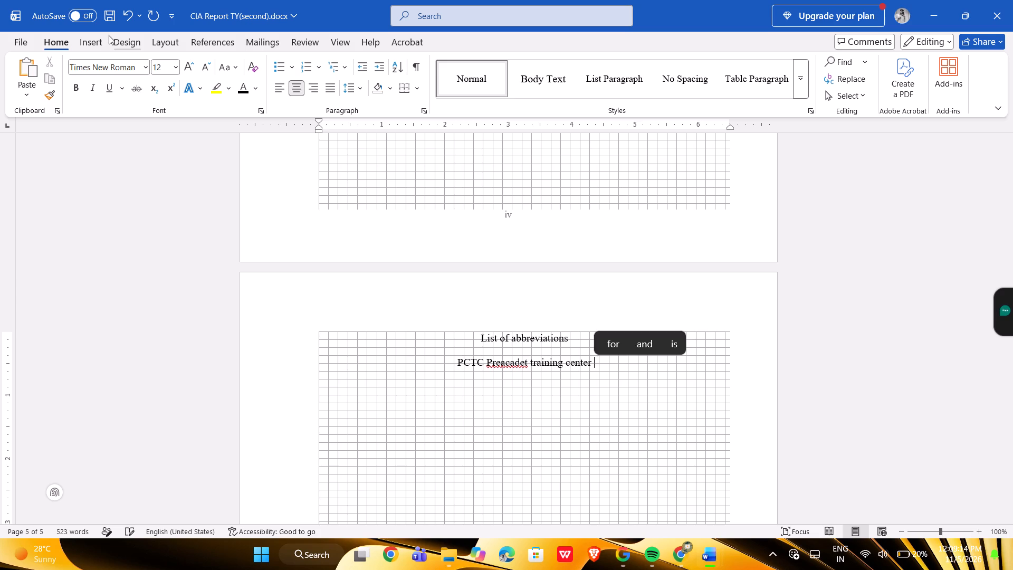
# Add the abbreviations "PH" and "EC" on separate lines below the PCTC entry in the List of abbreviations.
pyautogui.press('Return')
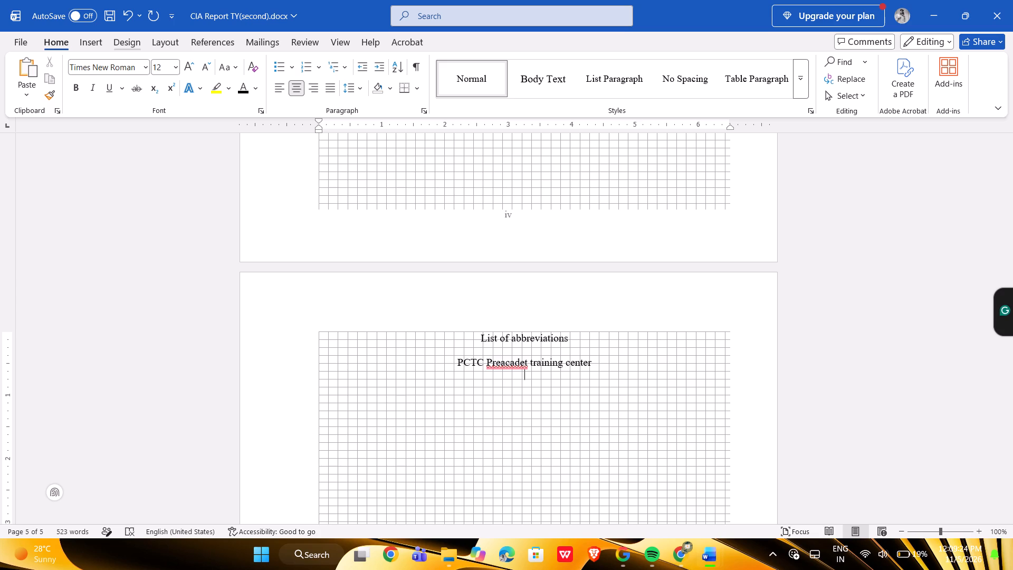
pyautogui.write('PH')
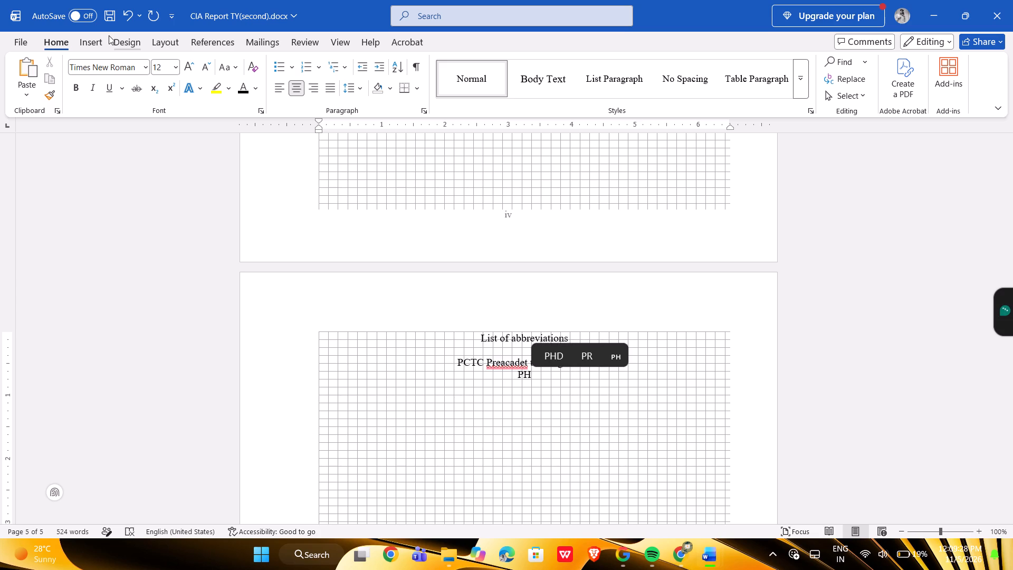
pyautogui.press('space')
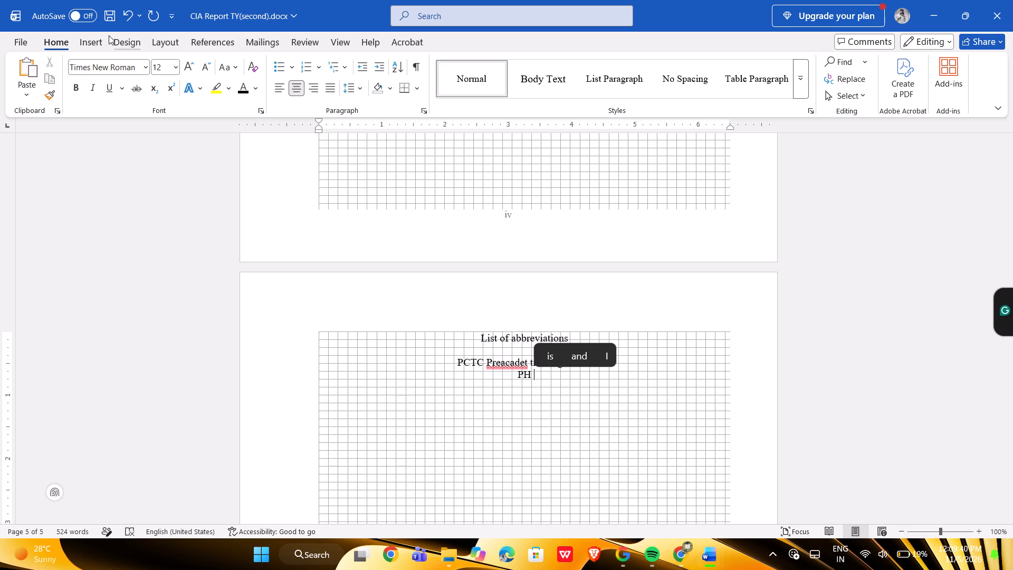
pyautogui.press('Return')
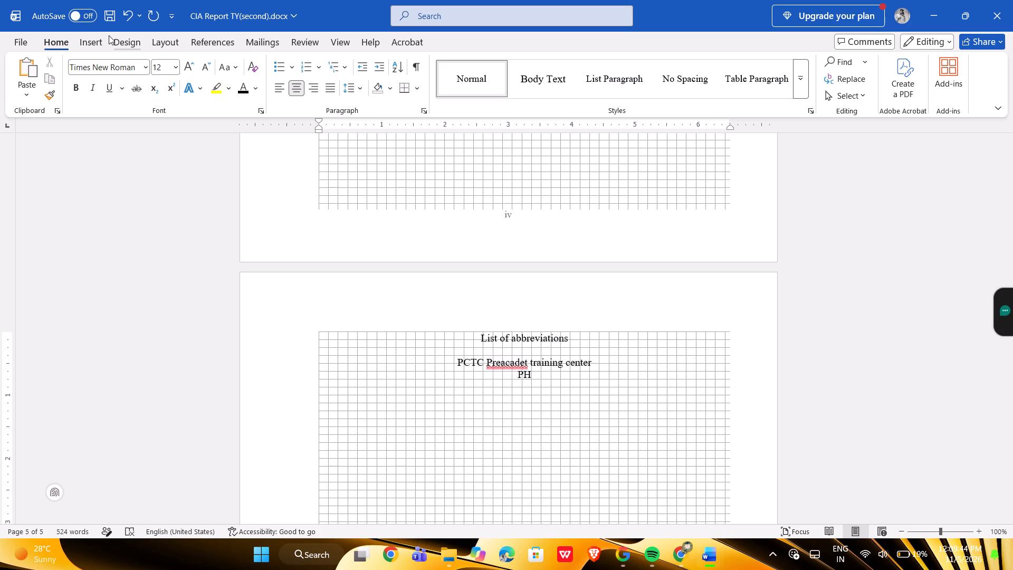
pyautogui.write('EC')
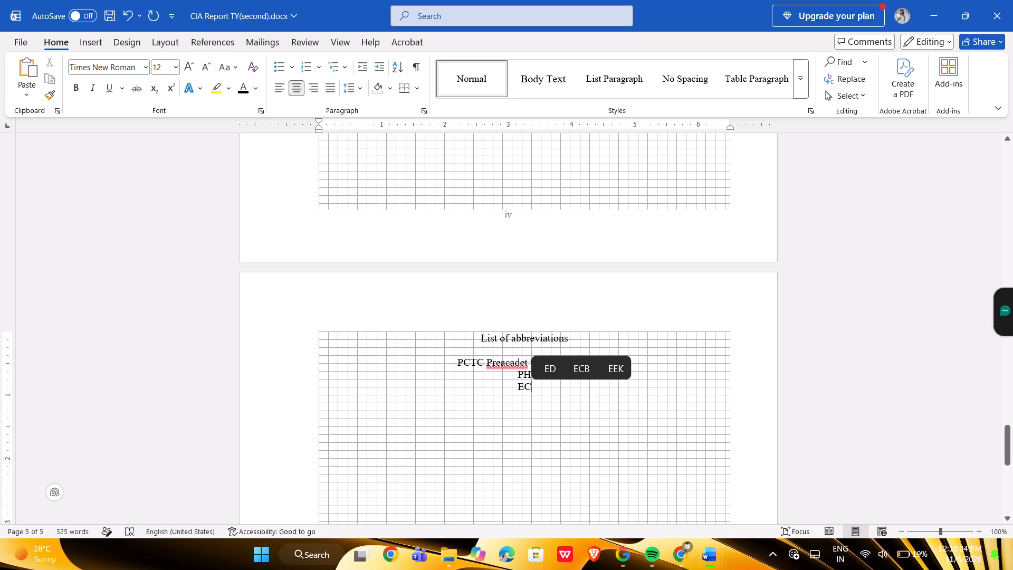
pyautogui.click(388, 558)
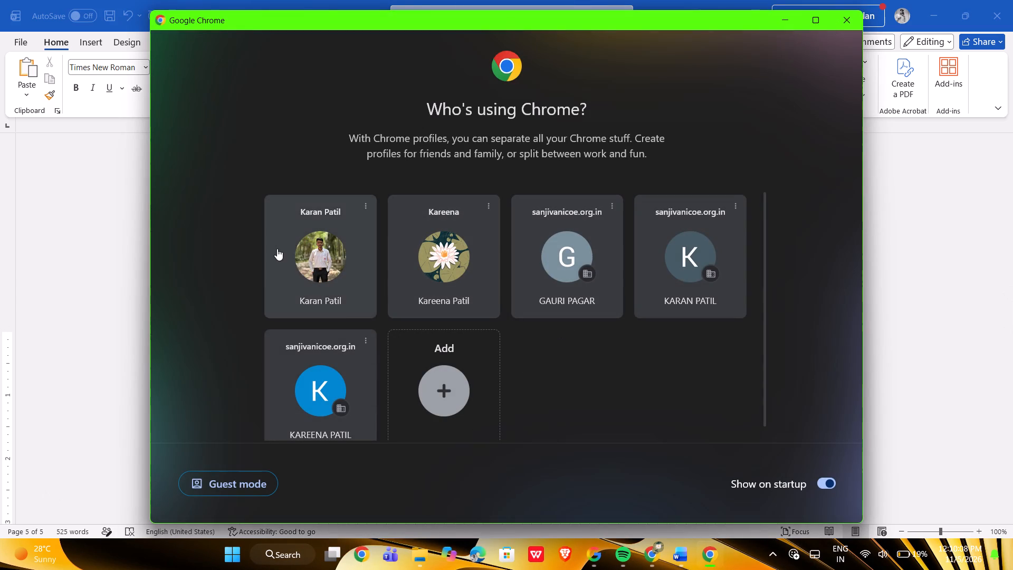
pyautogui.click(277, 249)
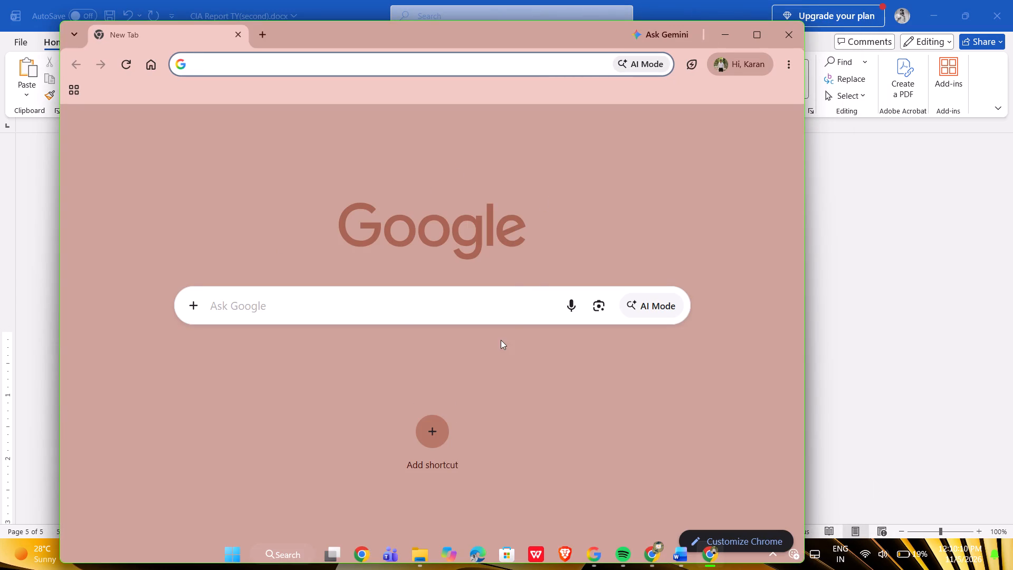
pyautogui.click(386, 305)
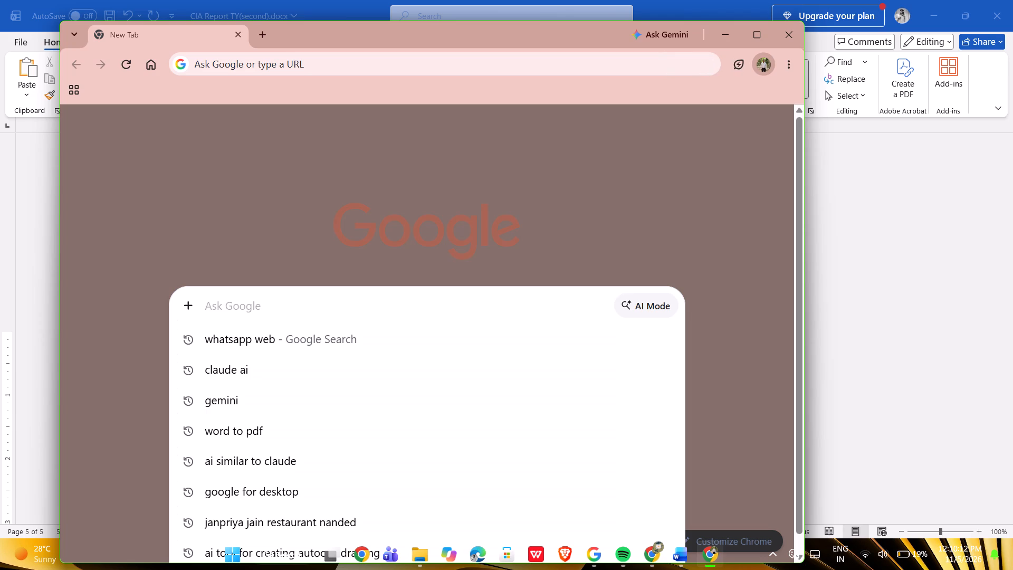
pyautogui.write('chat')
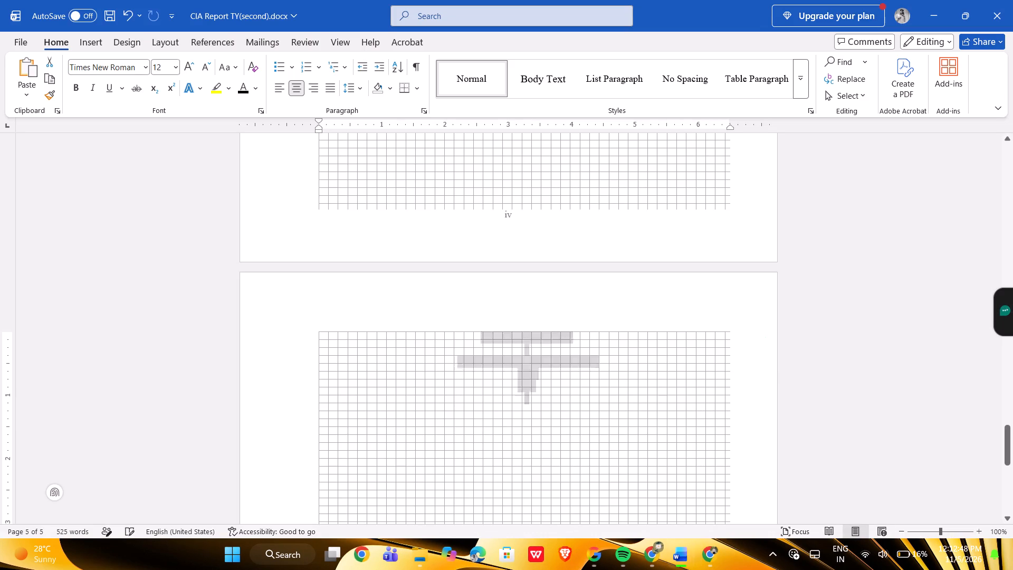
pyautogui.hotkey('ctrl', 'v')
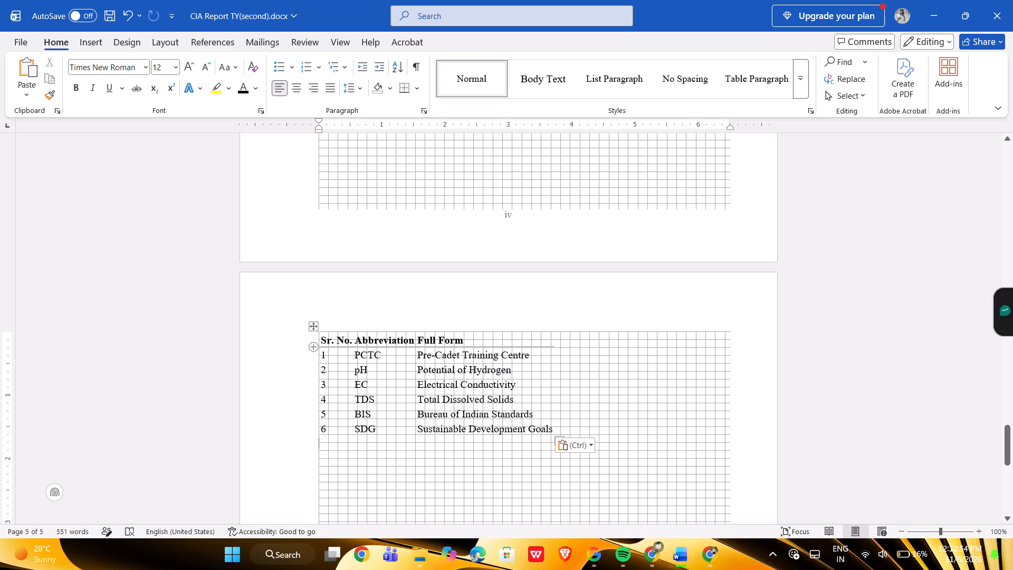
# Centre the whole abbreviations table horizontally on the page.
pyautogui.click(314, 326)
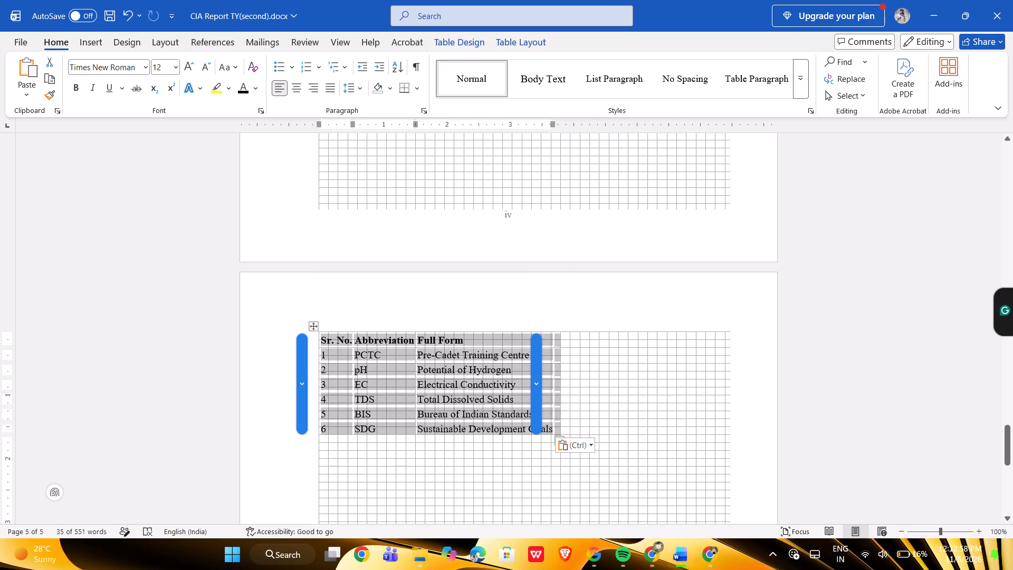
pyautogui.click(304, 86)
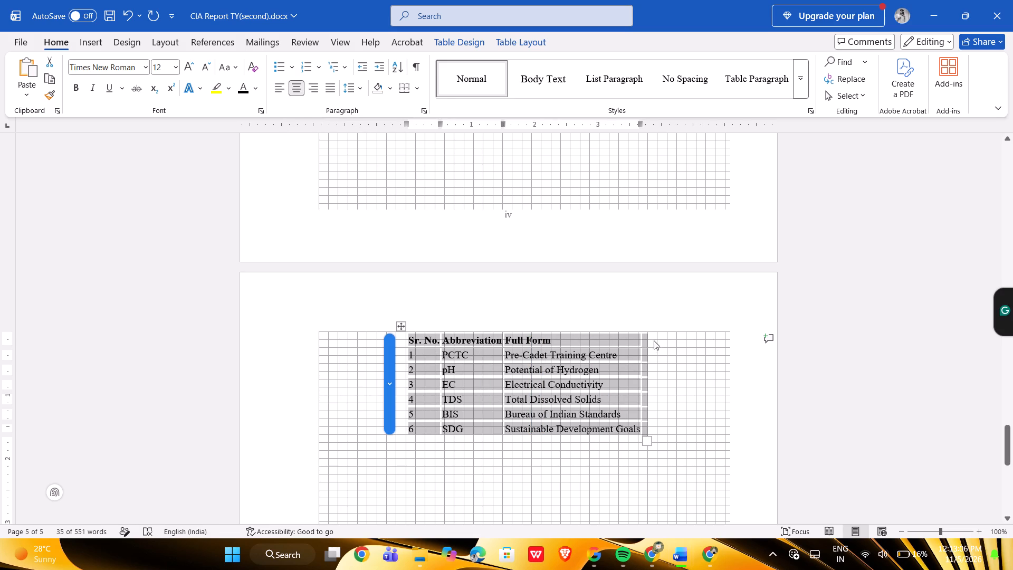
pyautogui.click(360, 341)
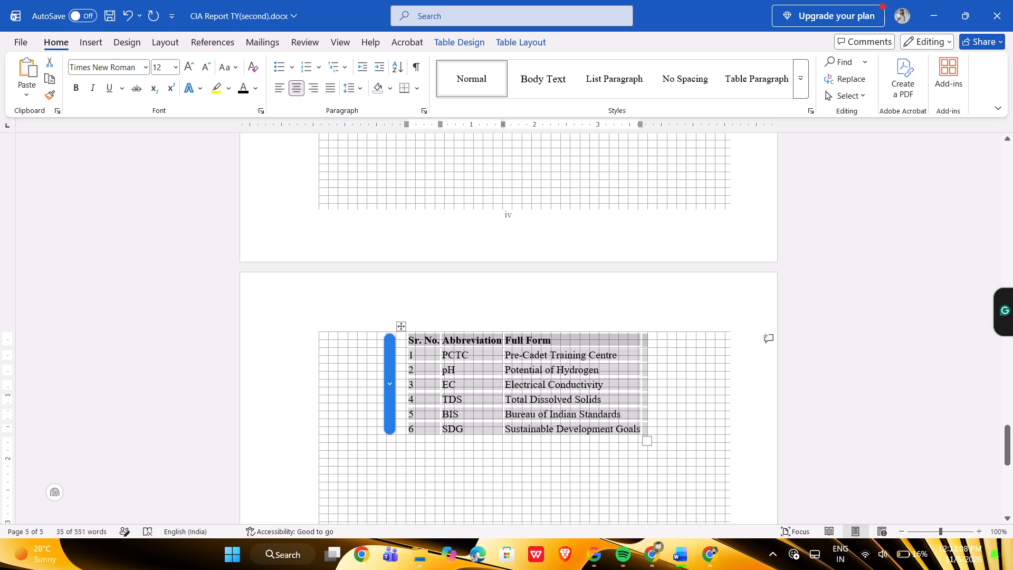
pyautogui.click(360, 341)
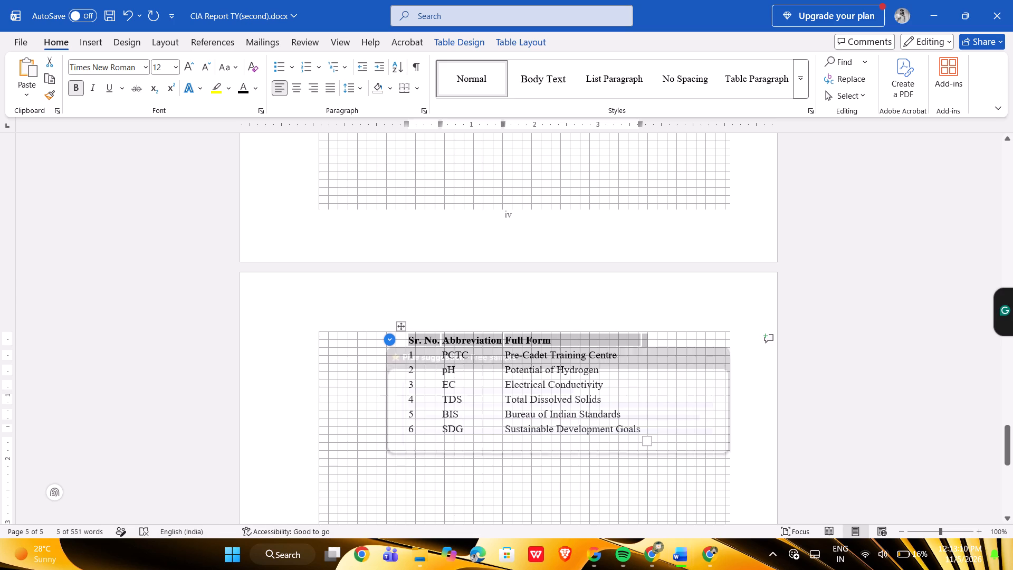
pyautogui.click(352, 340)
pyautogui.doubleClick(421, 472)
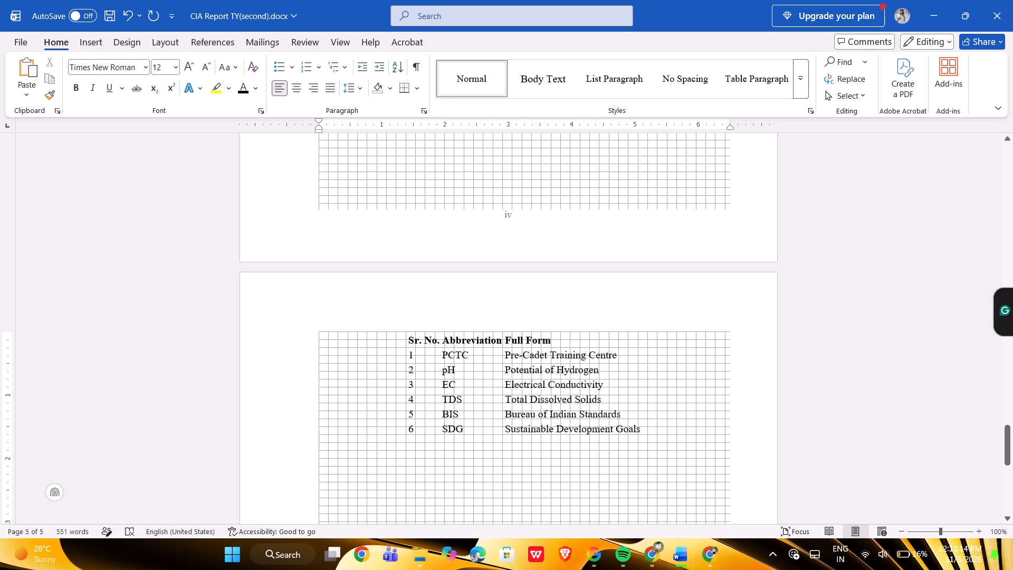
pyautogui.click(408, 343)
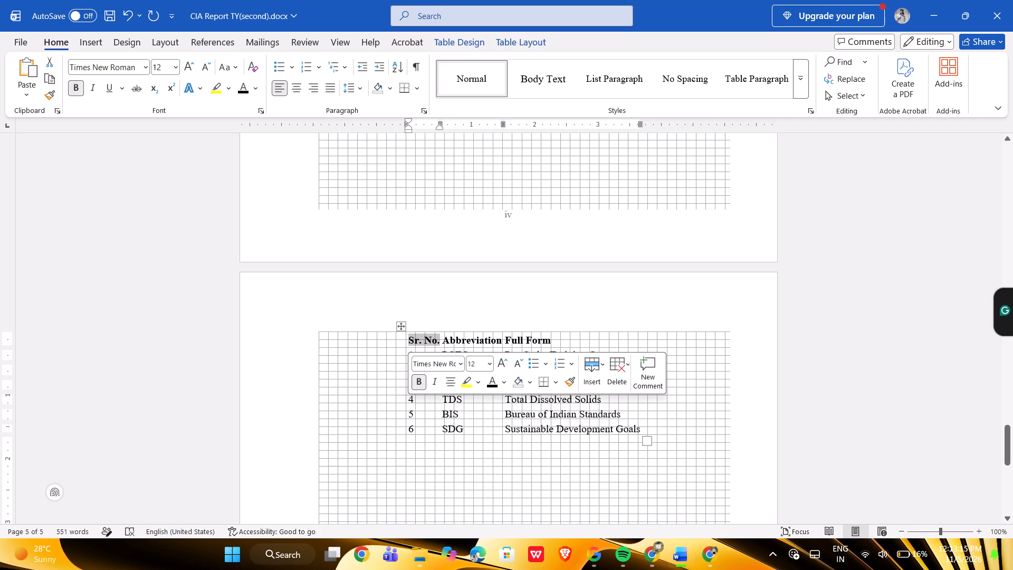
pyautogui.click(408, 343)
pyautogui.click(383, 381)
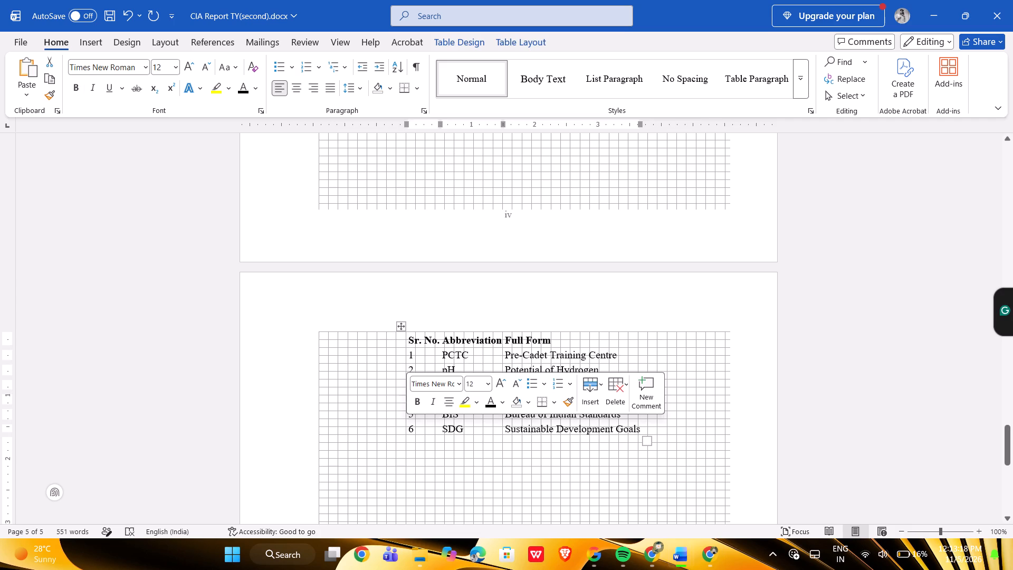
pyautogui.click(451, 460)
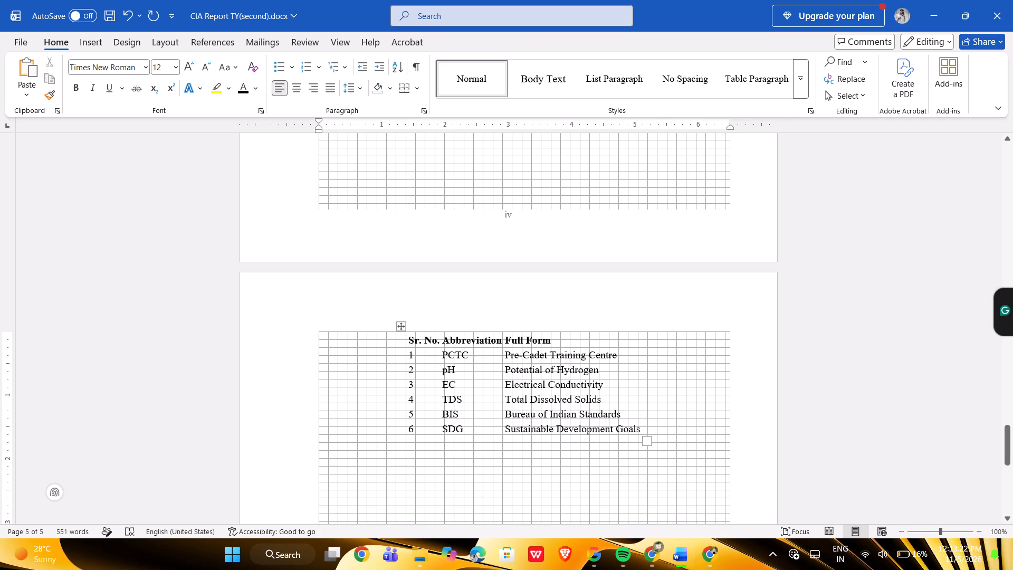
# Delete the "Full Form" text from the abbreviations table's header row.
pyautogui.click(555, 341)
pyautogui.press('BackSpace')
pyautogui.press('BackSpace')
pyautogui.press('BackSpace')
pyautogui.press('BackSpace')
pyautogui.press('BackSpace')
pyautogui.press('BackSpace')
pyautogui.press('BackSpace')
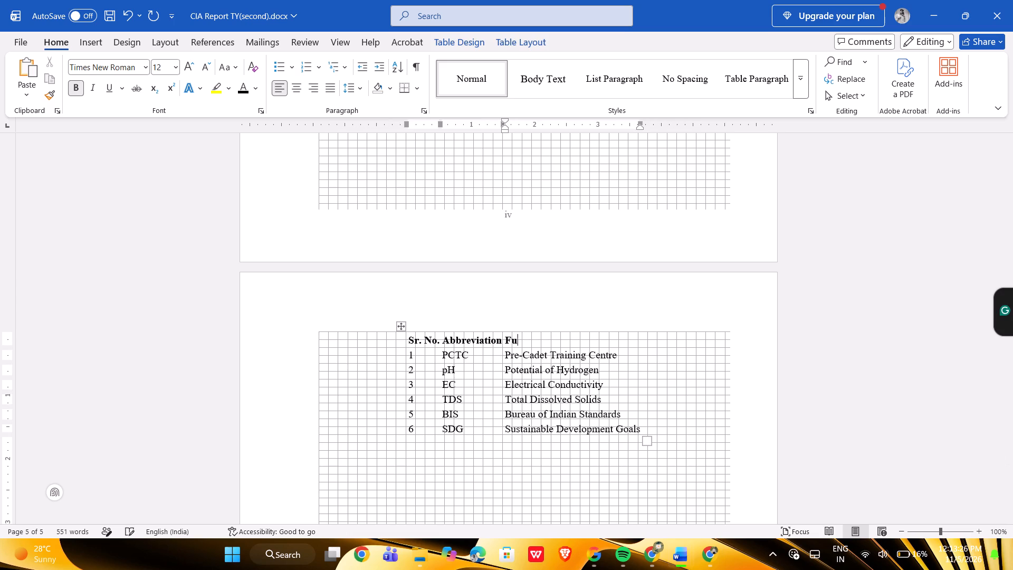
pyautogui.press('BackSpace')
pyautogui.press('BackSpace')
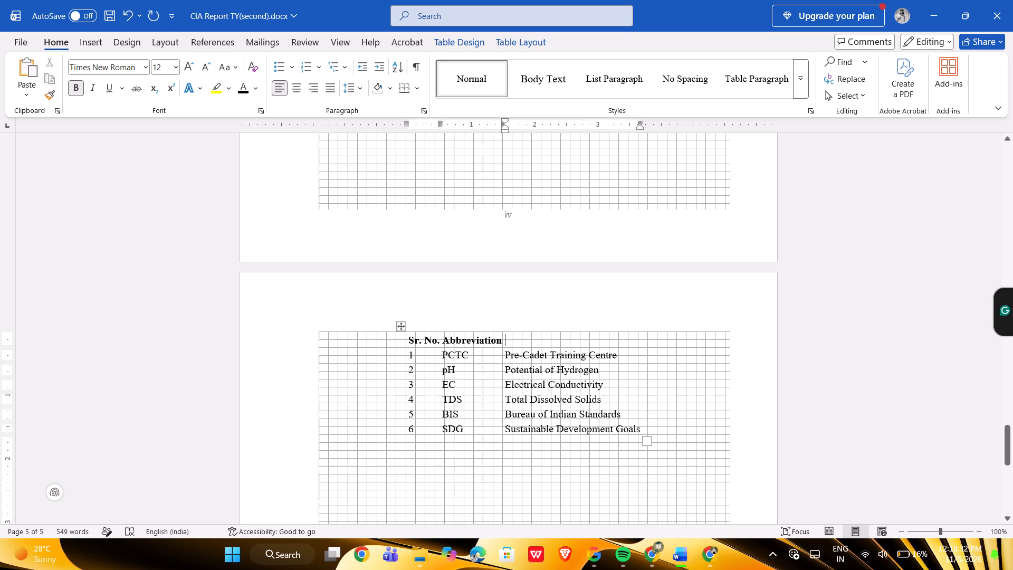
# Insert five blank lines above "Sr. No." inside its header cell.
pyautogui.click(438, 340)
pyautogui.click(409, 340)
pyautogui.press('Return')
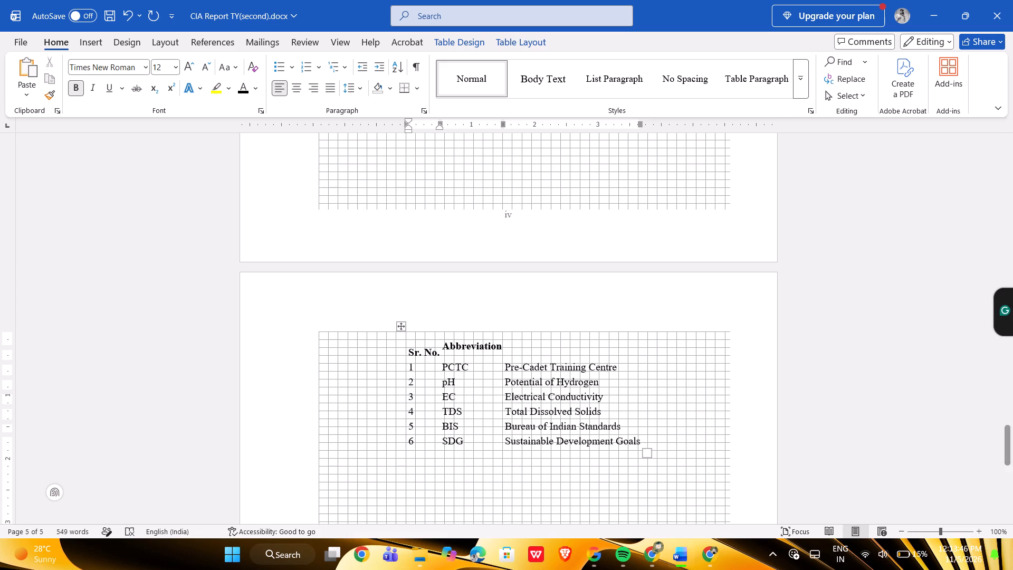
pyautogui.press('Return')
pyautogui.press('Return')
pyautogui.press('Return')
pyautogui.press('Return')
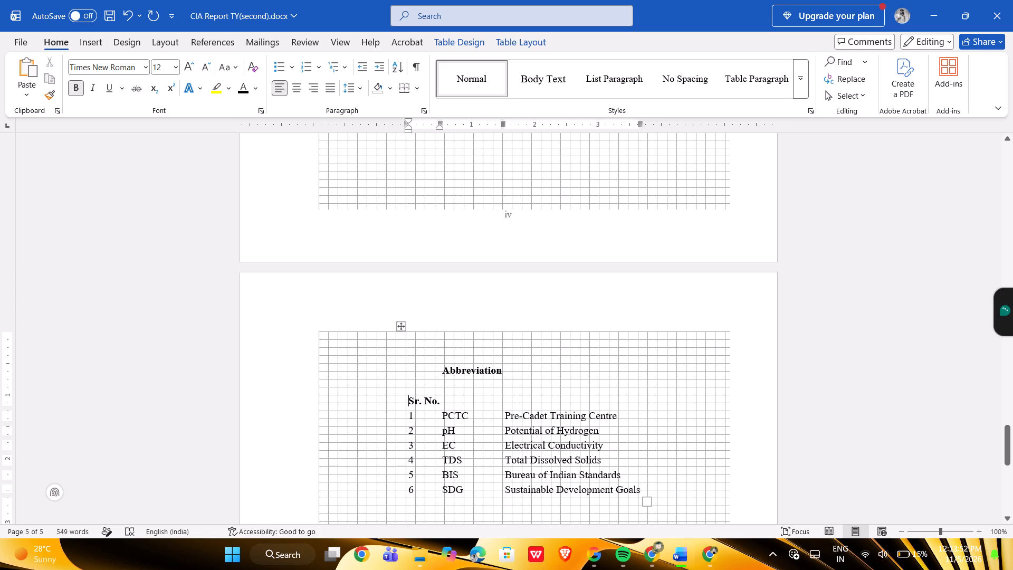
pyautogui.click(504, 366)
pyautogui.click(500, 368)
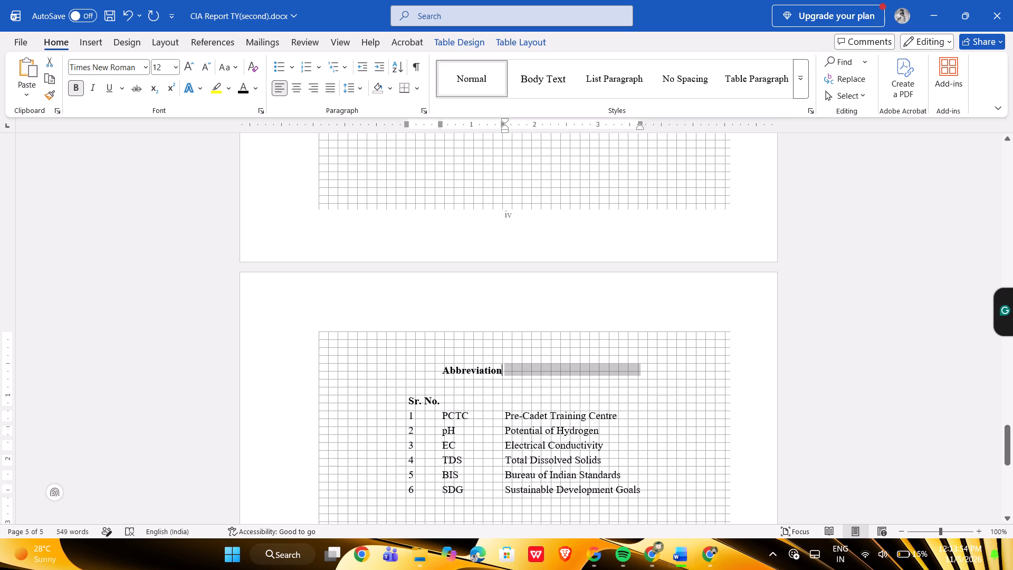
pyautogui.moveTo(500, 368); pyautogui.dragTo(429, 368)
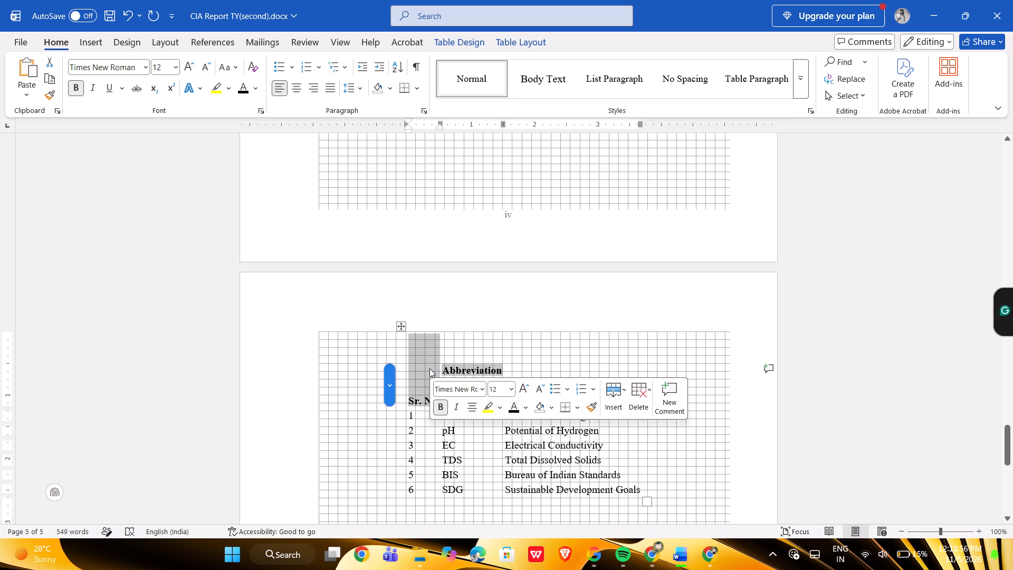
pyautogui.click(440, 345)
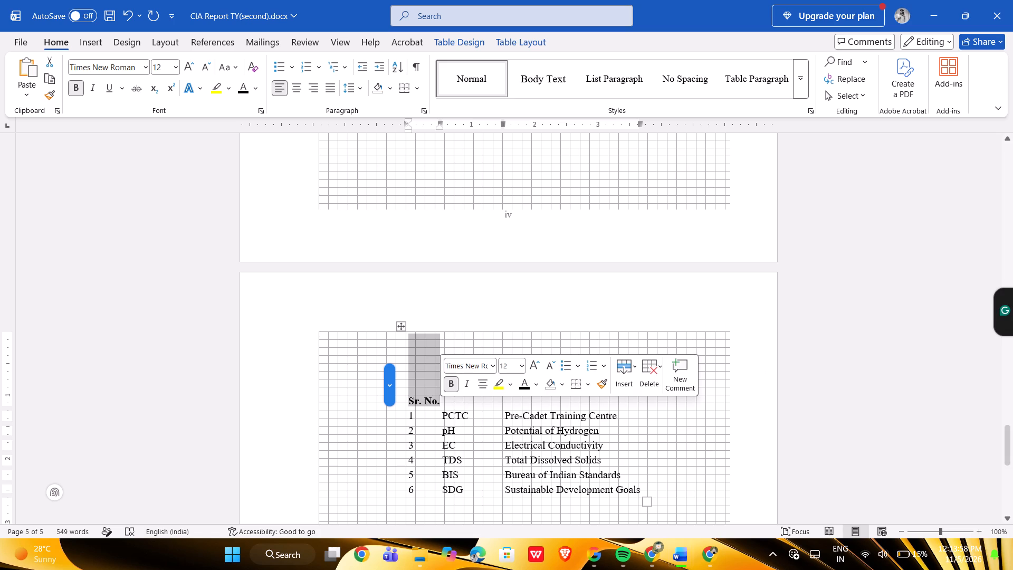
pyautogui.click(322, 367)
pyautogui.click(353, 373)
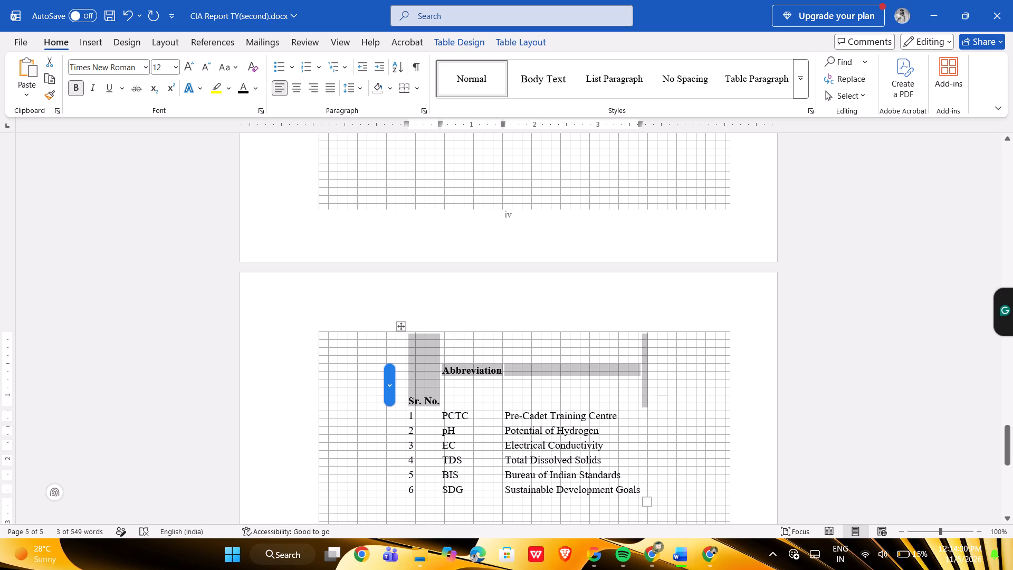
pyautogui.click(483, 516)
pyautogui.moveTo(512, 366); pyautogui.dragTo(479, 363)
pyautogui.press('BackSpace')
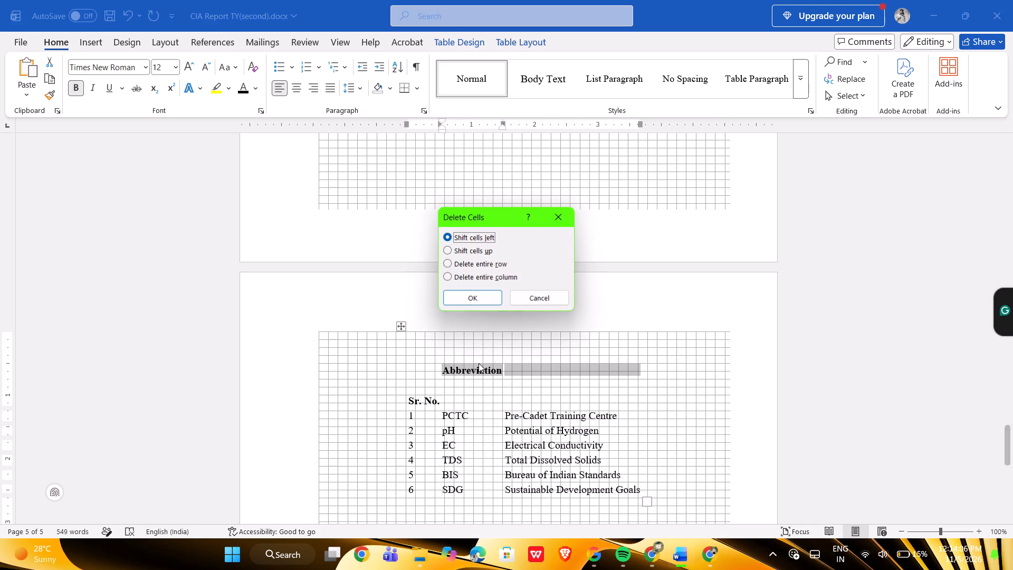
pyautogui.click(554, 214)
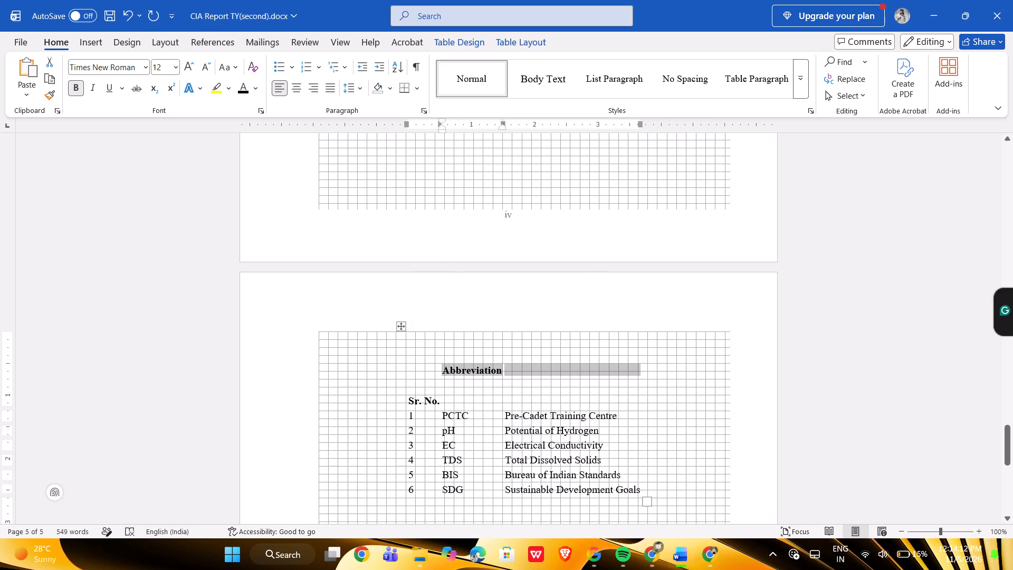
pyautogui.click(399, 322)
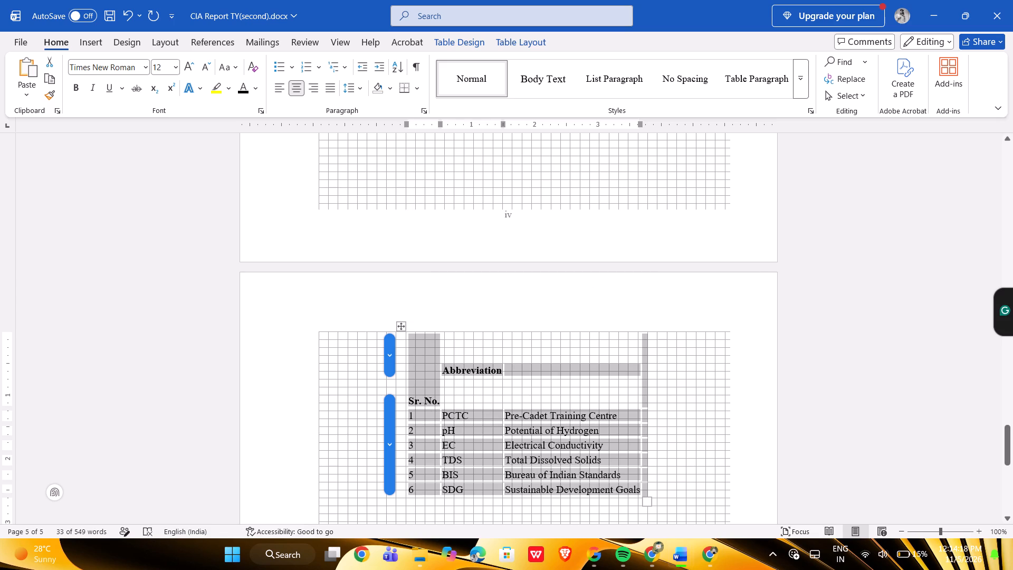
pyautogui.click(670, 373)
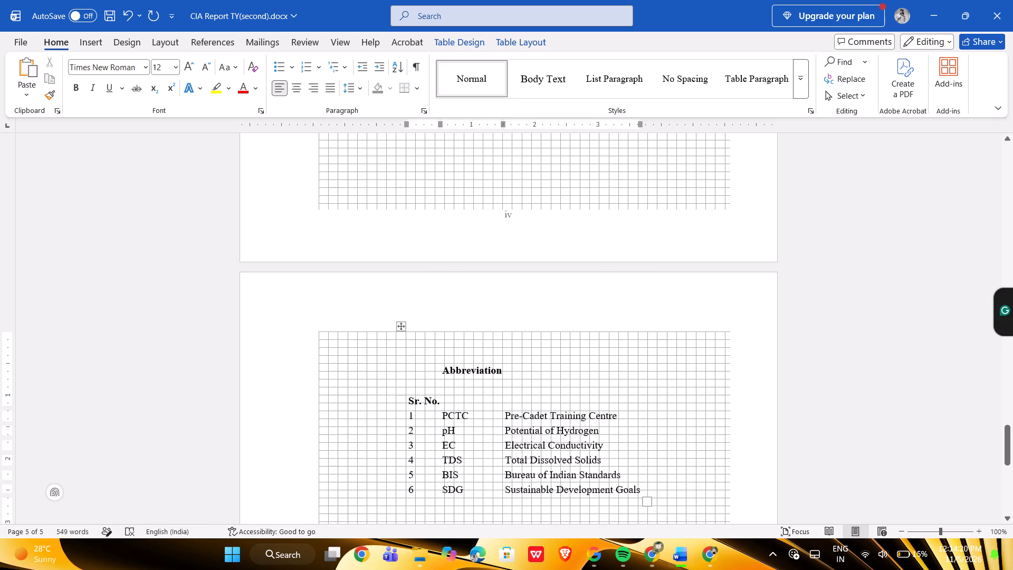
# Delete the Sr. No. and Abbreviation header cells from the abbreviations table with the Shift cells left option.
pyautogui.click(557, 393)
pyautogui.click(407, 385)
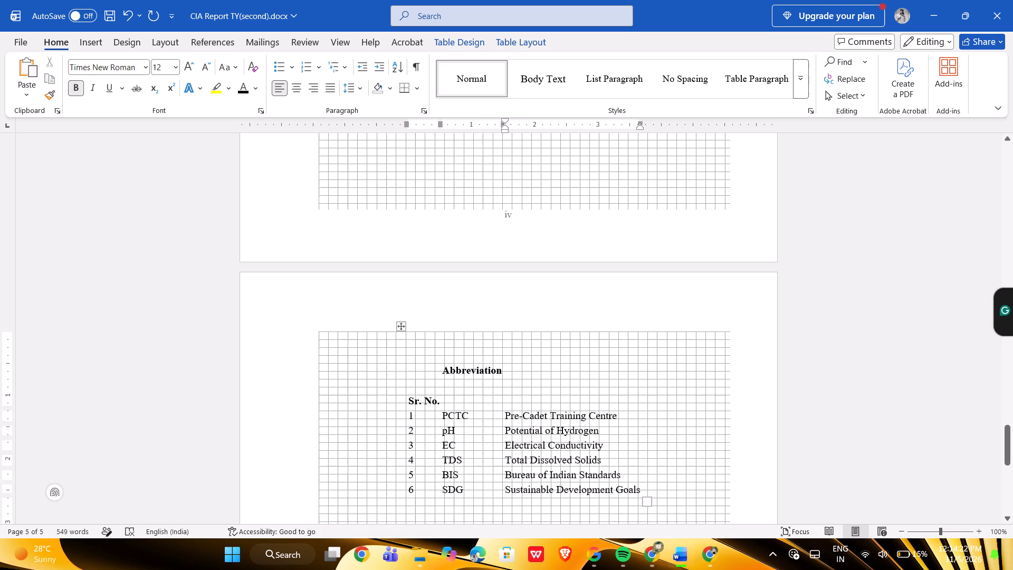
pyautogui.click(407, 385)
pyautogui.moveTo(407, 385); pyautogui.dragTo(641, 384)
pyautogui.click(641, 384)
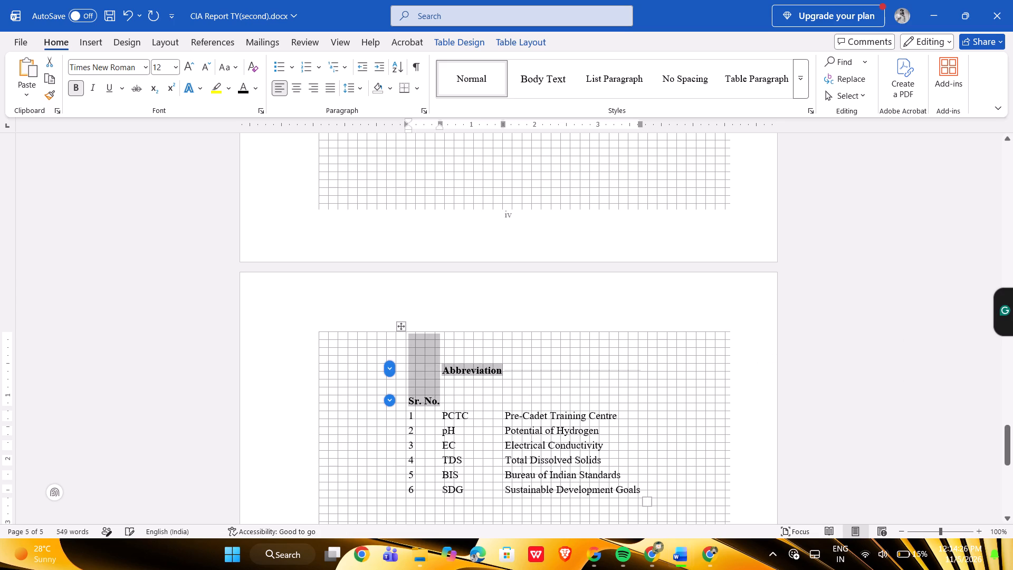
pyautogui.press('BackSpace')
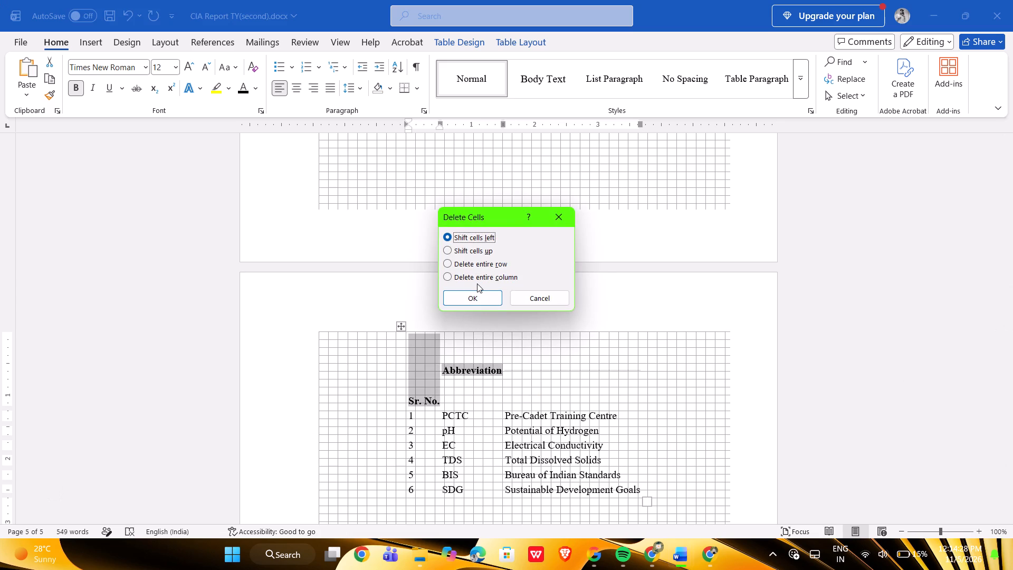
pyautogui.click(479, 304)
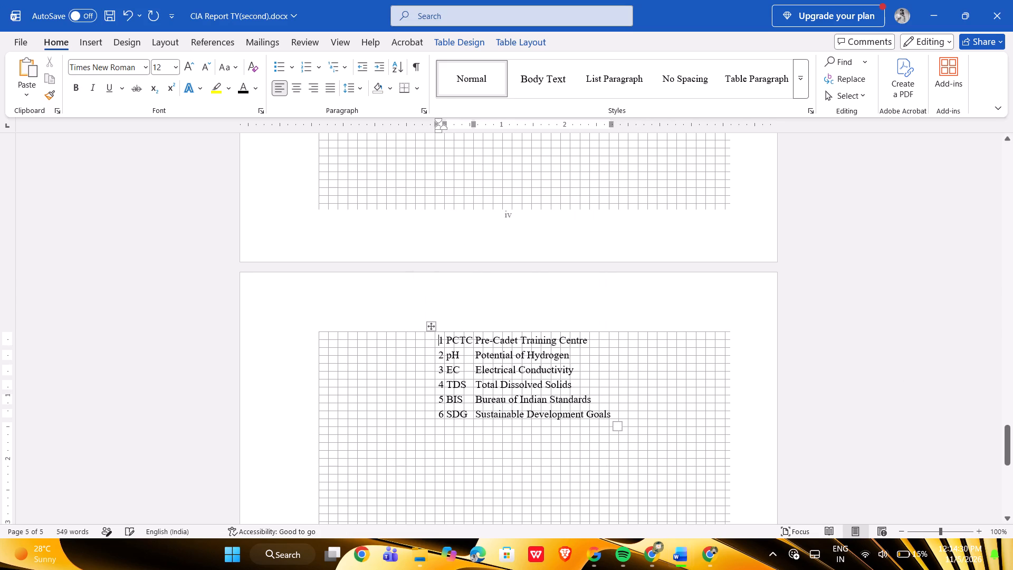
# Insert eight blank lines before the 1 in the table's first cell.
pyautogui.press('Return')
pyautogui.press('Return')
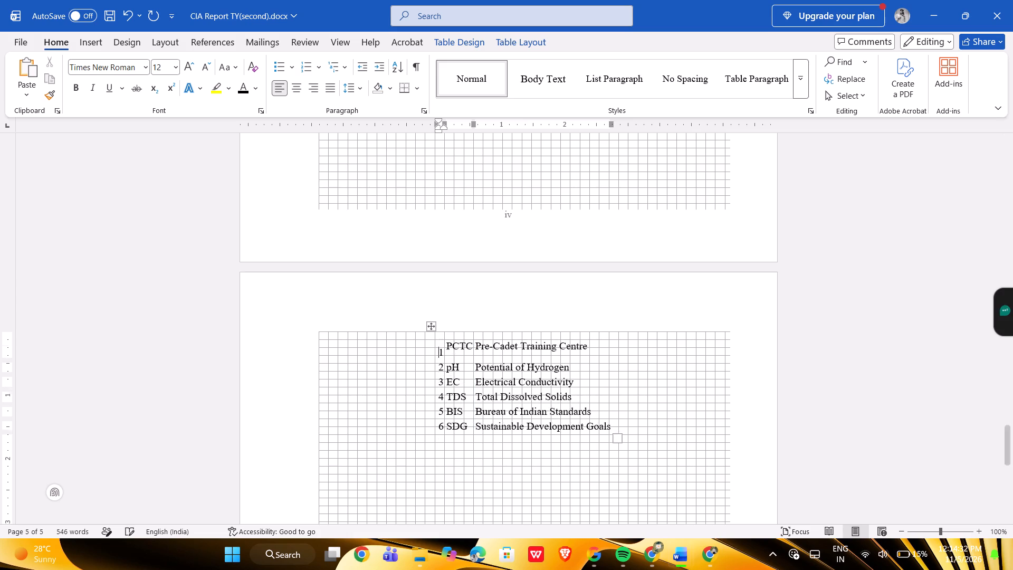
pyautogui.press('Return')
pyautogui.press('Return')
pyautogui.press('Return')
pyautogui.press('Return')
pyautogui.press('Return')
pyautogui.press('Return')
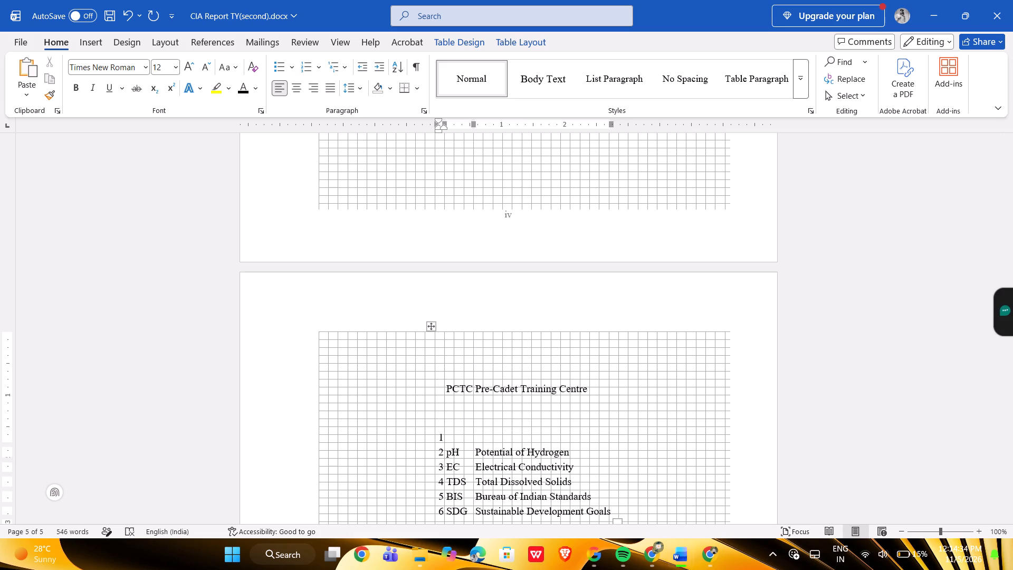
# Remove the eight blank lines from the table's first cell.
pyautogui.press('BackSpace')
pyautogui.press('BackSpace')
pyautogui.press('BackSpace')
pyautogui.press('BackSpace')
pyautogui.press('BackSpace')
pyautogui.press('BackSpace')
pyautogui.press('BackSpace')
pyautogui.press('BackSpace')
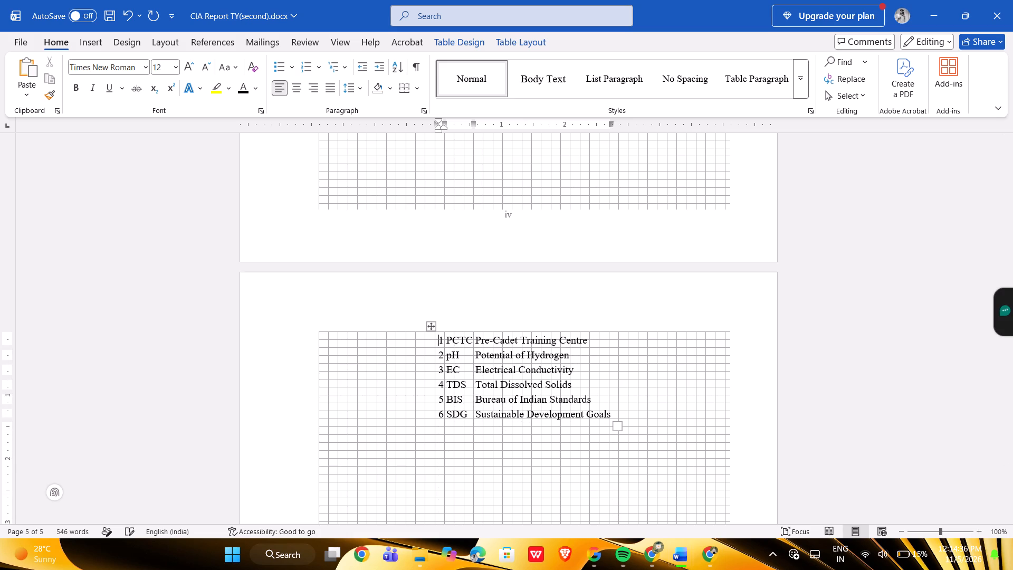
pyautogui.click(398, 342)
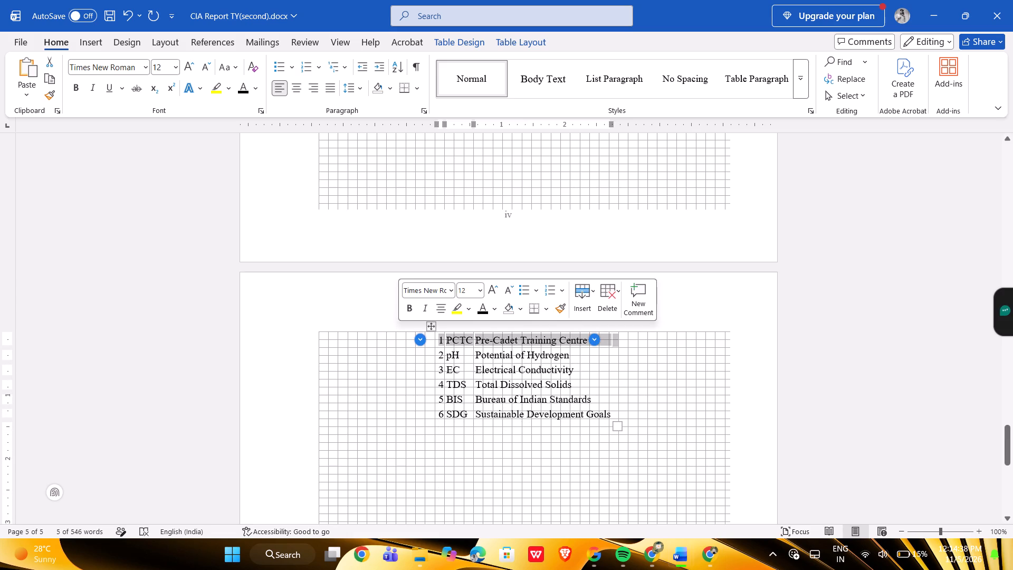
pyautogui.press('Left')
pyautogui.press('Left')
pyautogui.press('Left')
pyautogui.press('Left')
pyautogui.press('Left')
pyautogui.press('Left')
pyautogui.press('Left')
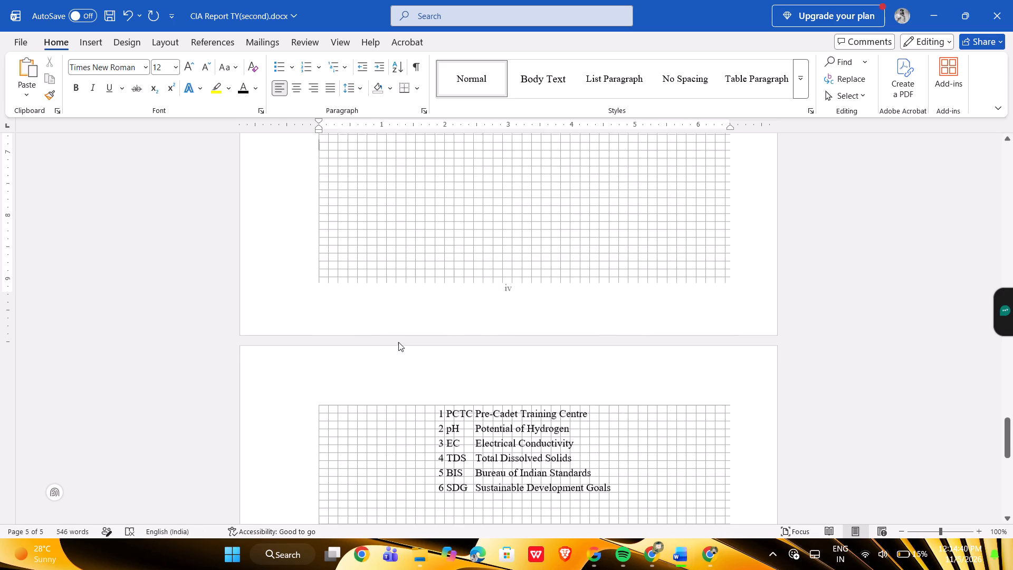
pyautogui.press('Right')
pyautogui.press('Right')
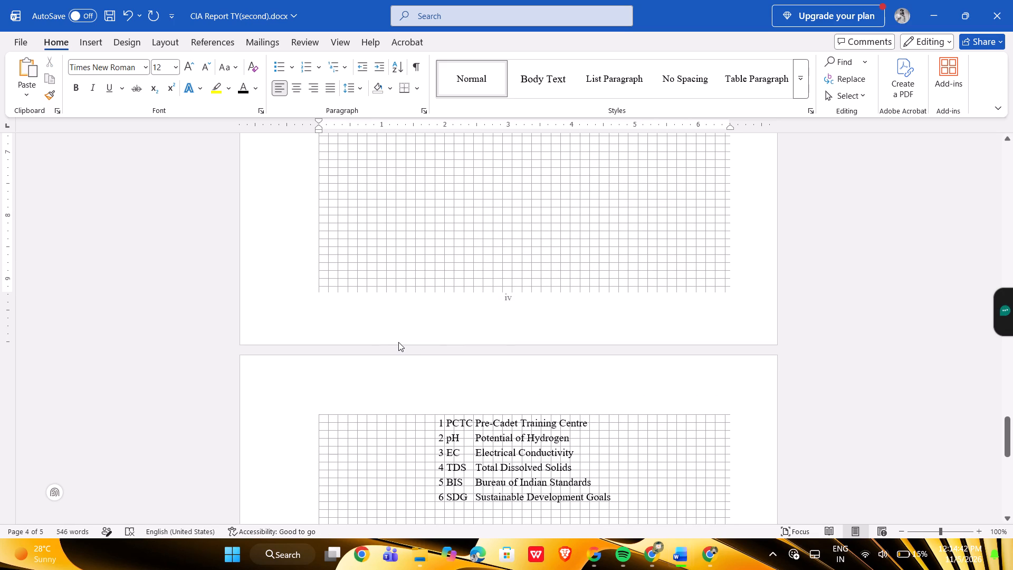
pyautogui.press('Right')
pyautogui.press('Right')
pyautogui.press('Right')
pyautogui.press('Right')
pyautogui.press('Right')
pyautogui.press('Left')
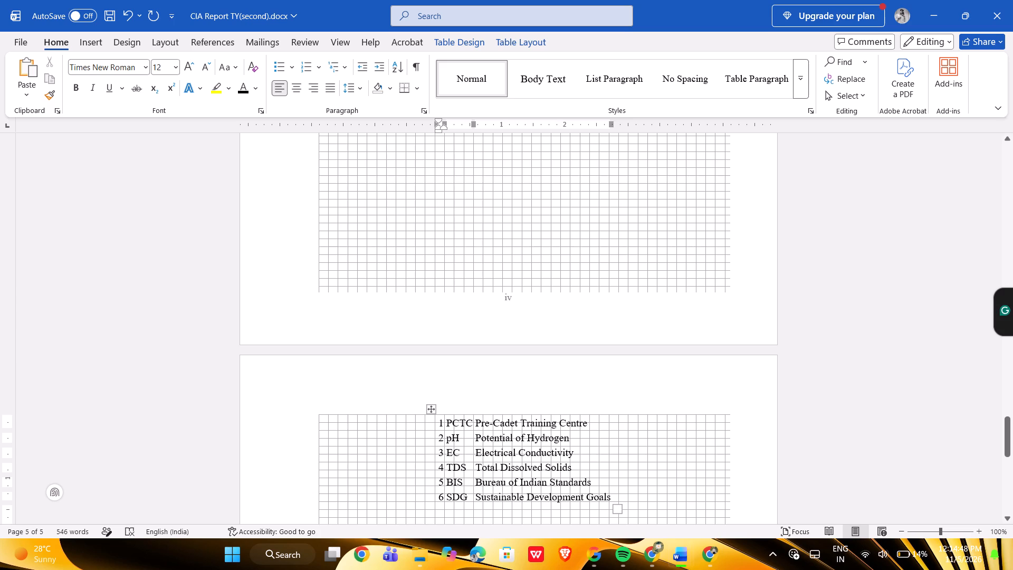
# Move the abbreviations table down the page by about 1 inch to leave space above it.
pyautogui.moveTo(432, 412); pyautogui.dragTo(444, 477)
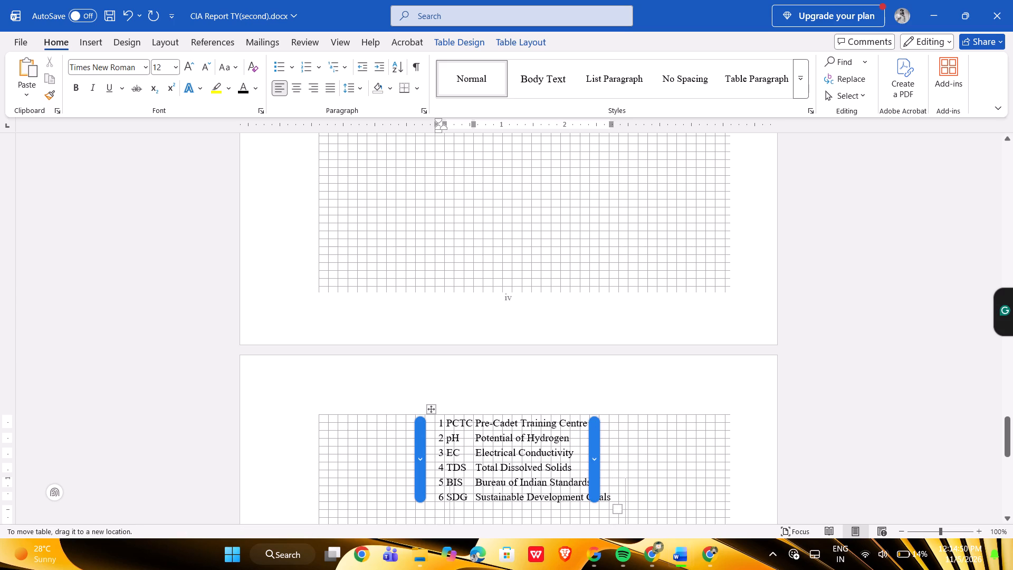
pyautogui.moveTo(444, 477); pyautogui.dragTo(444, 478)
pyautogui.click(462, 443)
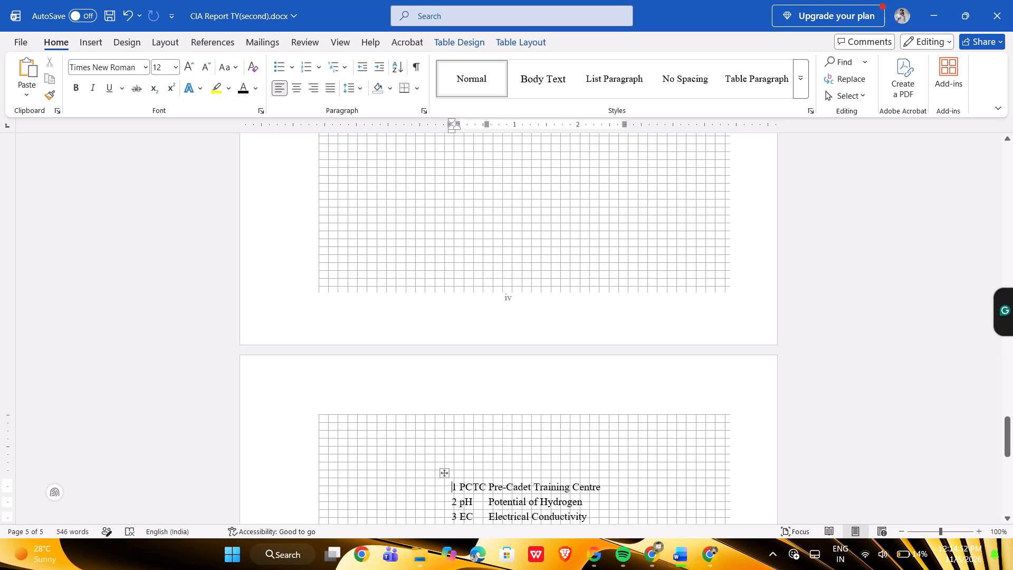
# Insert 20 spaces and a line break on the empty line at the top of the page, above the abbreviations table.
pyautogui.click(441, 433)
pyautogui.click(441, 433)
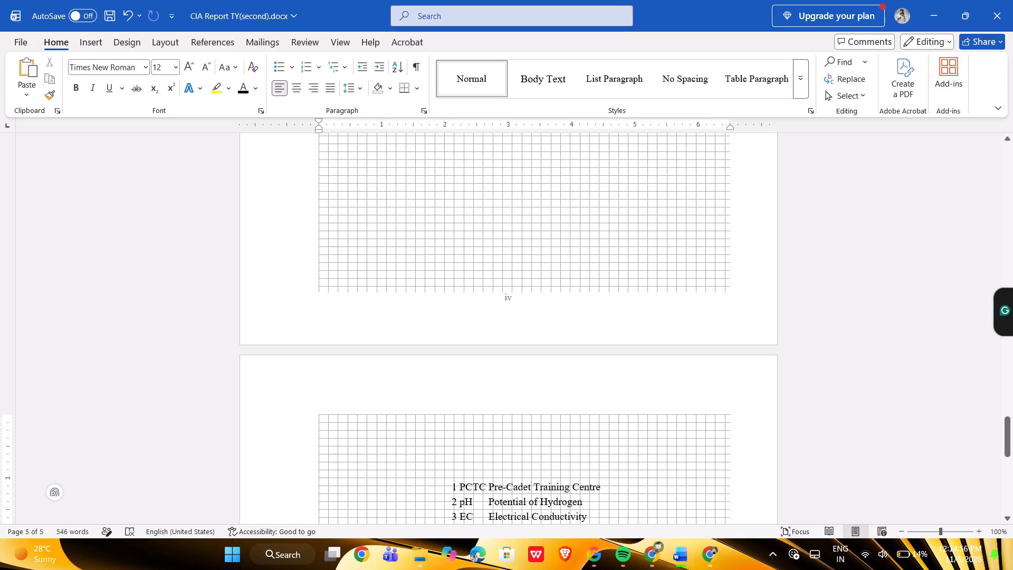
pyautogui.press('Up')
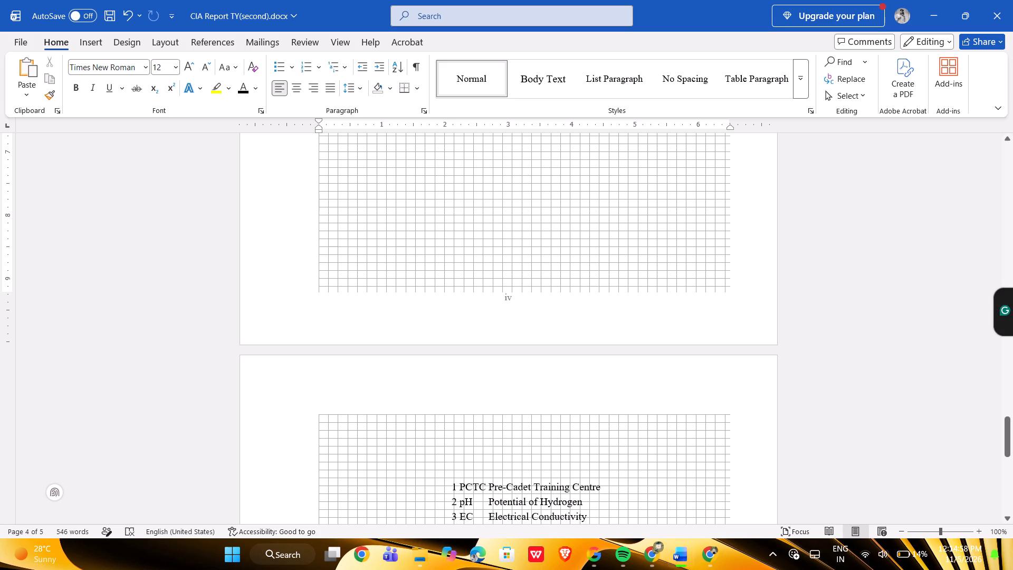
pyautogui.press('Down')
pyautogui.press('Up')
pyautogui.click(403, 447)
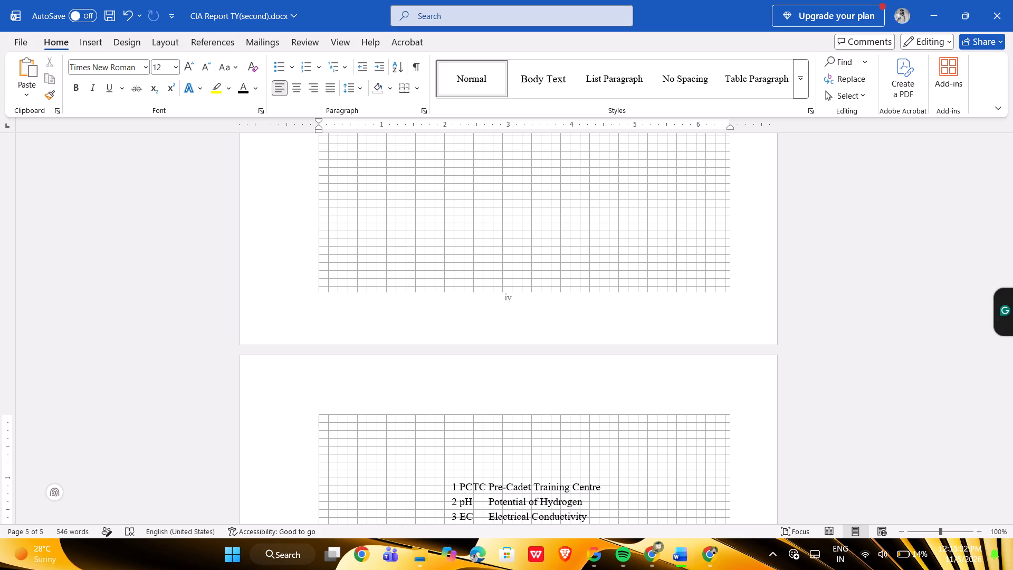
pyautogui.press('space')
pyautogui.press('space')
pyautogui.press('space')
pyautogui.press('space')
pyautogui.press('space')
pyautogui.press('space')
pyautogui.press('space')
pyautogui.press('space')
pyautogui.press('space')
pyautogui.press('space')
pyautogui.press('space')
pyautogui.press('space')
pyautogui.press('space')
pyautogui.press('space')
pyautogui.press('space')
pyautogui.press('space')
pyautogui.press('space')
pyautogui.press('space')
pyautogui.press('space')
pyautogui.press('space')
pyautogui.press('l')
pyautogui.press('BackSpace')
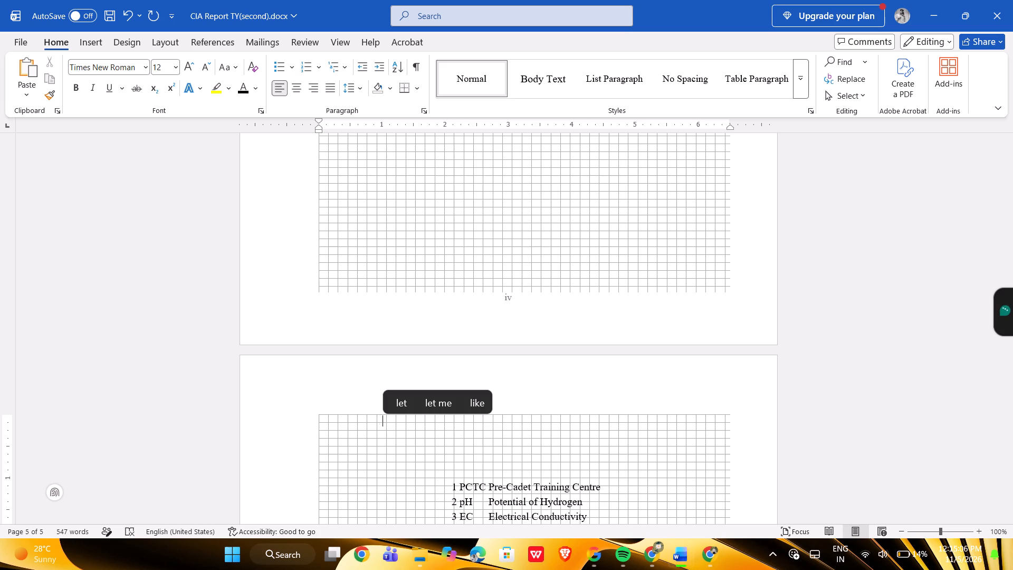
pyautogui.press('Return')
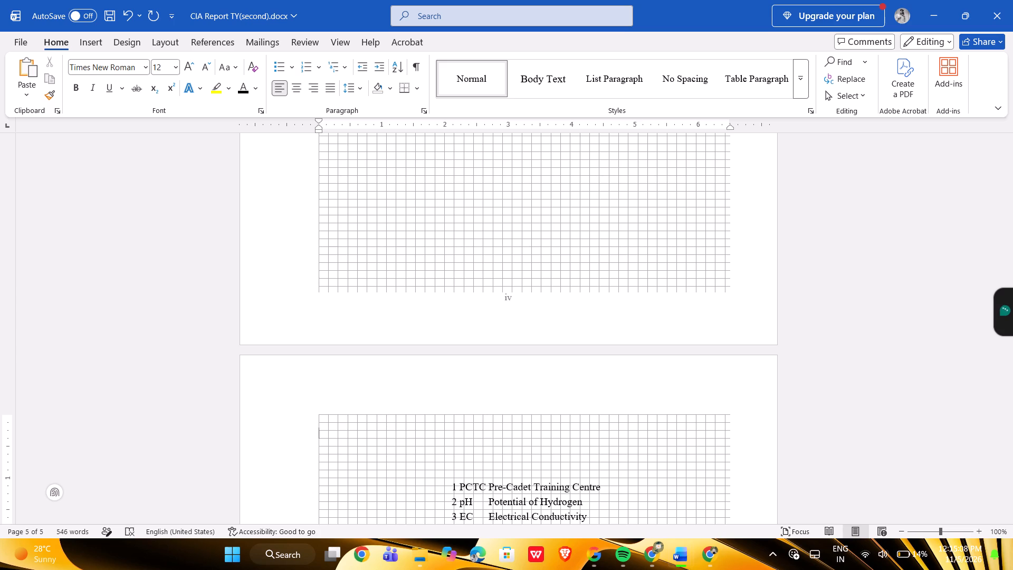
# Enter the heading "List of abbrevation" above the table and center it.
pyautogui.write('list of abbrevat')
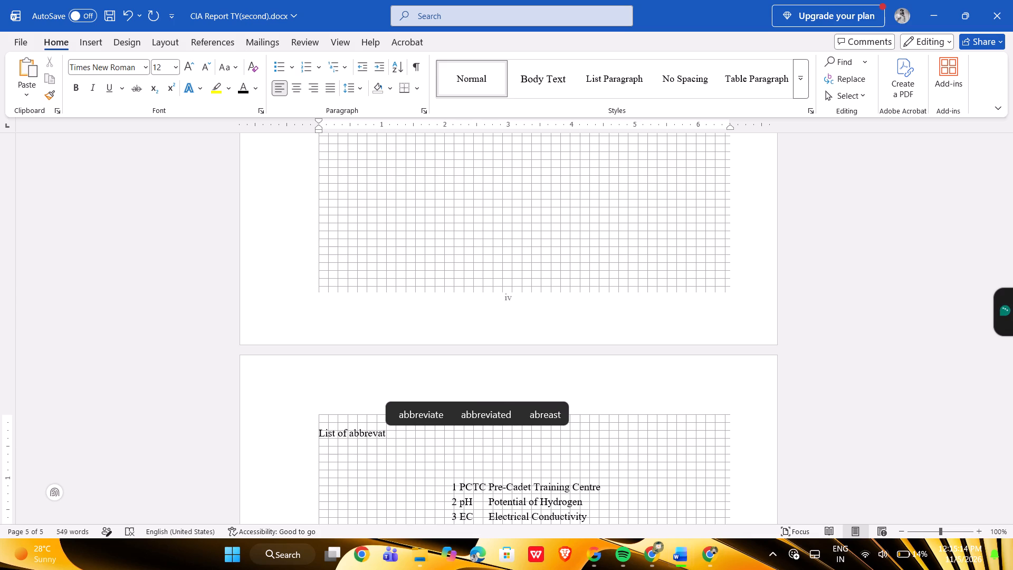
pyautogui.write('ion')
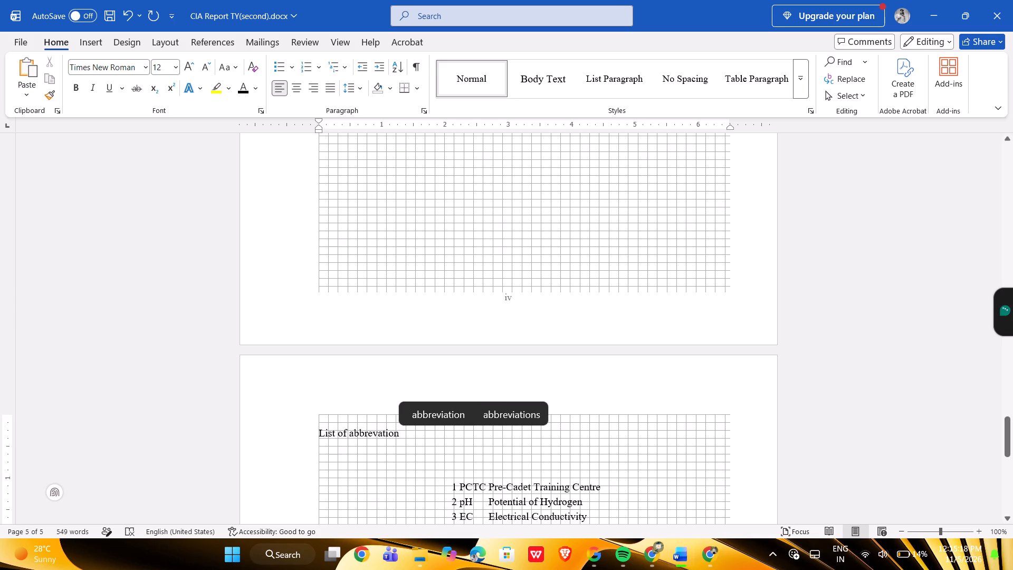
pyautogui.moveTo(324, 433); pyautogui.dragTo(441, 433)
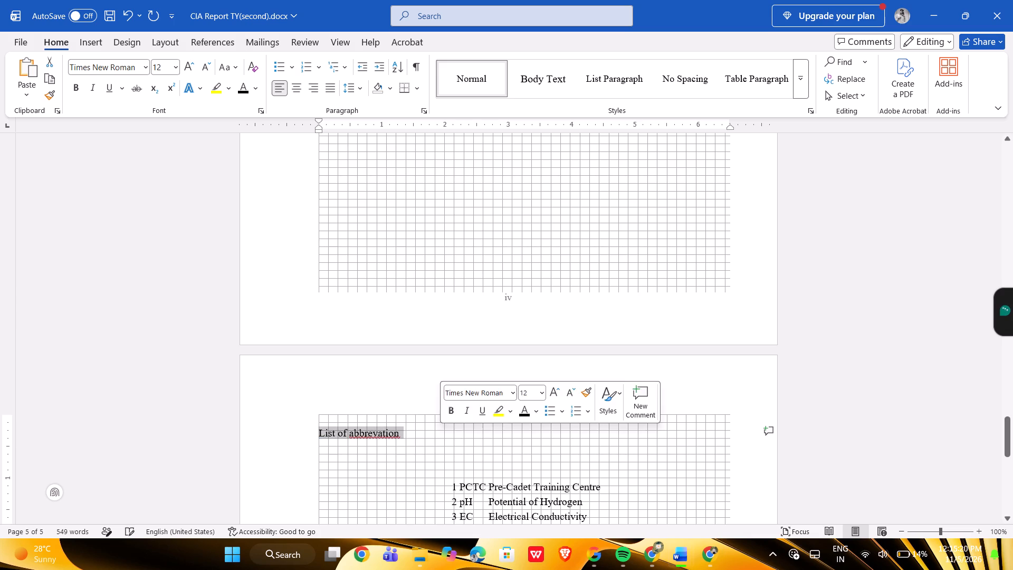
pyautogui.click(298, 92)
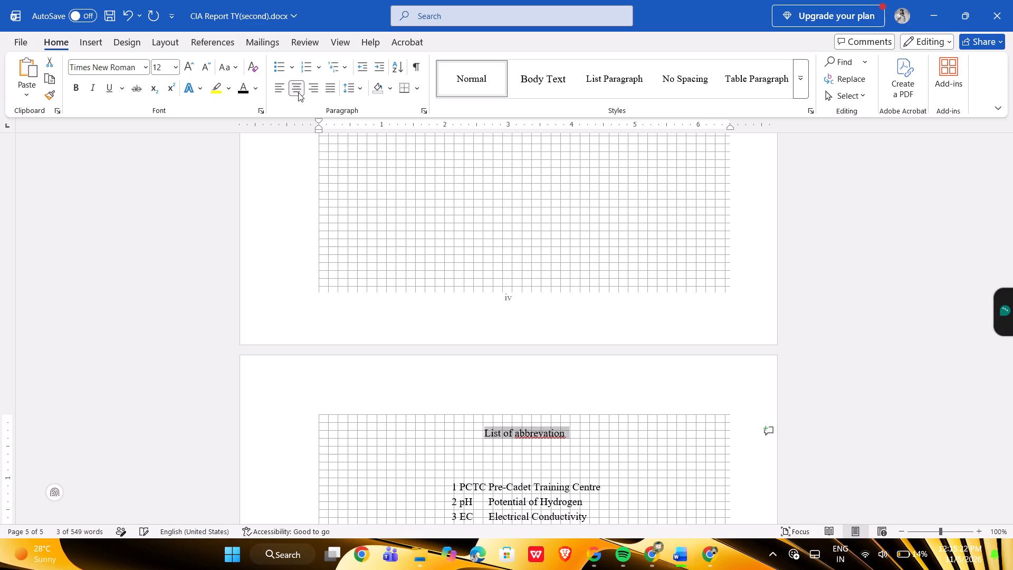
# Insert a hyphen before "Pre-Cadet Training Centre" in the table's first row.
pyautogui.scroll(-2, 364, 433)
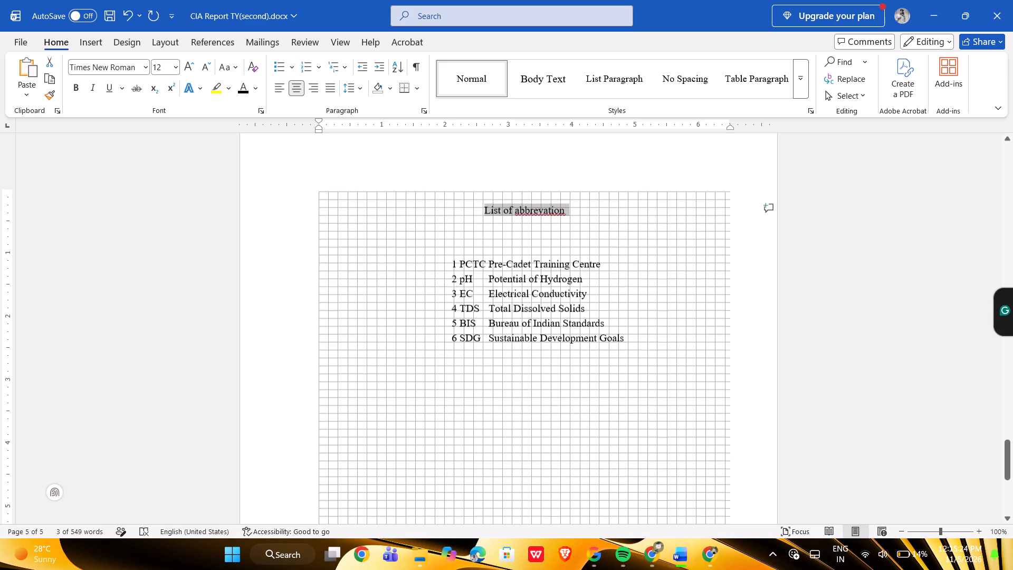
pyautogui.click(489, 264)
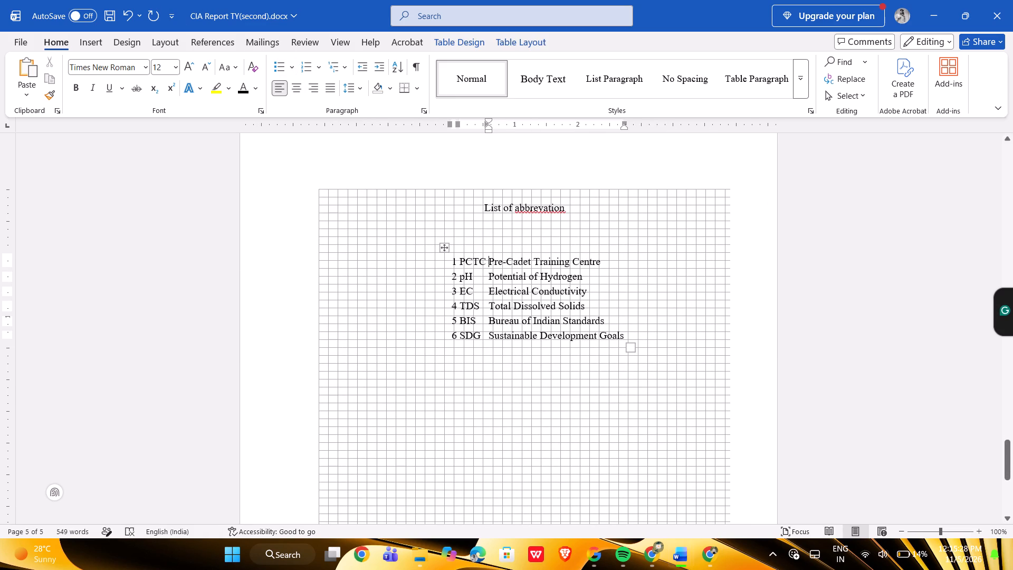
pyautogui.press('-')
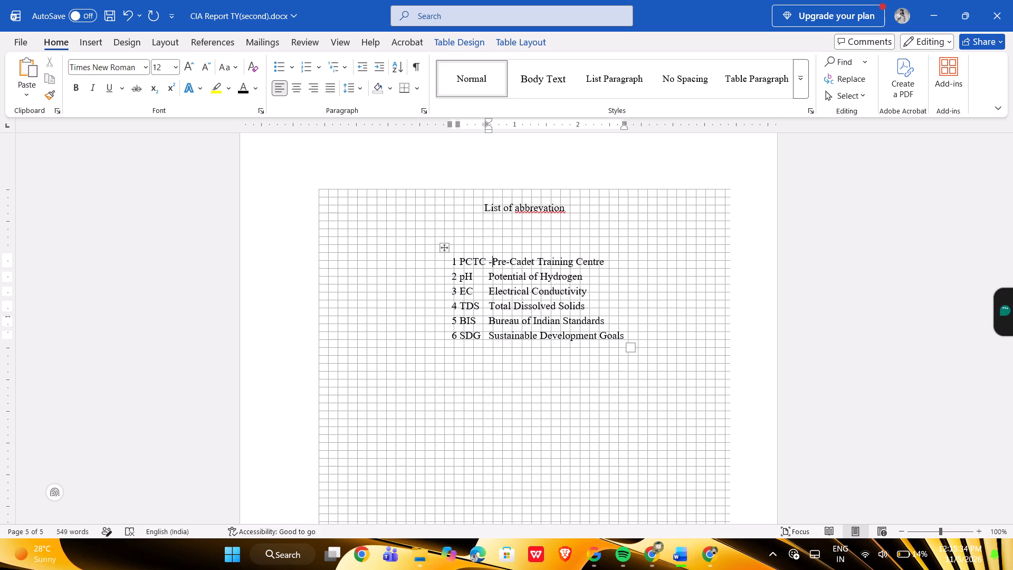
# Widen the table's abbreviation column to about 0.6 inch, moving its boundary with the full-form column.
pyautogui.click(444, 248)
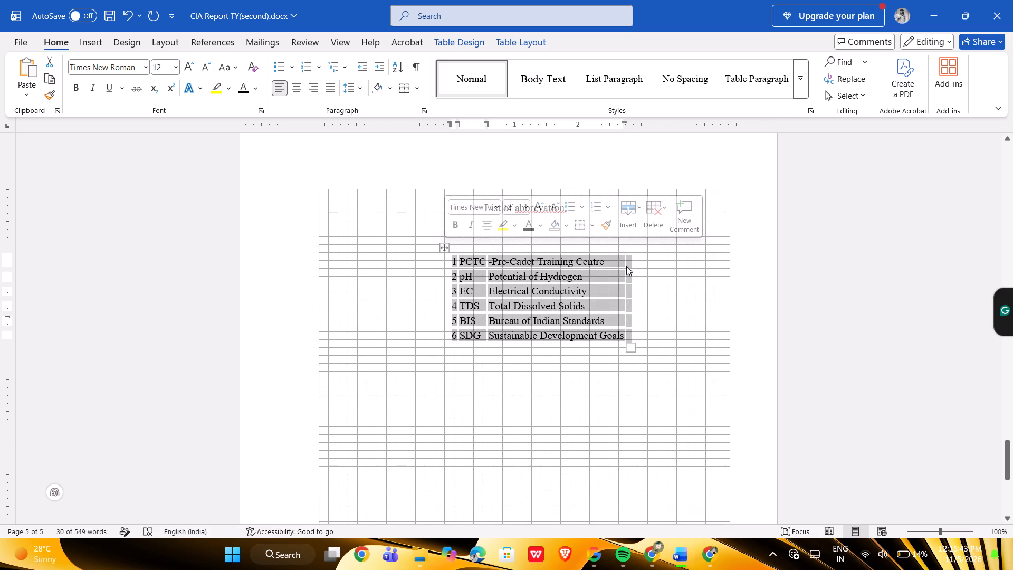
pyautogui.moveTo(626, 267); pyautogui.dragTo(637, 262)
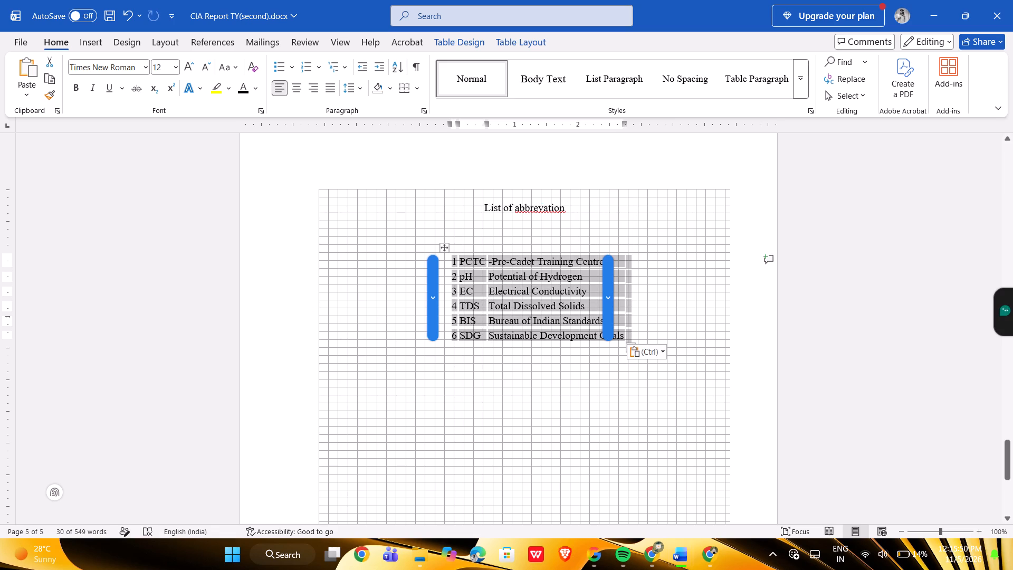
pyautogui.moveTo(485, 267); pyautogui.dragTo(493, 267)
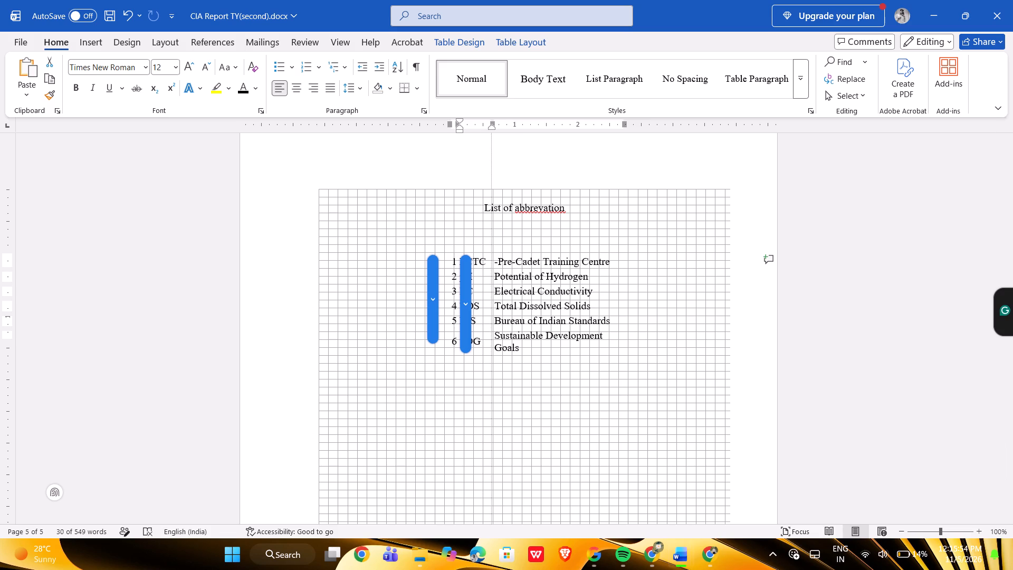
pyautogui.moveTo(493, 267); pyautogui.dragTo(508, 291)
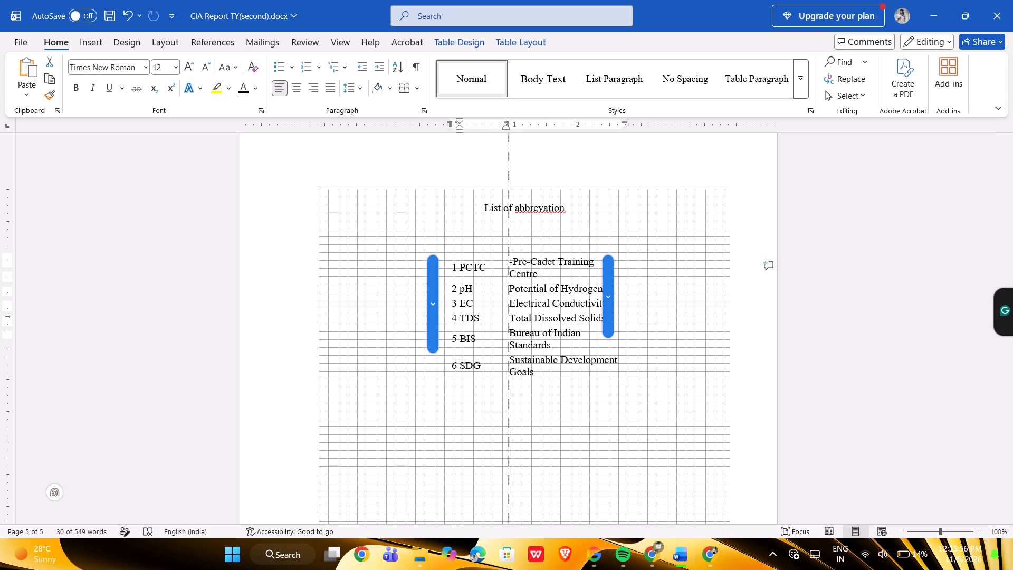
pyautogui.moveTo(508, 291); pyautogui.dragTo(495, 297)
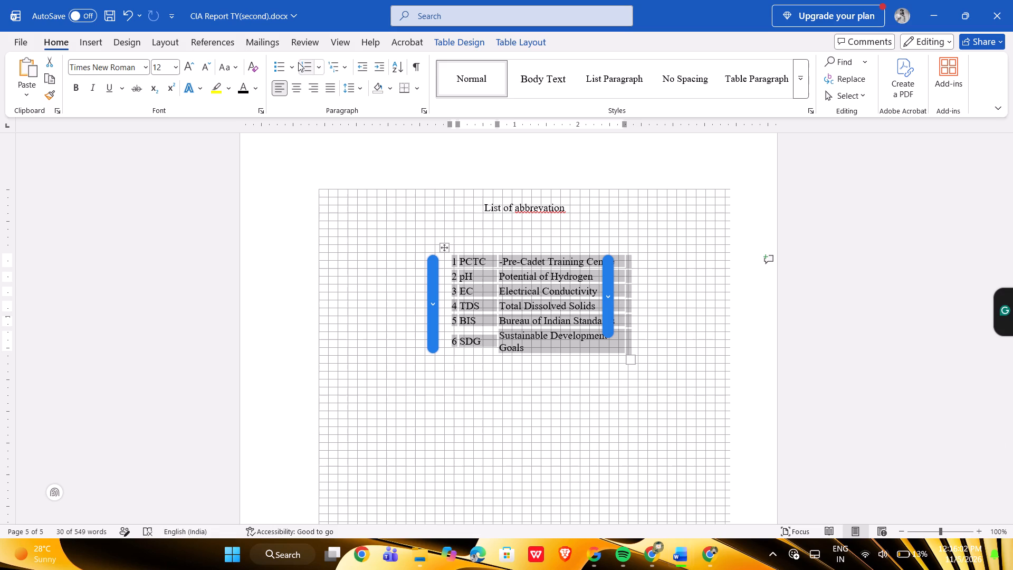
# Center the whole abbreviations table horizontally on the page.
pyautogui.click(332, 92)
pyautogui.click(295, 89)
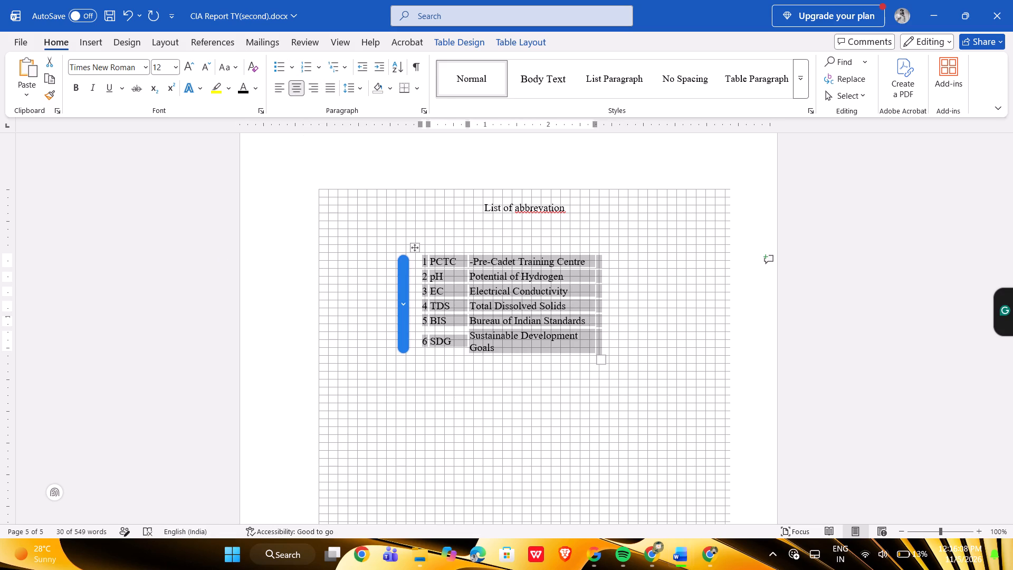
pyautogui.click(362, 228)
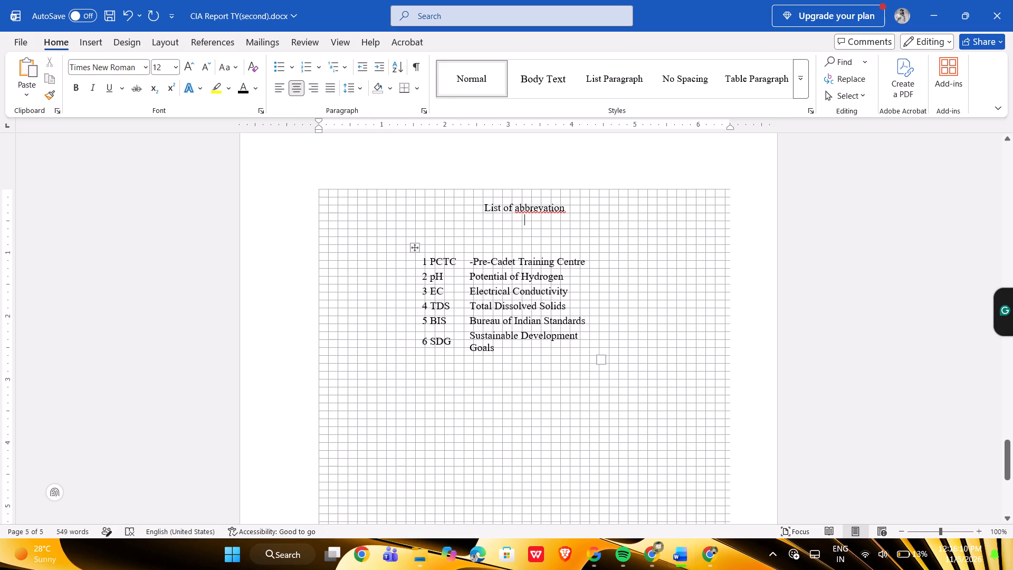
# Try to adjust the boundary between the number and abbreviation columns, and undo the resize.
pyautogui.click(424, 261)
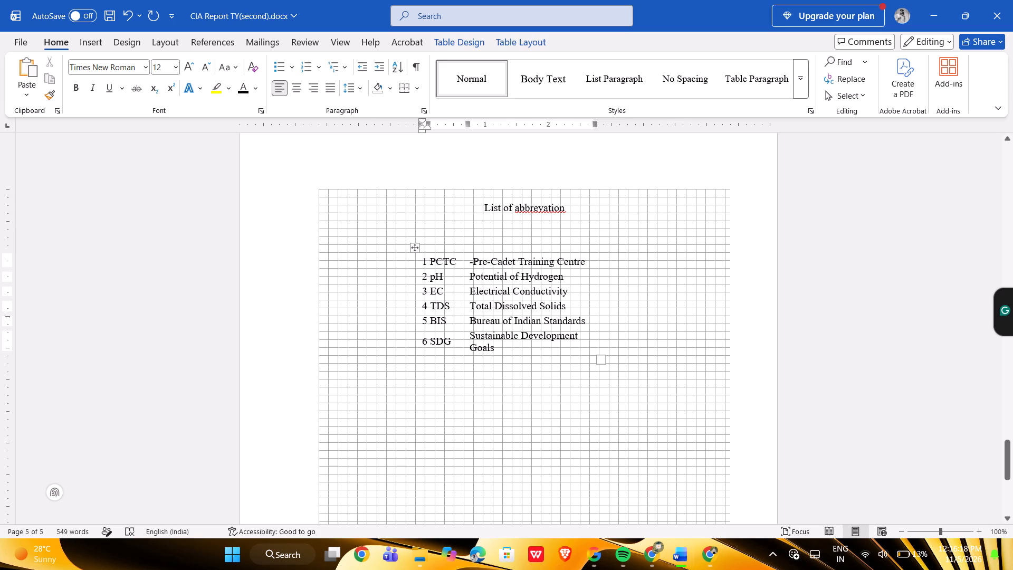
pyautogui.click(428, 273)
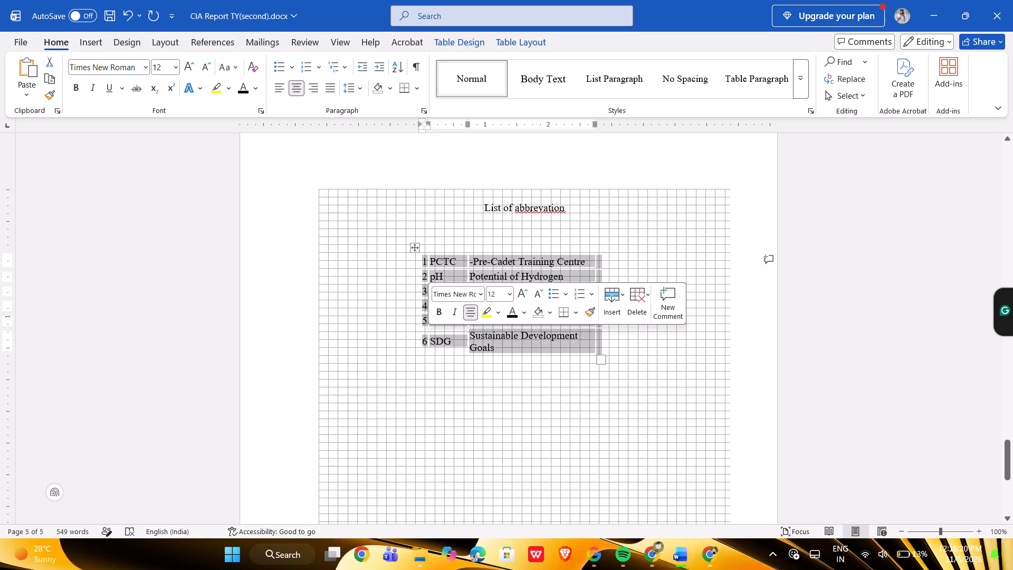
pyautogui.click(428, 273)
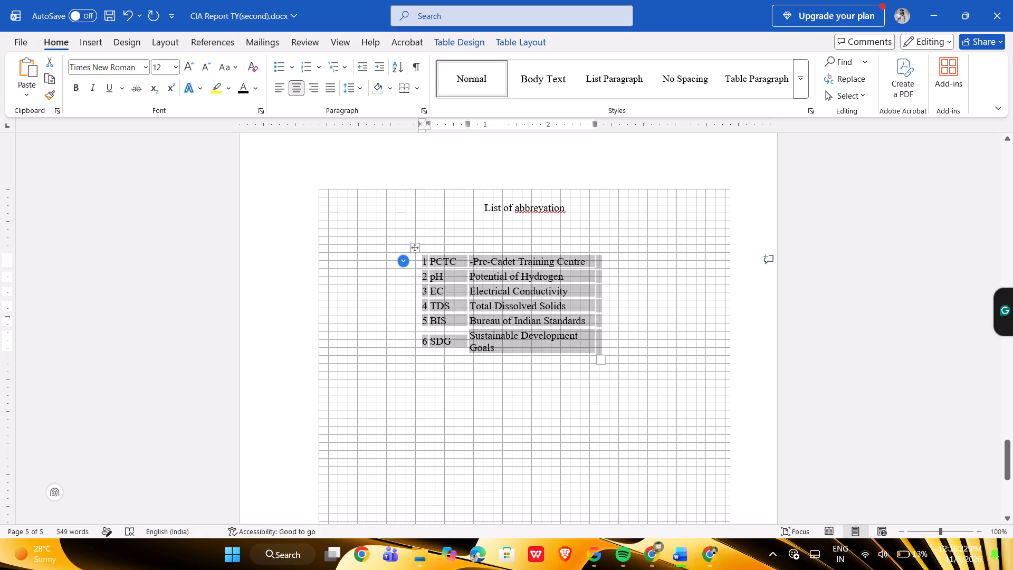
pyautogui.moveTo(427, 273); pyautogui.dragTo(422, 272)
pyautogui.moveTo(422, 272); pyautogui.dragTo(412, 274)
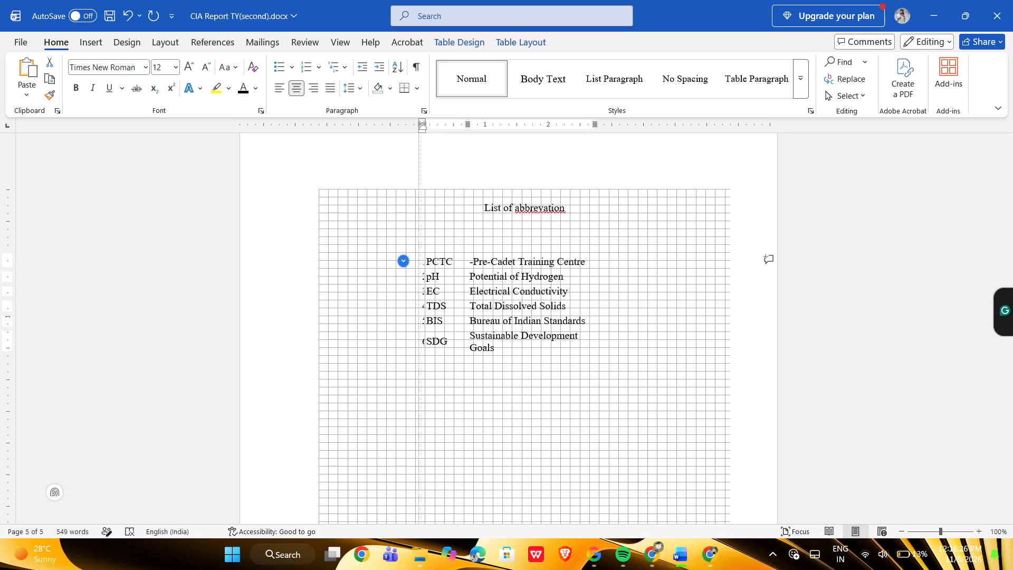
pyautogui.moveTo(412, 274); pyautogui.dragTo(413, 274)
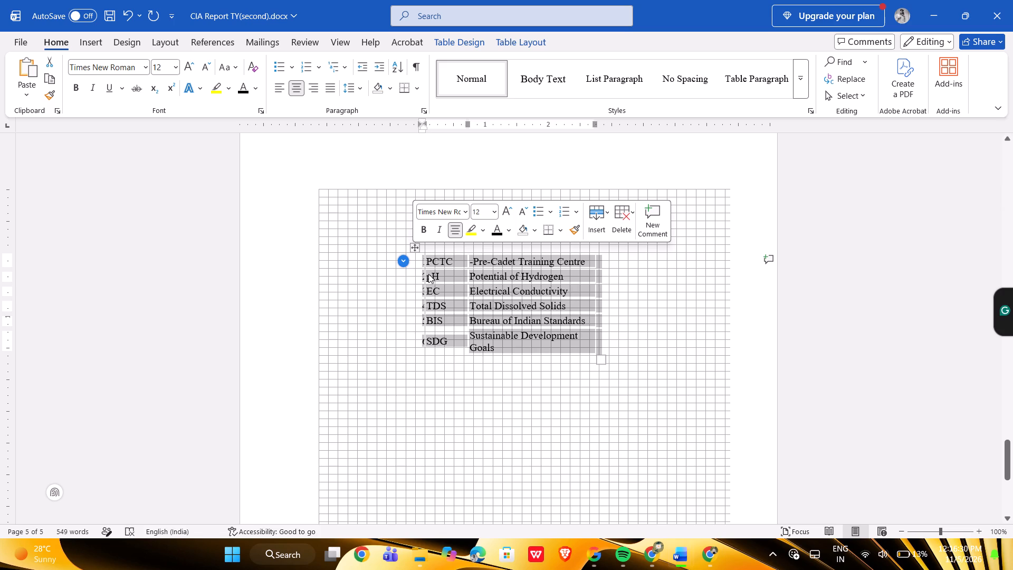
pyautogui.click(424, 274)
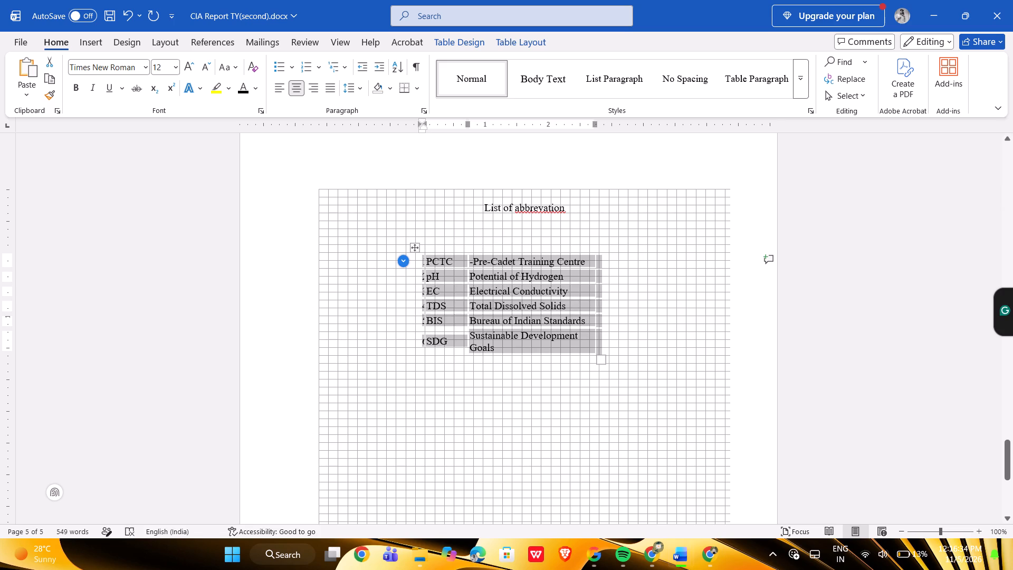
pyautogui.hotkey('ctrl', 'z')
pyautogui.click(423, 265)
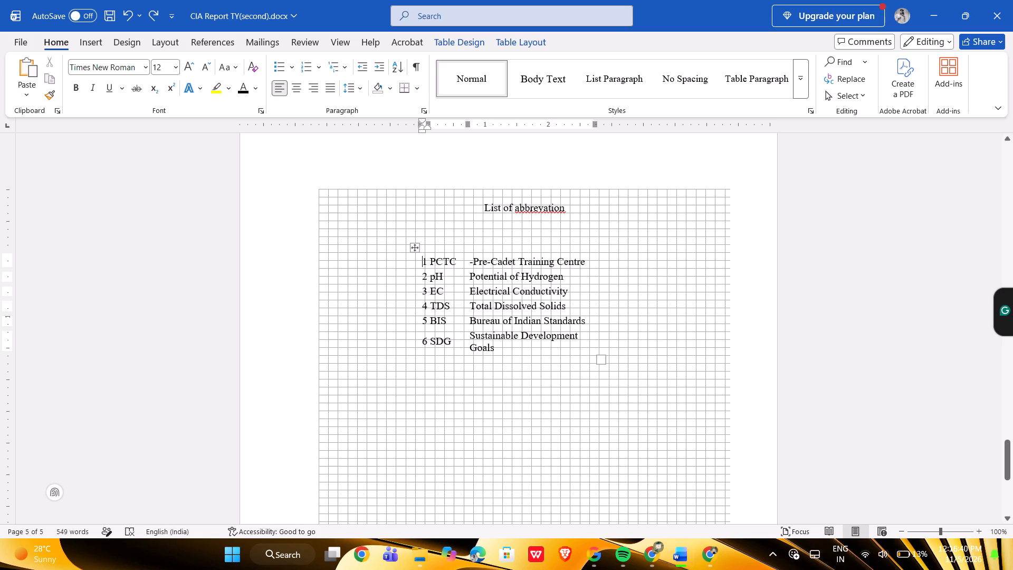
# Widen the abbreviations table's number column slightly, to about 0.2 inch, by moving its boundary with the abbreviation column.
pyautogui.moveTo(426, 271); pyautogui.dragTo(439, 274)
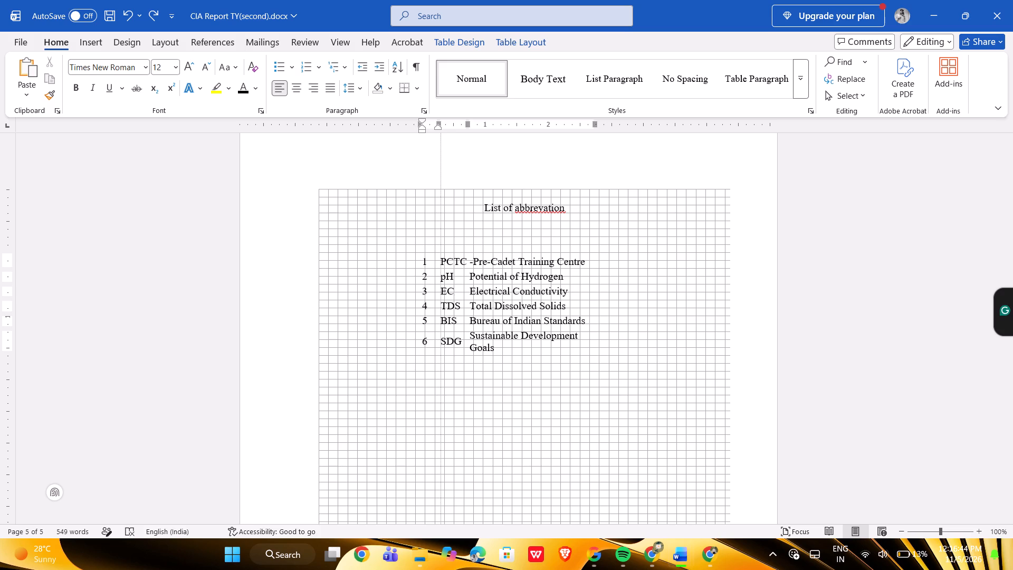
pyautogui.moveTo(439, 274); pyautogui.dragTo(435, 275)
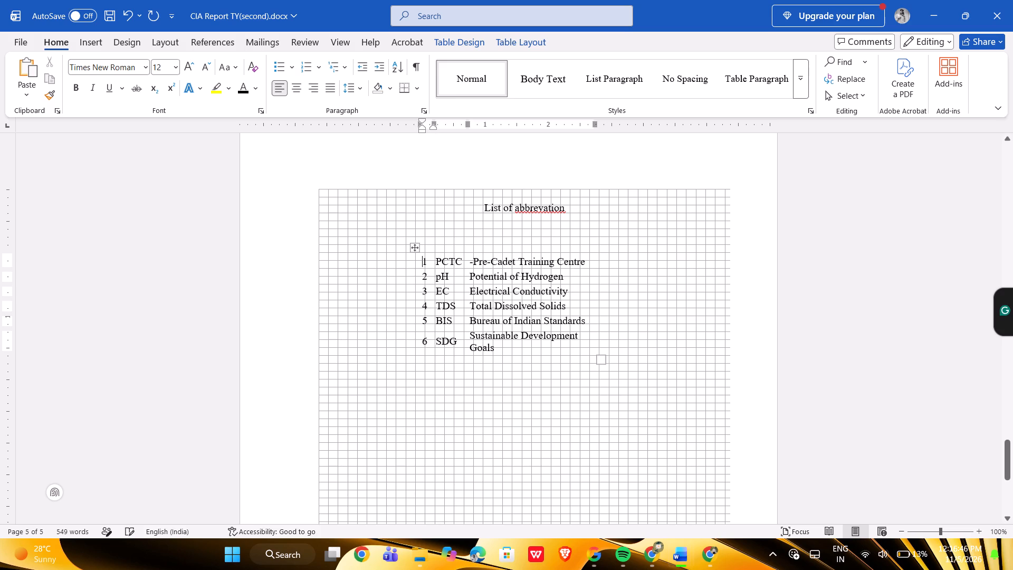
pyautogui.click(378, 314)
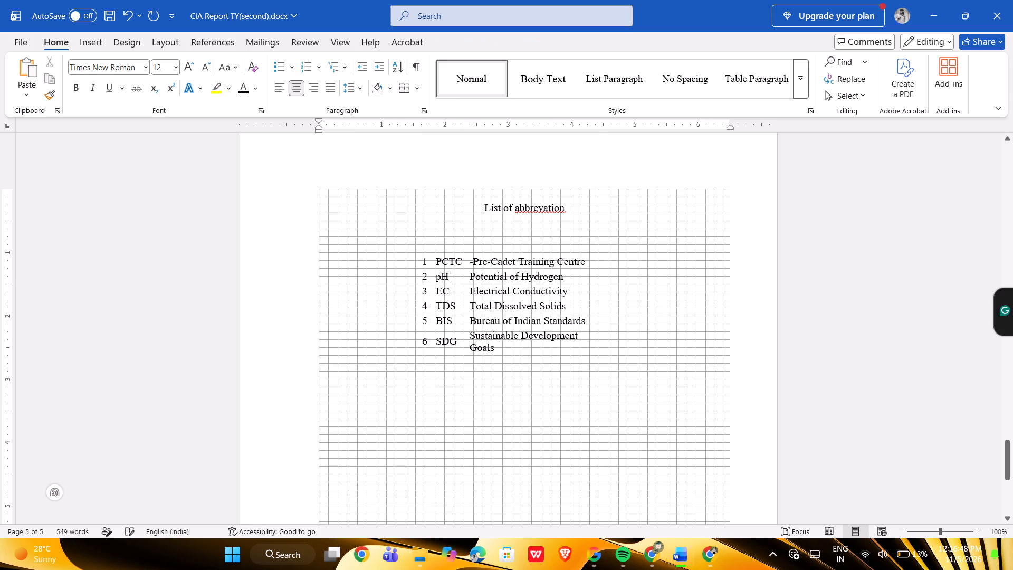
# Review the report's front matter pages, including the acknowledgement, List of Figures, List of Tables and abbreviations page.
pyautogui.scroll(3, 378, 314)
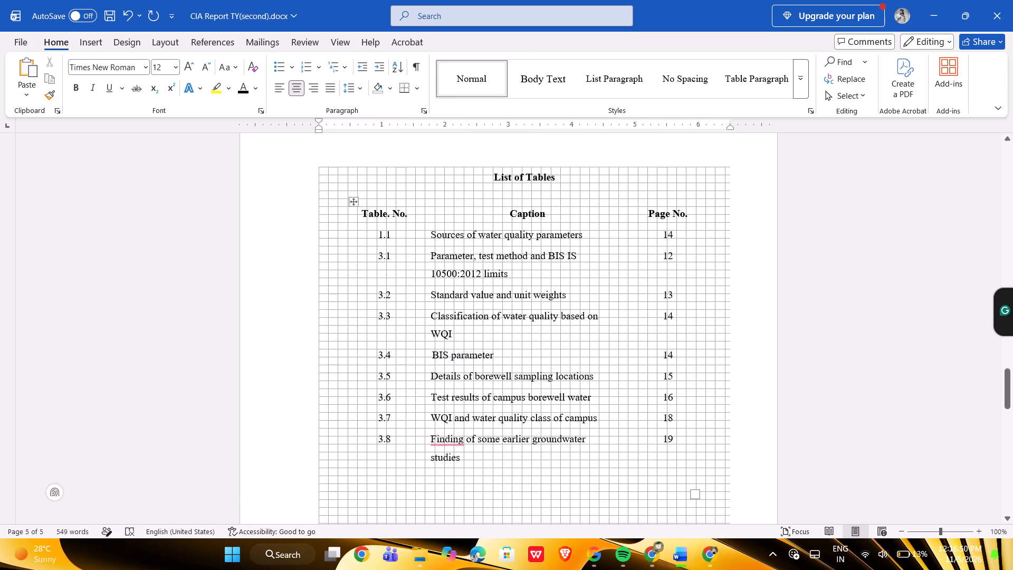
pyautogui.scroll(1, 378, 314)
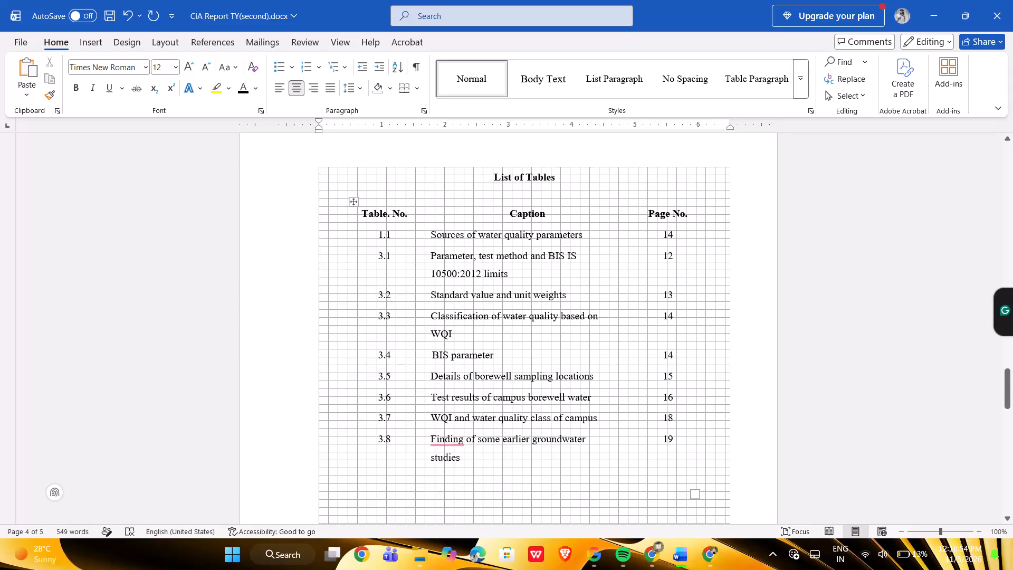
pyautogui.scroll(-20, 378, 314)
pyautogui.scroll(2, 378, 314)
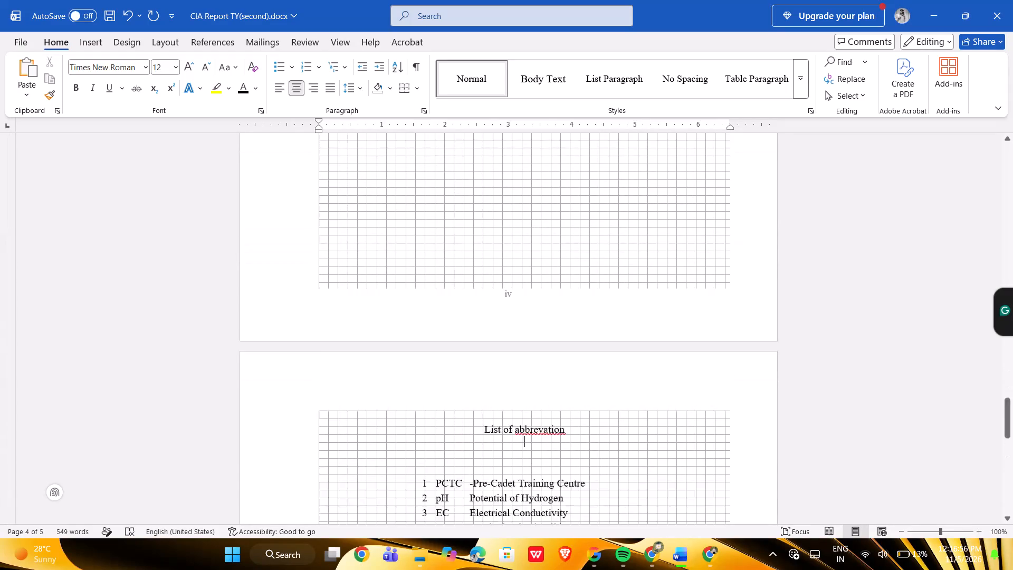
pyautogui.scroll(13, 378, 314)
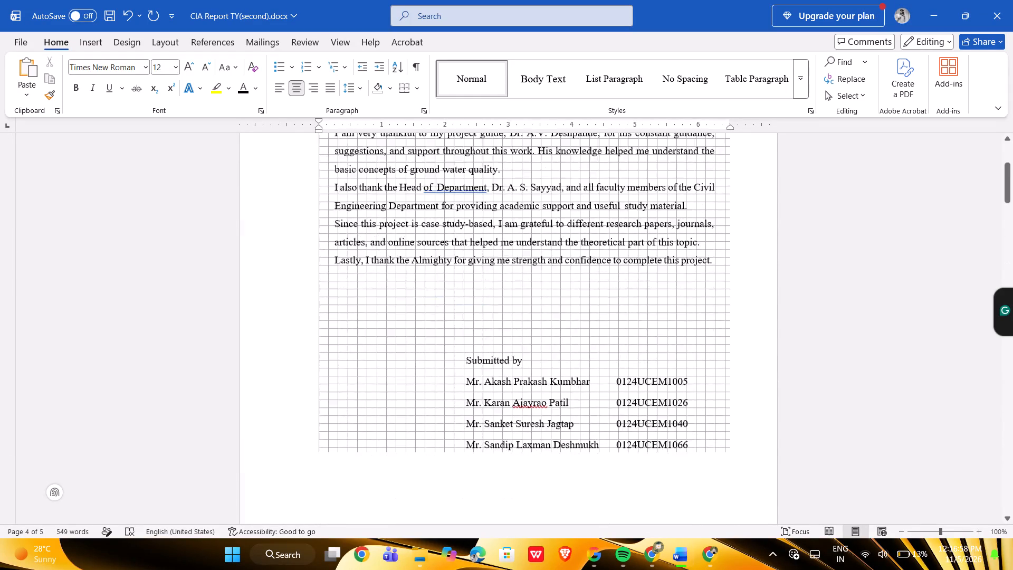
pyautogui.scroll(6, 378, 314)
pyautogui.scroll(-6, 378, 314)
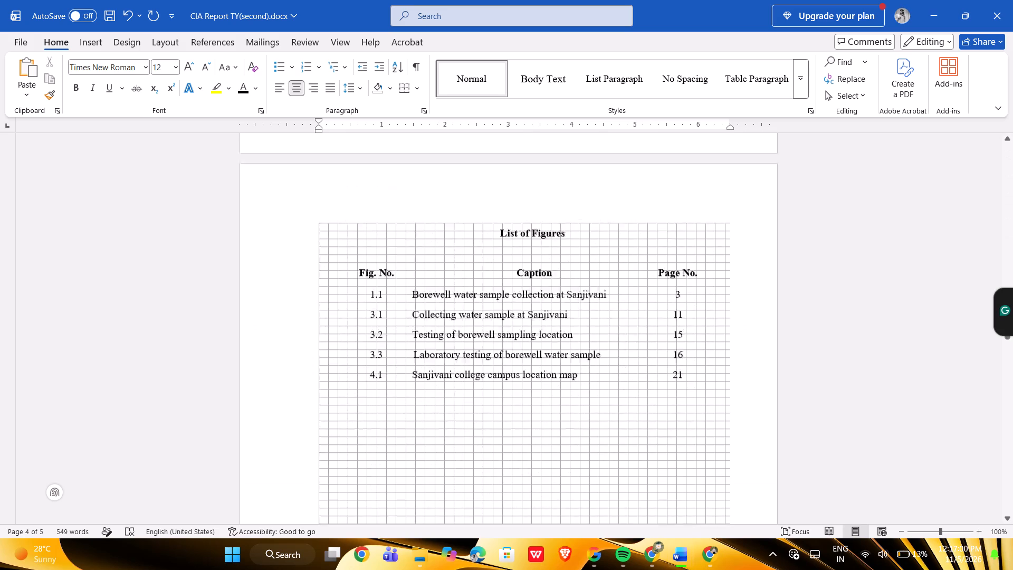
pyautogui.scroll(-2, 378, 314)
pyautogui.scroll(-1, 527, 316)
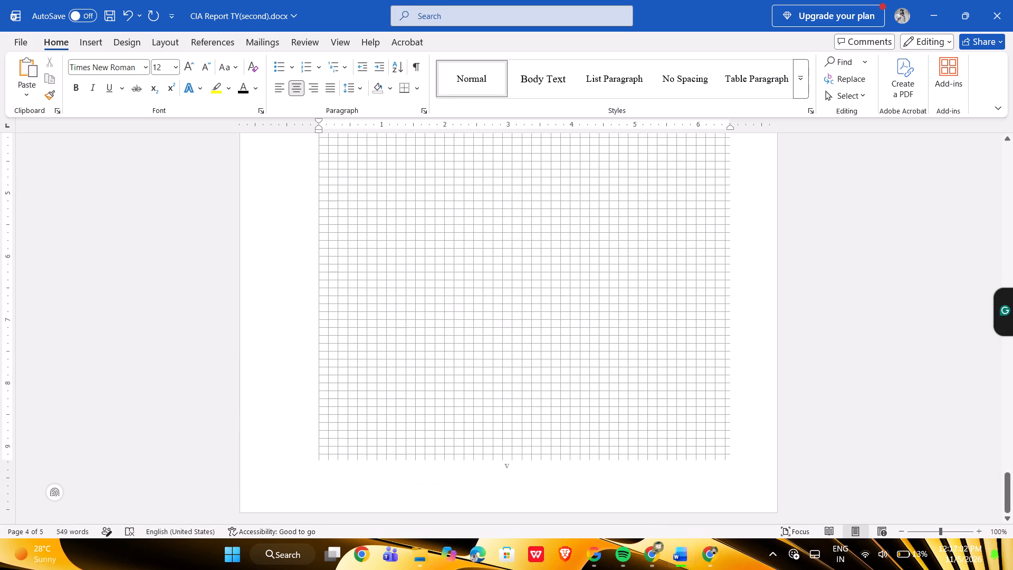
pyautogui.scroll(-1, 527, 316)
pyautogui.scroll(3, 527, 316)
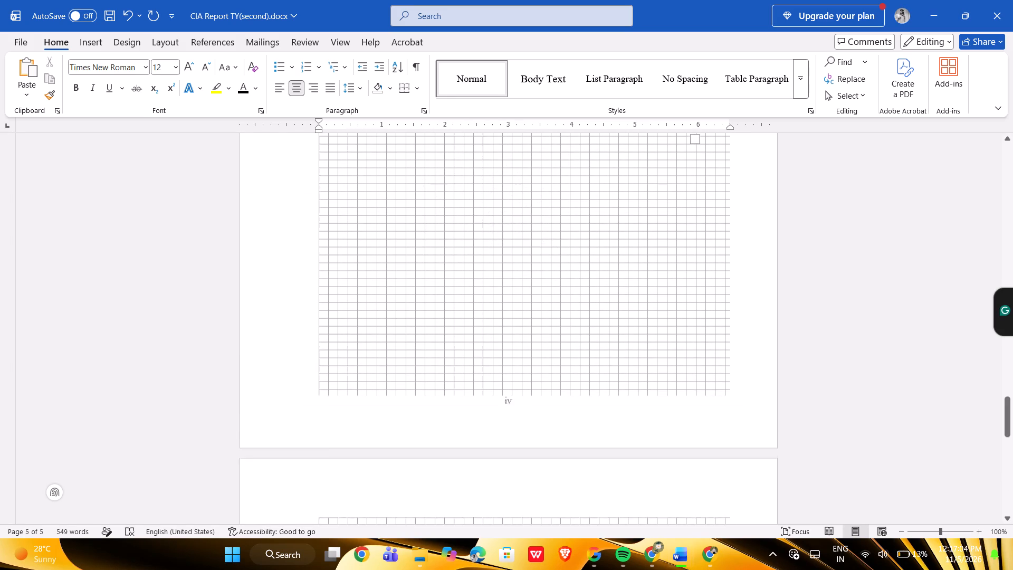
pyautogui.scroll(1, 527, 316)
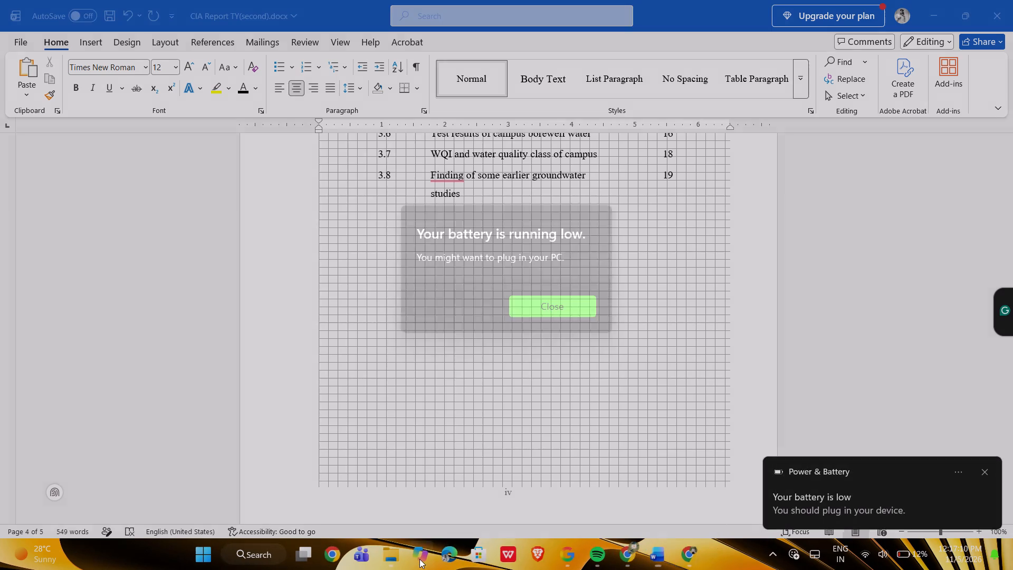
# Dismiss the low-battery alert covering the document.
pyautogui.click(419, 559)
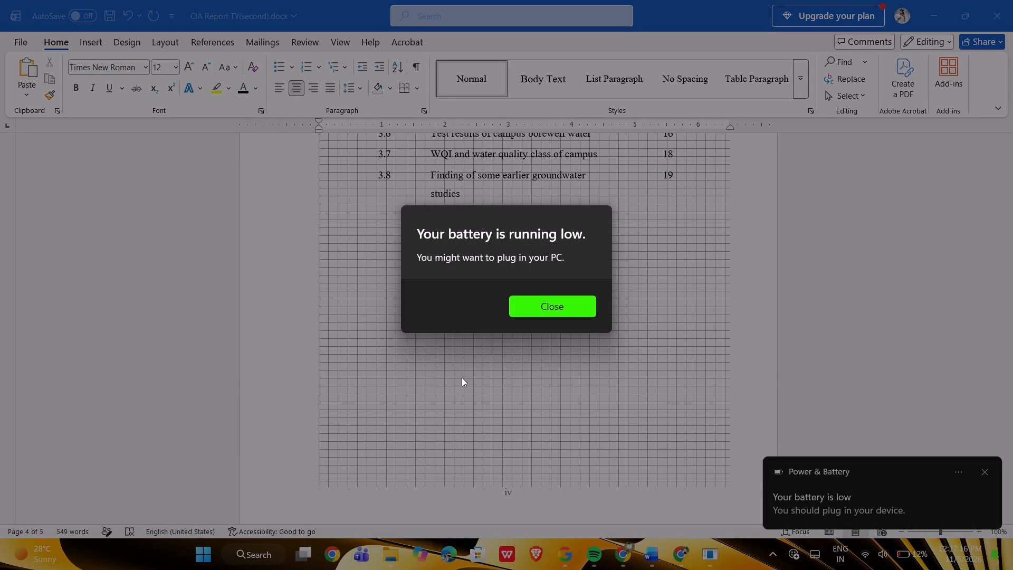
pyautogui.click(522, 308)
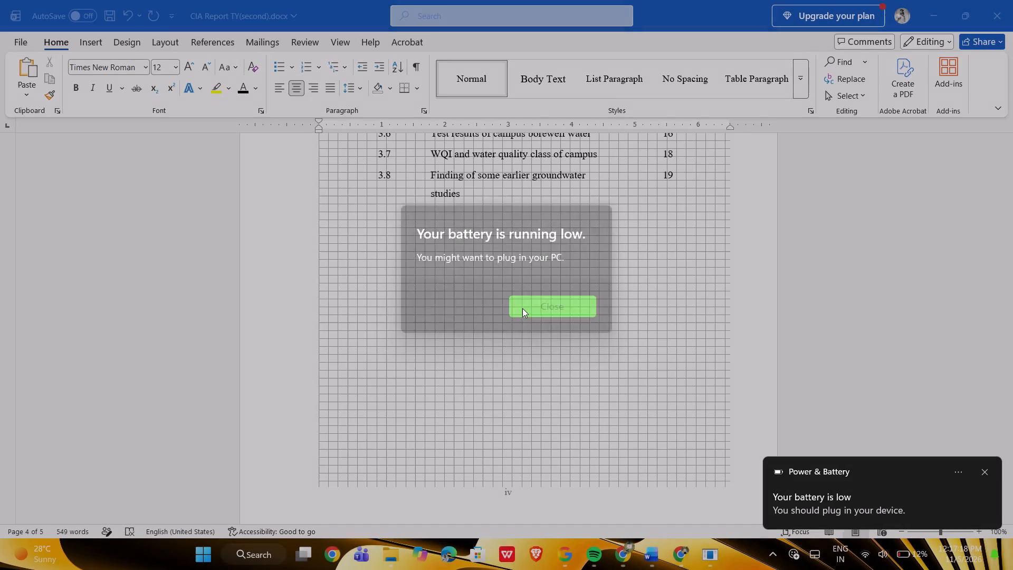
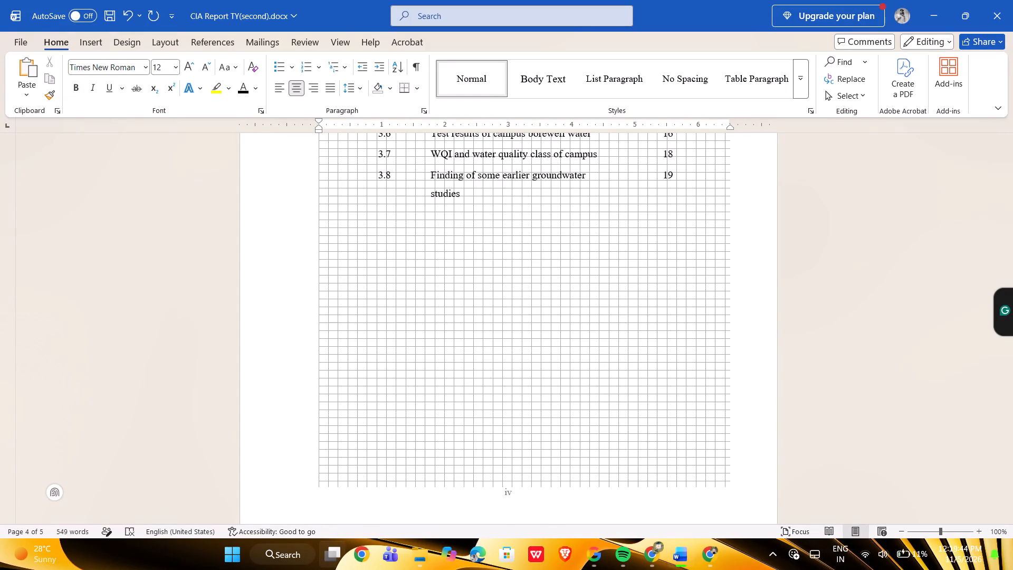
# Switch to File Explorer and open CIA Report TY(final).docx from the Downloads folder.
pyautogui.click(419, 552)
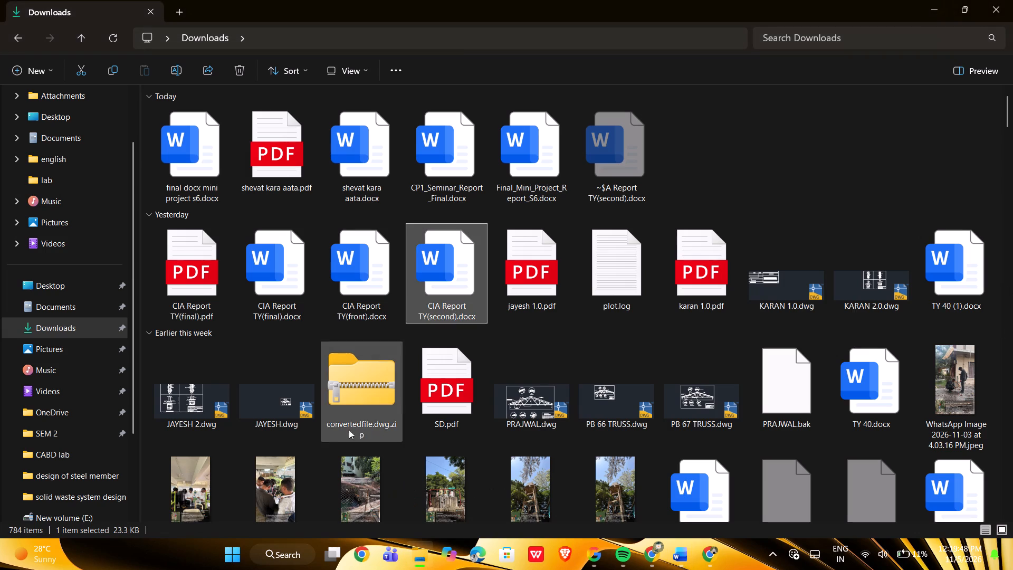
pyautogui.doubleClick(292, 303)
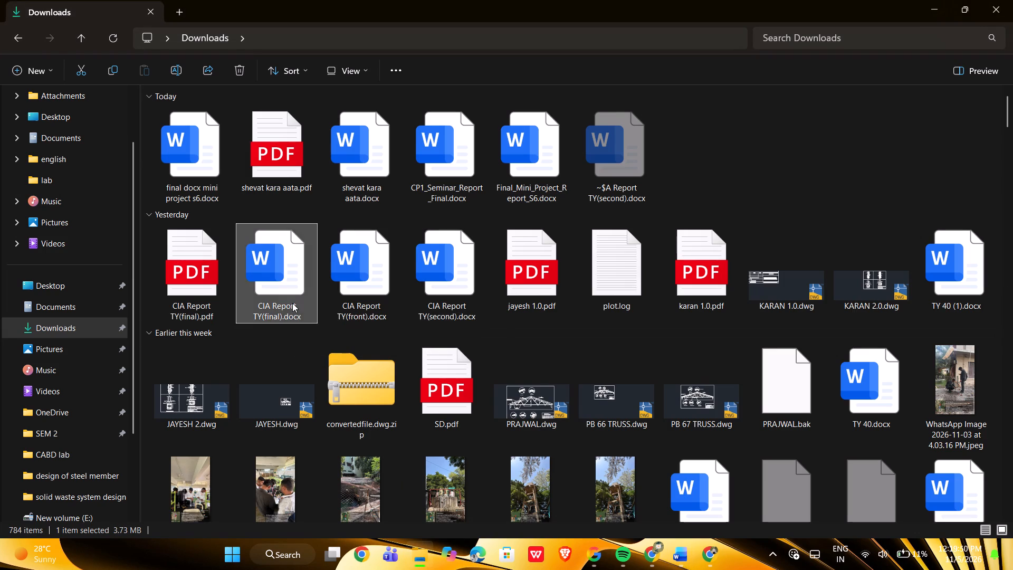
pyautogui.doubleClick(290, 265)
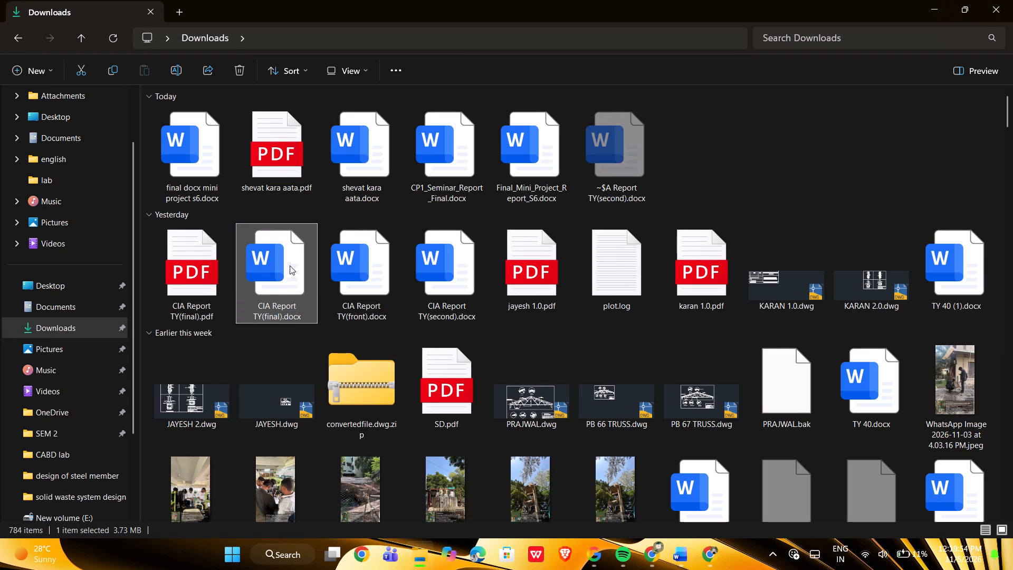
pyautogui.rightClick(290, 265)
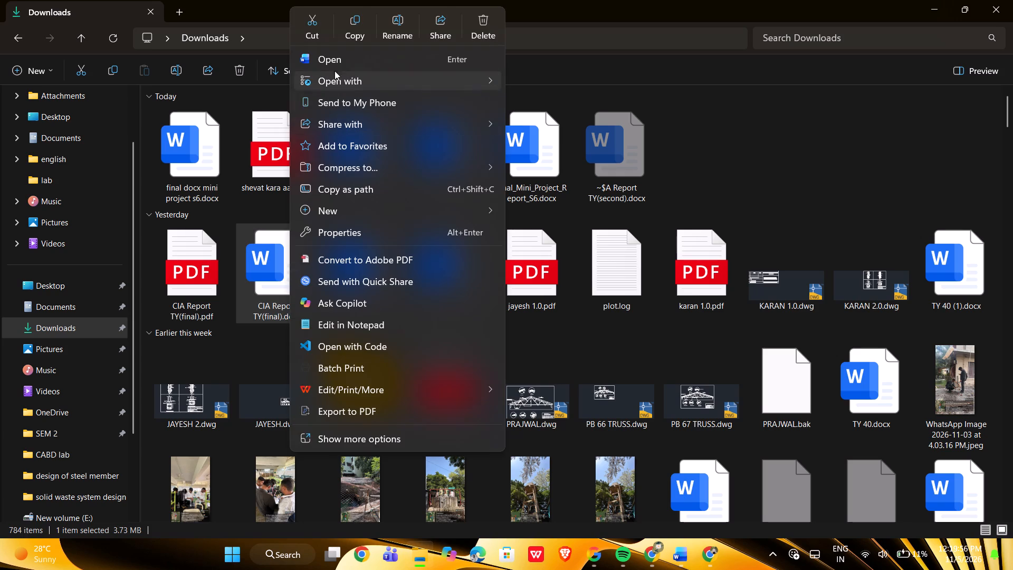
pyautogui.click(335, 61)
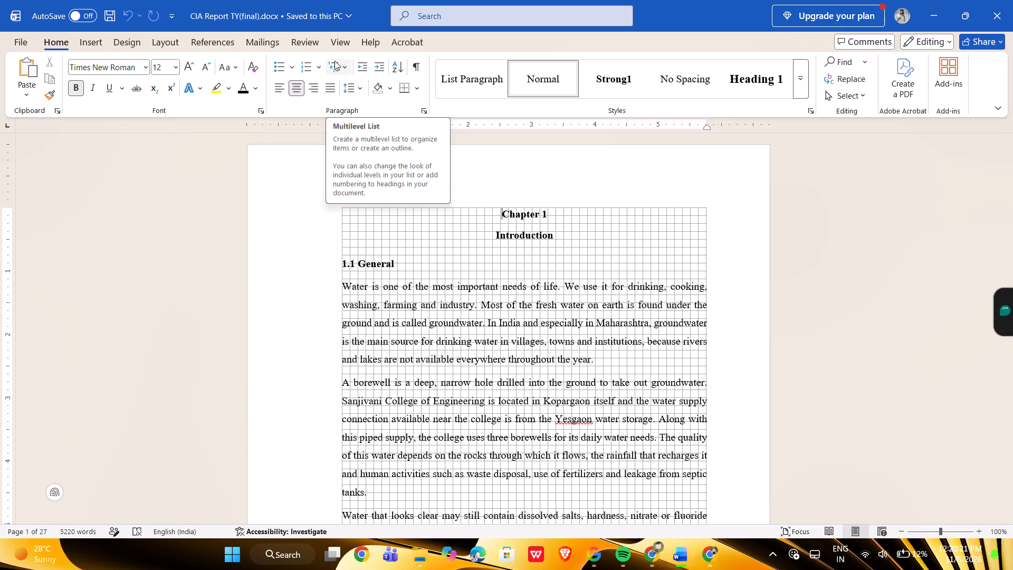
# Review the final report's body from Chapter 1 through Chapter 3, up to Table 3.4 BIS parameters and section 3.7.
pyautogui.scroll(-1, 335, 61)
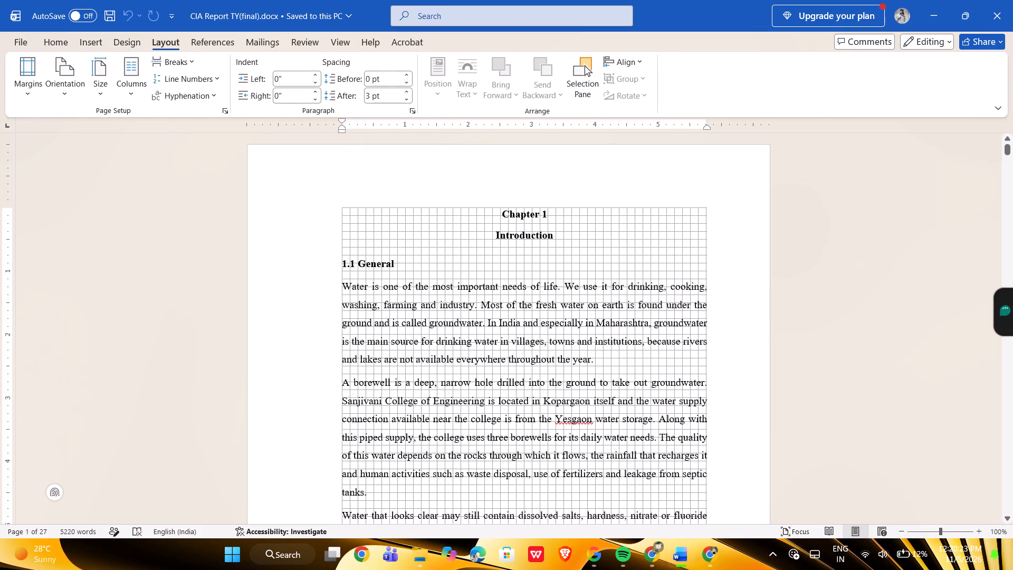
pyautogui.scroll(-5, 463, 297)
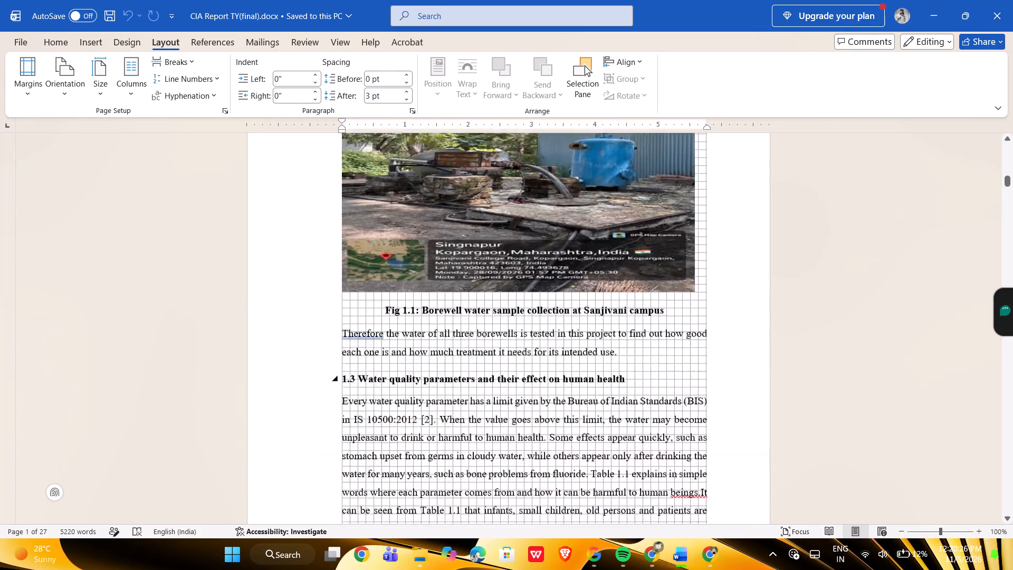
pyautogui.scroll(-10, 463, 297)
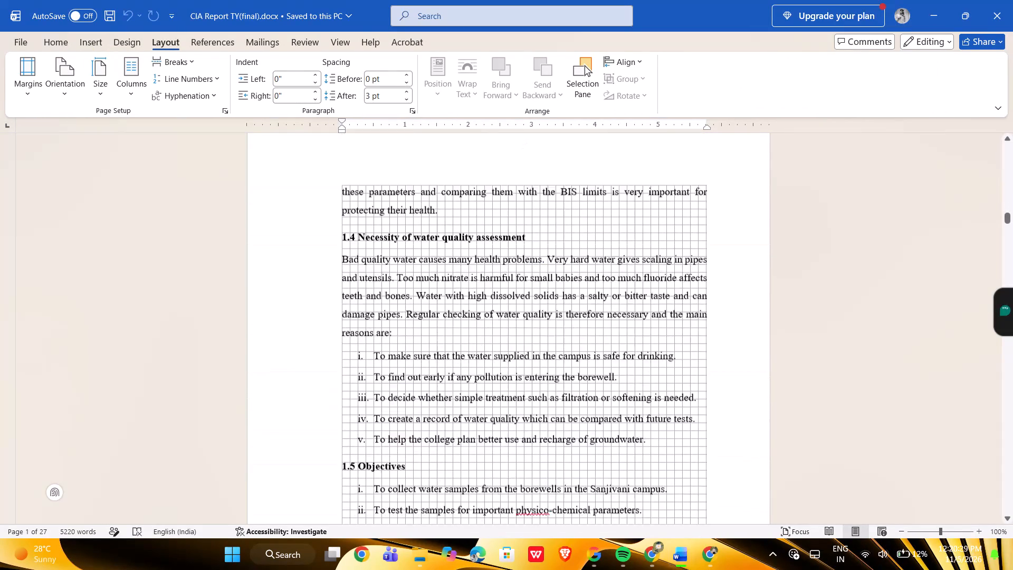
pyautogui.scroll(-4, 463, 297)
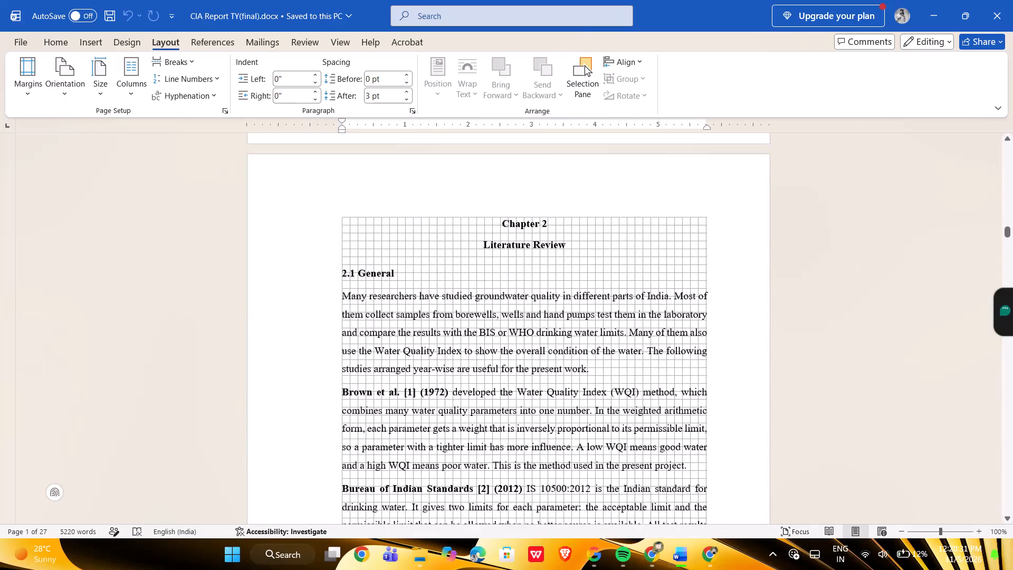
pyautogui.scroll(-3, 463, 297)
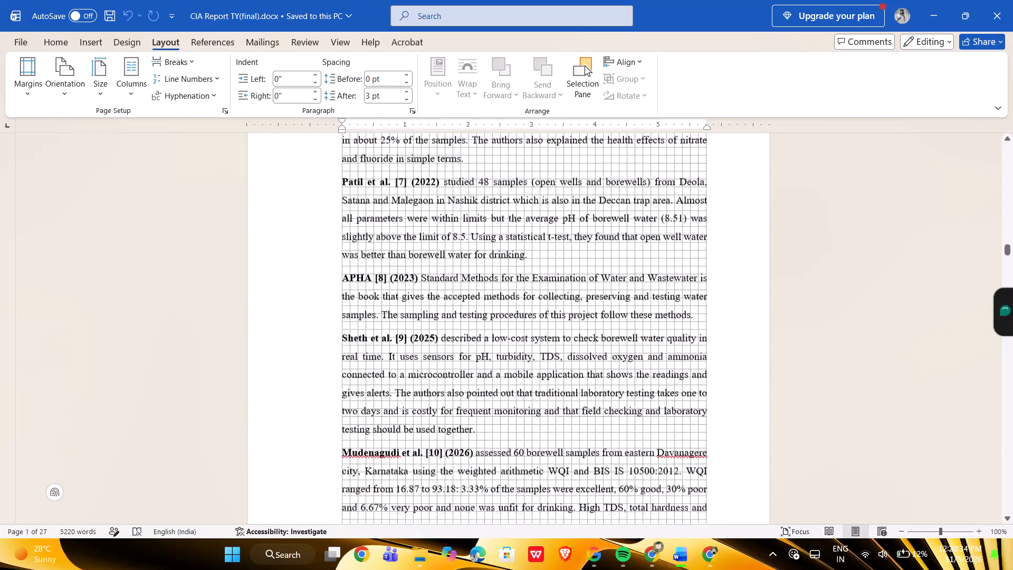
pyautogui.scroll(-3, 463, 297)
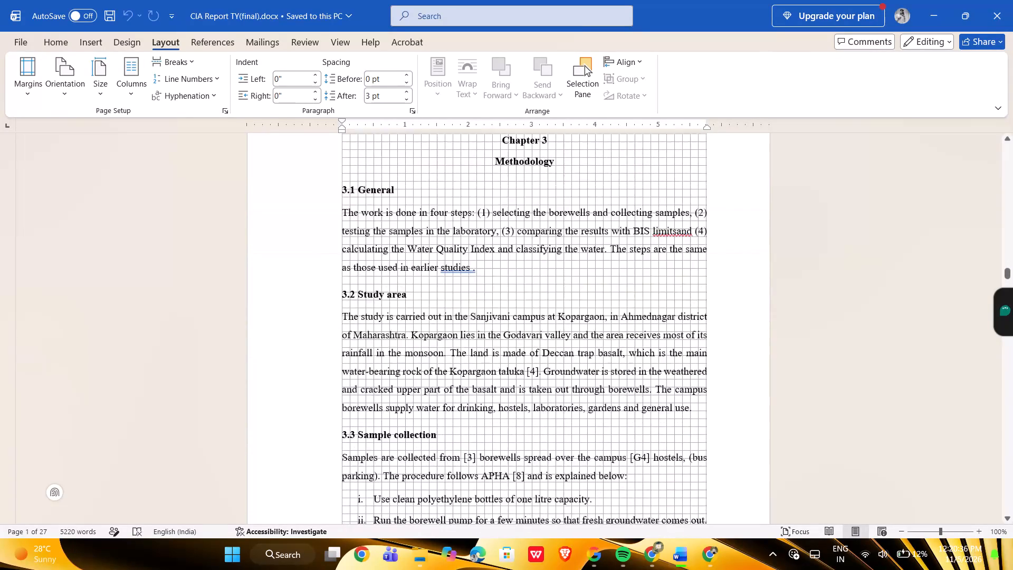
pyautogui.scroll(-3, 463, 297)
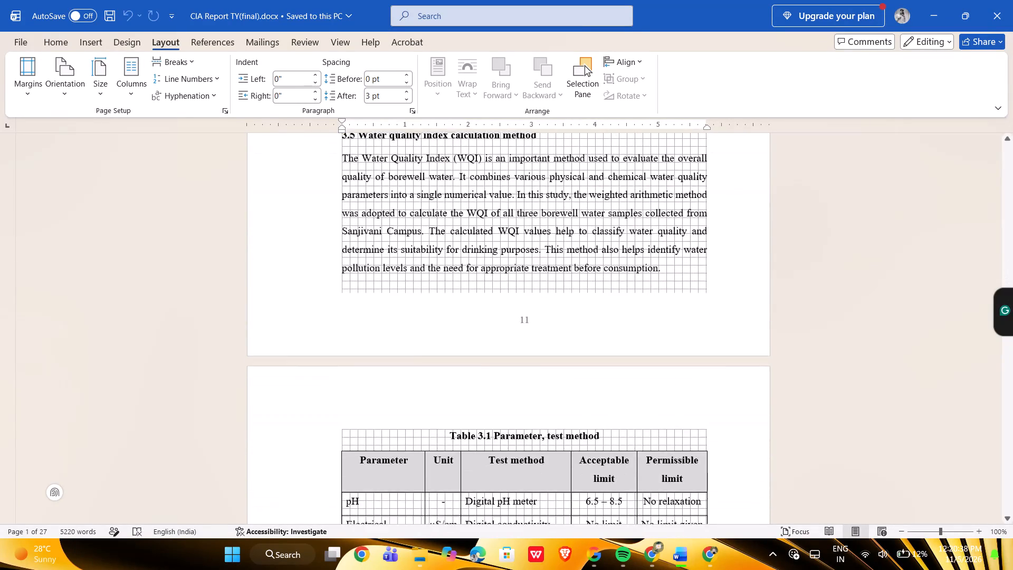
pyautogui.scroll(-3, 463, 297)
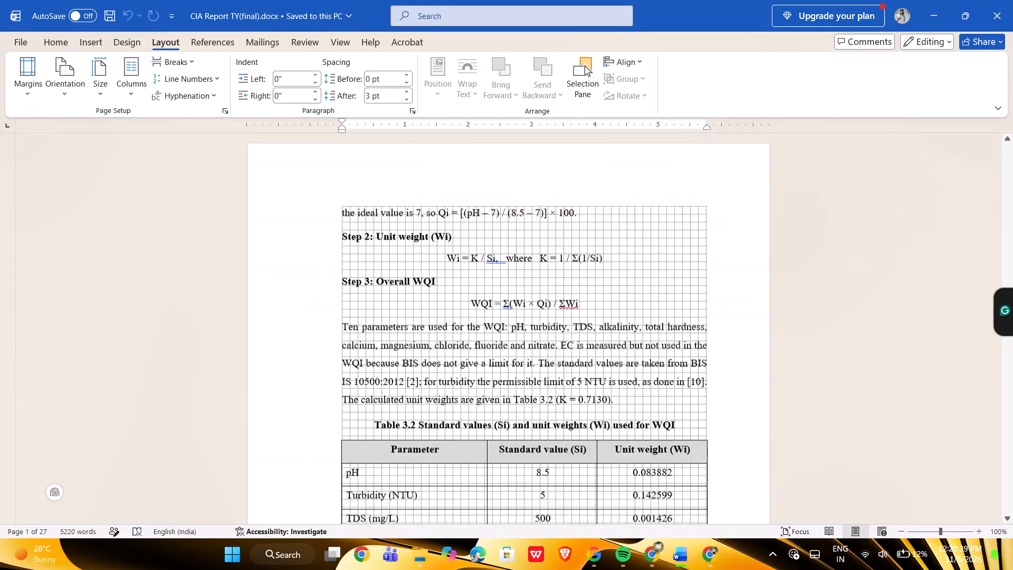
pyautogui.scroll(-3, 463, 297)
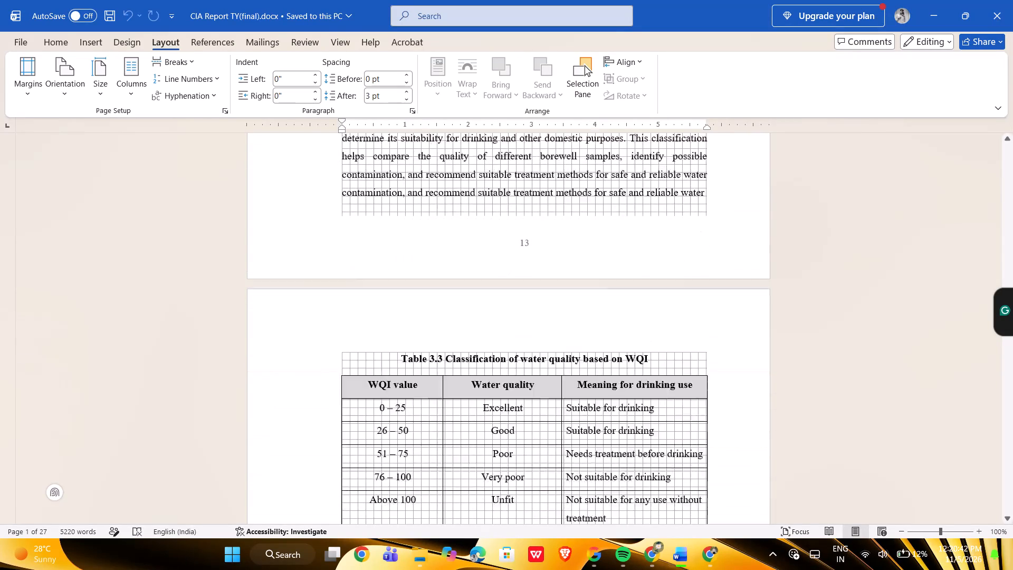
pyautogui.scroll(-1, 463, 297)
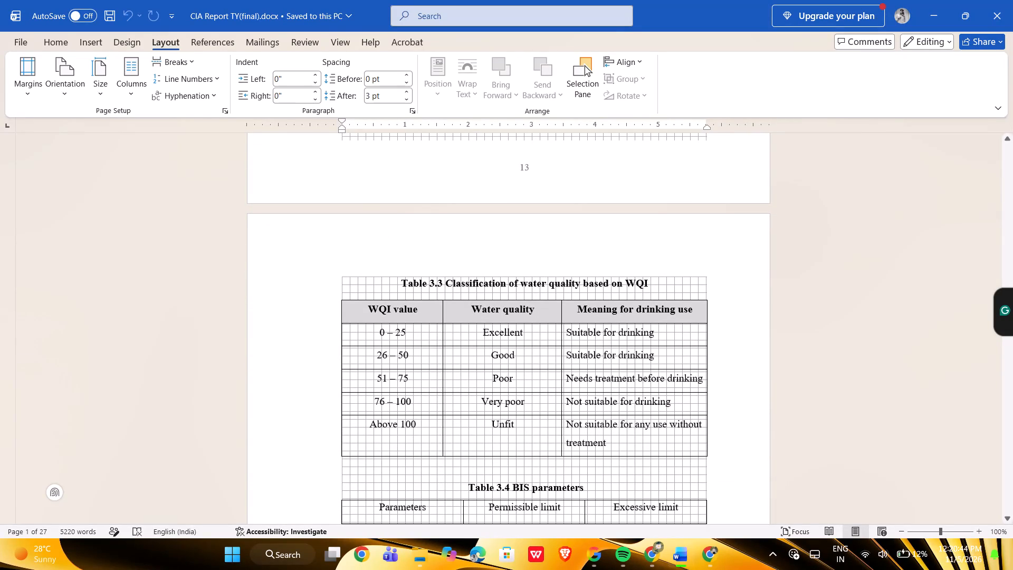
pyautogui.scroll(-1, 463, 297)
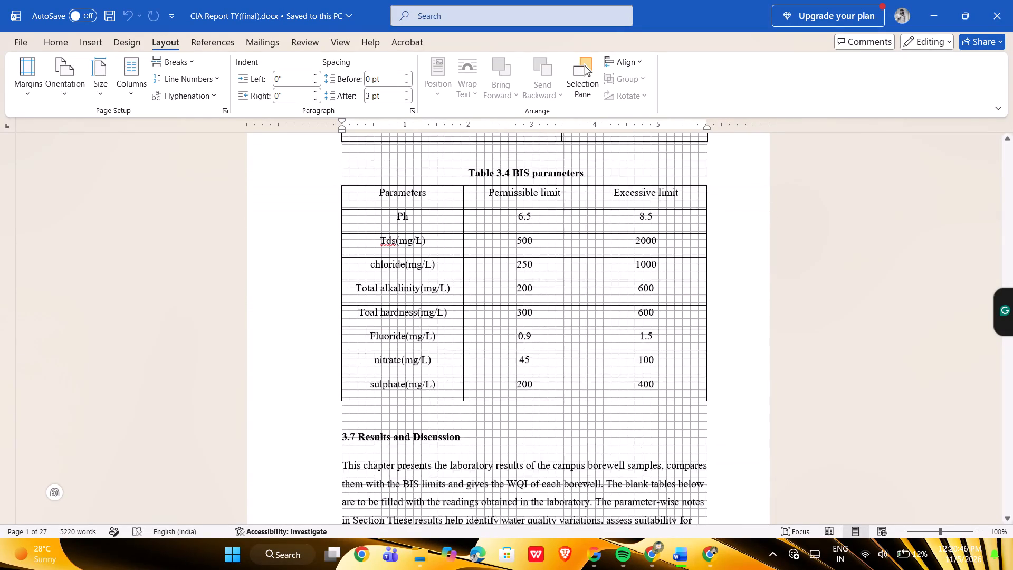
pyautogui.scroll(-1, 463, 297)
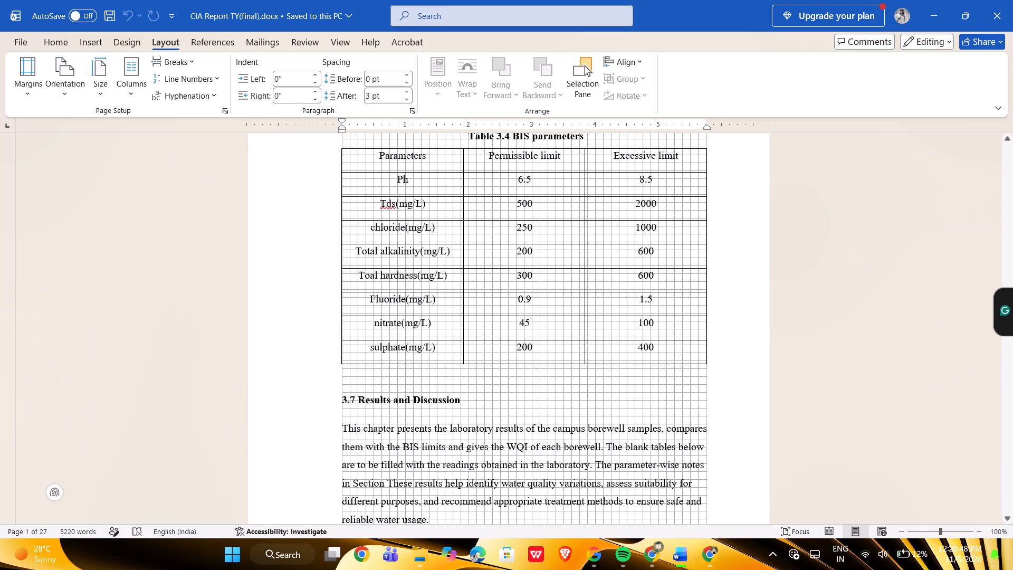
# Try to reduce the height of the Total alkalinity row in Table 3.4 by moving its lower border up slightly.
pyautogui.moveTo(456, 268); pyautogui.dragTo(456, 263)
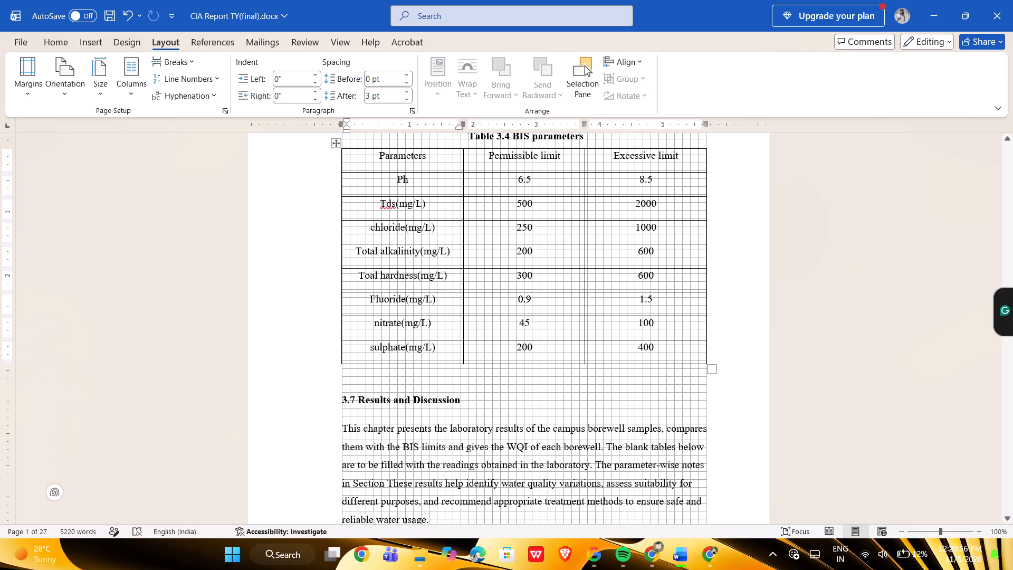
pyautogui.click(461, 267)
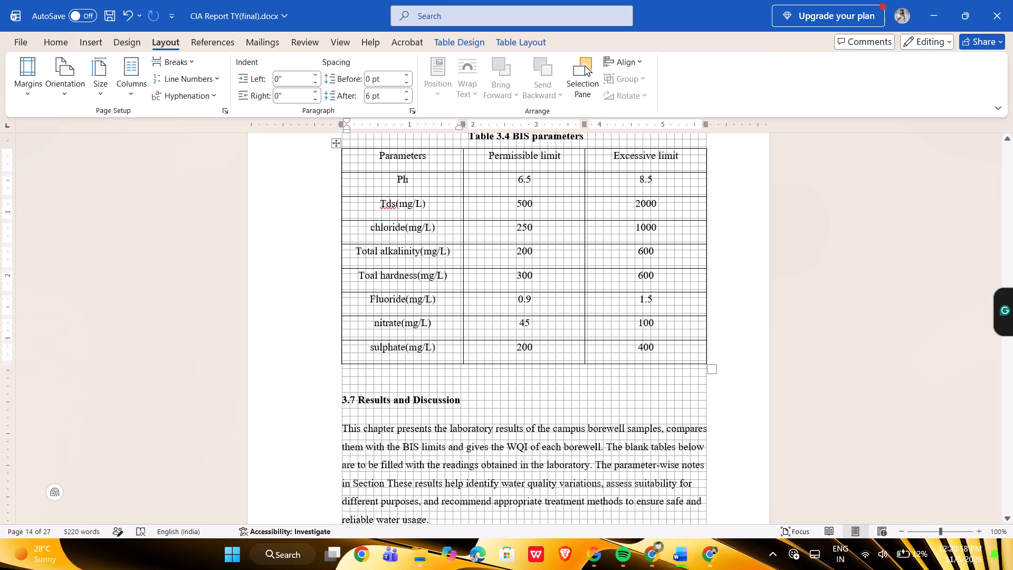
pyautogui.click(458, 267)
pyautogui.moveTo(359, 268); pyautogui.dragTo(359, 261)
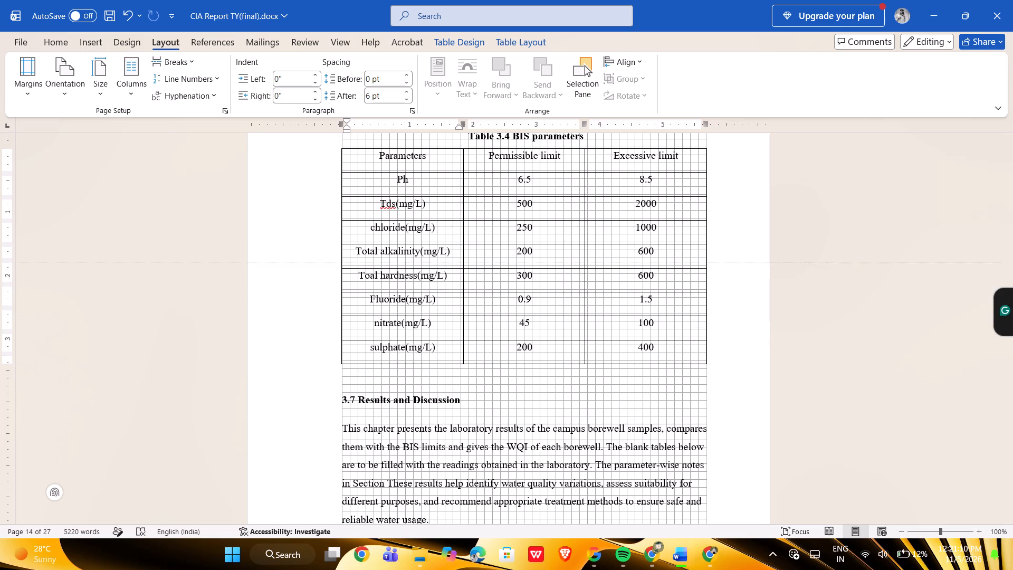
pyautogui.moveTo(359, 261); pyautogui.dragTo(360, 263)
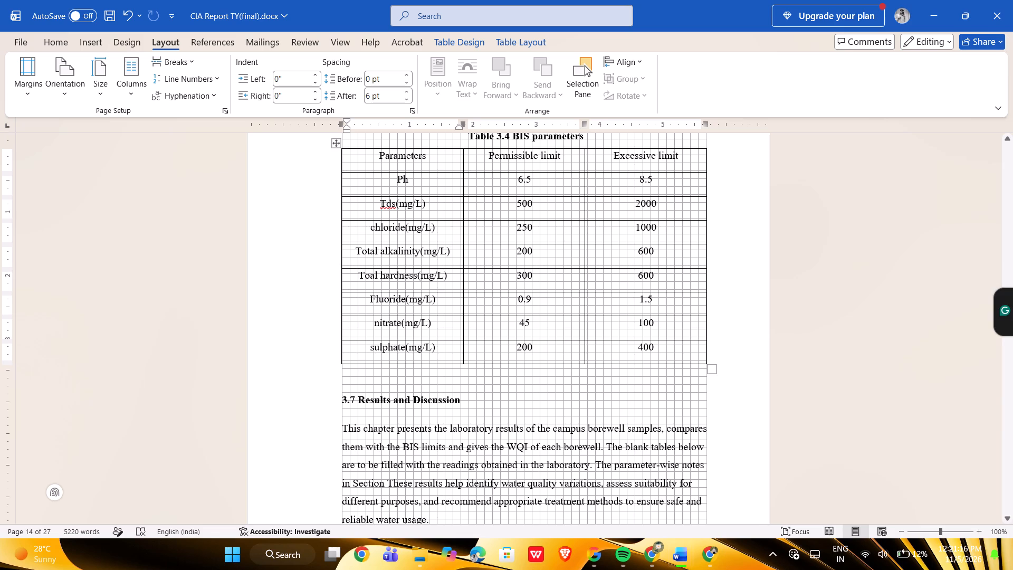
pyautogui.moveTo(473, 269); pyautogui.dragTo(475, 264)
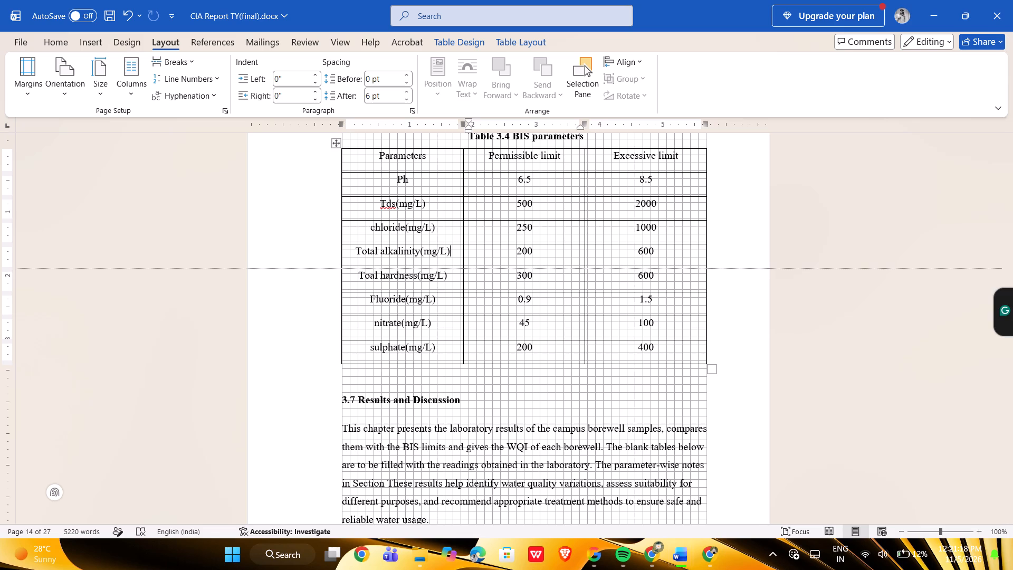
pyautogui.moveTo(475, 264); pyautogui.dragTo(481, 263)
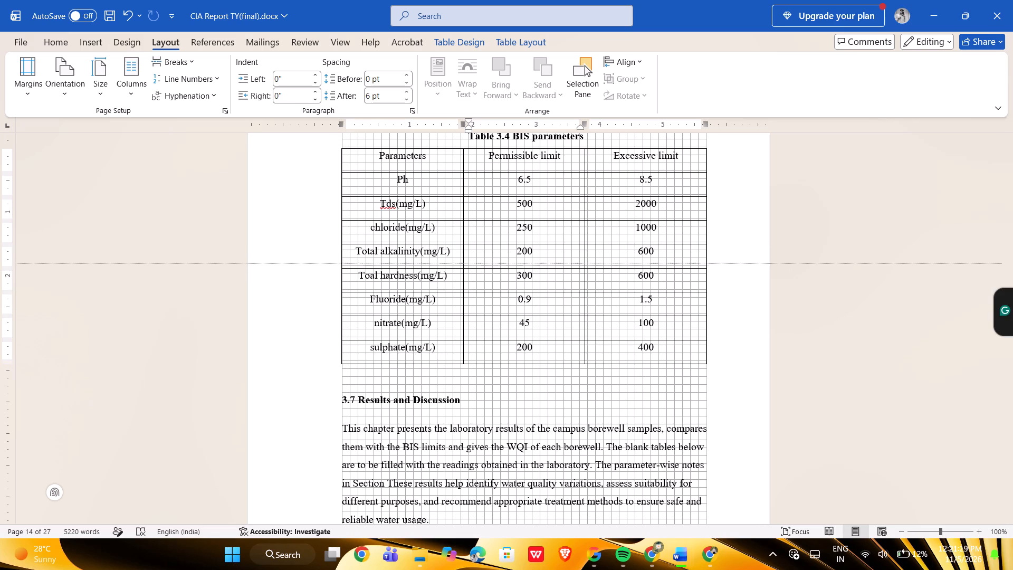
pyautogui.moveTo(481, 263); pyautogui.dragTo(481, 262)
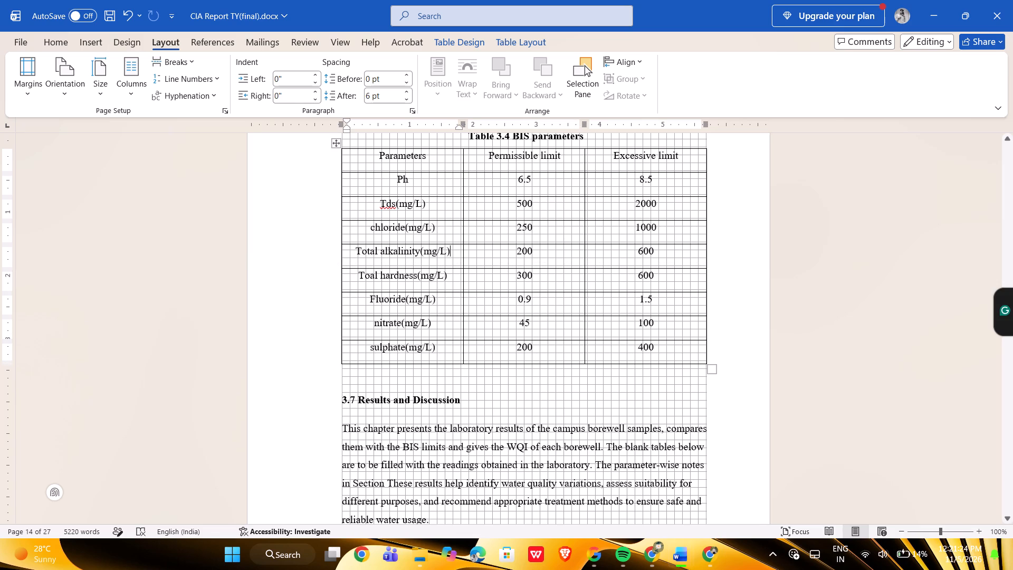
# Select the whole of Table 3.4 BIS parameters and try moving the border below the Total alkalinity row up to tighten the rows.
pyautogui.scroll(1, 575, 288)
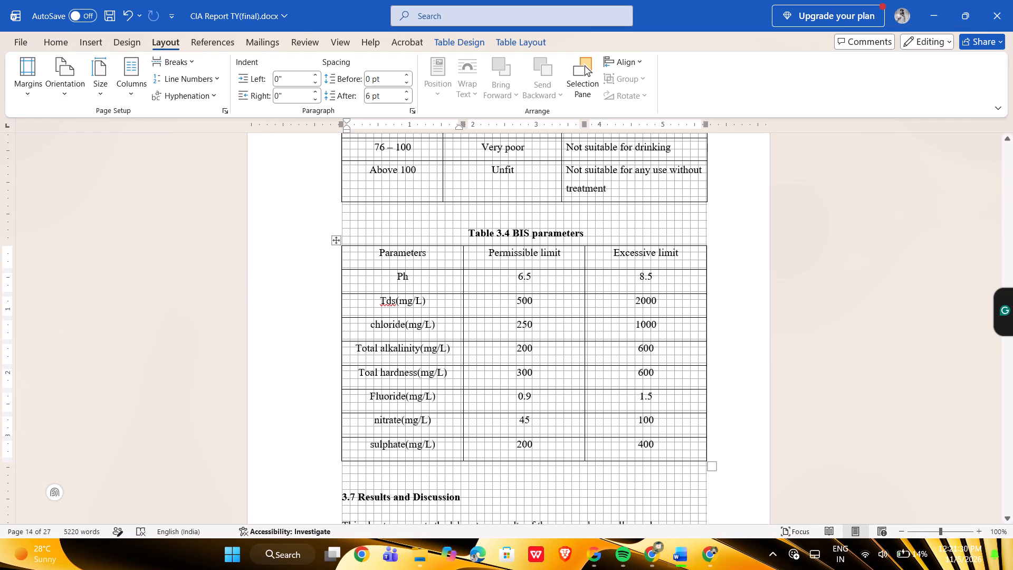
pyautogui.click(460, 438)
pyautogui.click(334, 243)
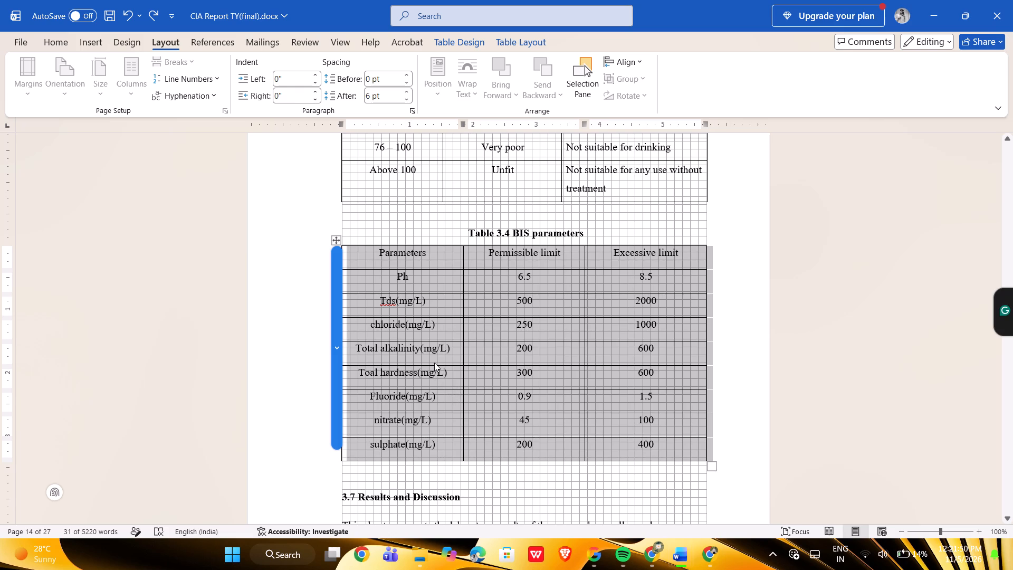
pyautogui.moveTo(434, 366); pyautogui.dragTo(435, 364)
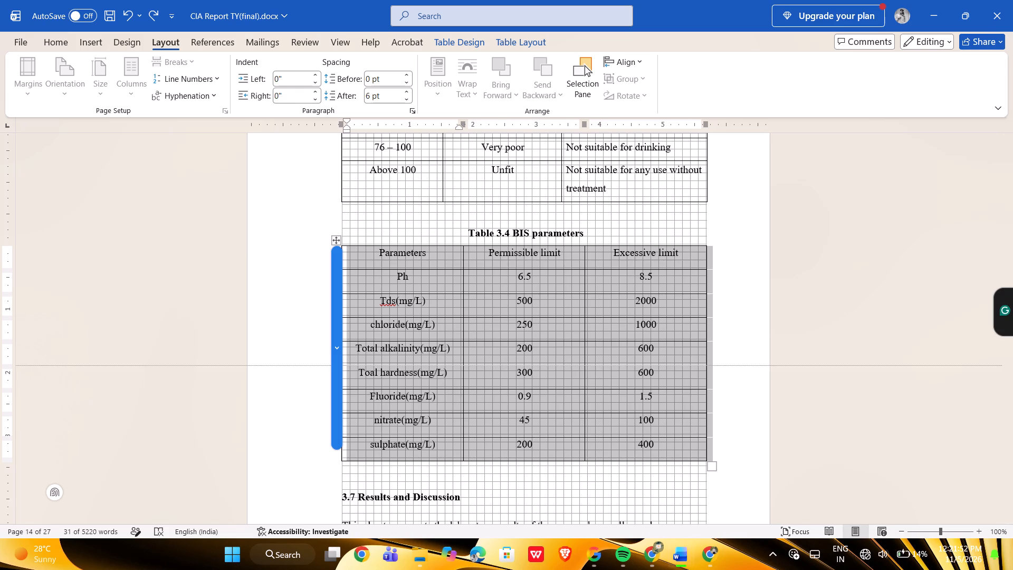
pyautogui.moveTo(435, 364); pyautogui.dragTo(436, 360)
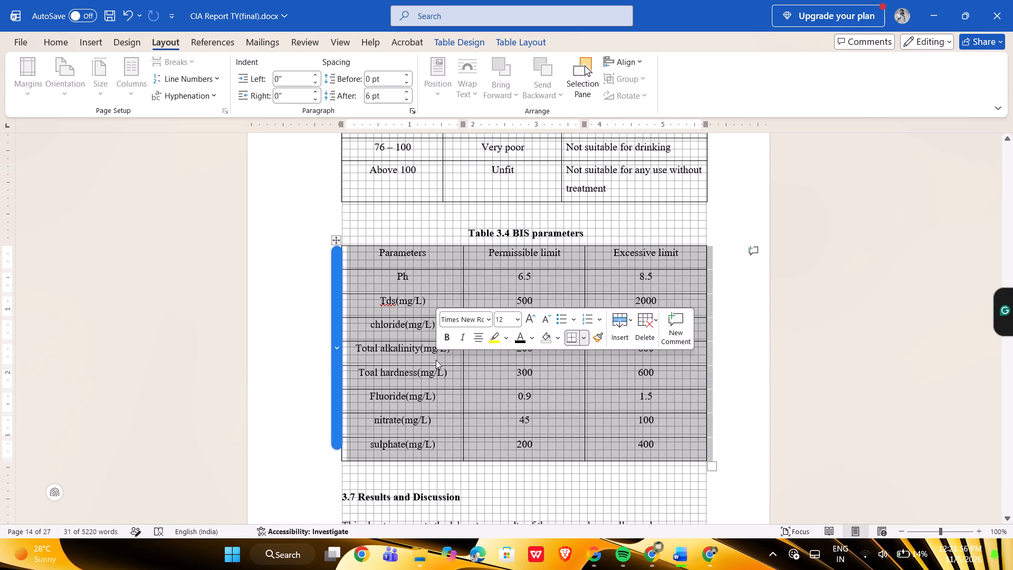
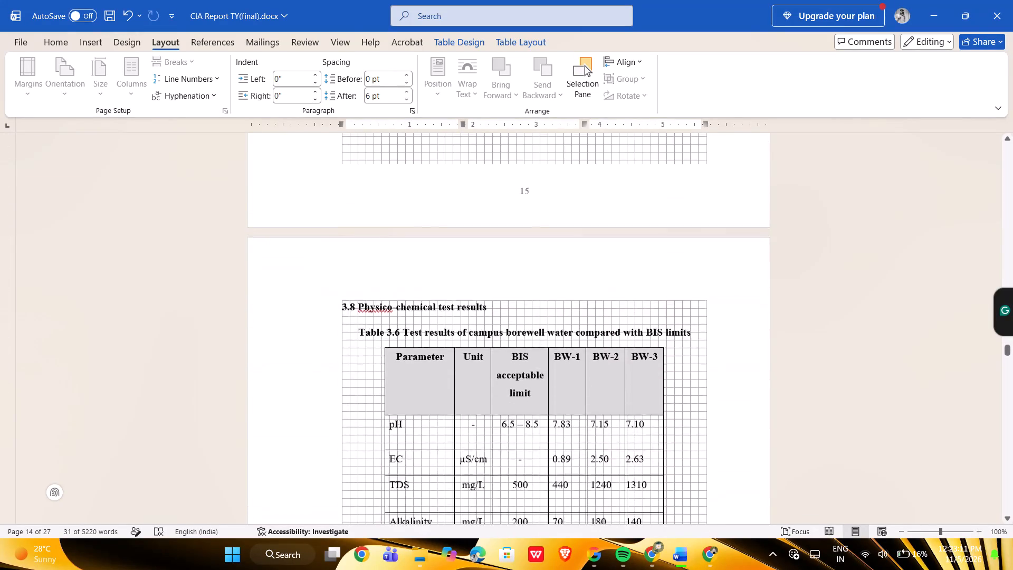
# Replace the BW-2 location text PCTC in Table 3.5 with "Precadet training center", keeping the square brackets.
pyautogui.scroll(1, 435, 414)
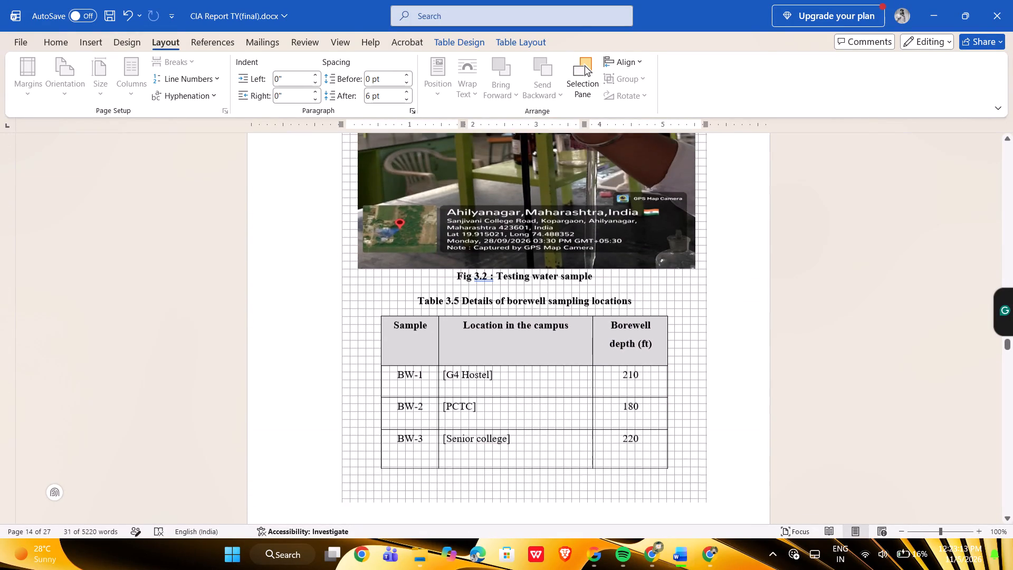
pyautogui.click(474, 414)
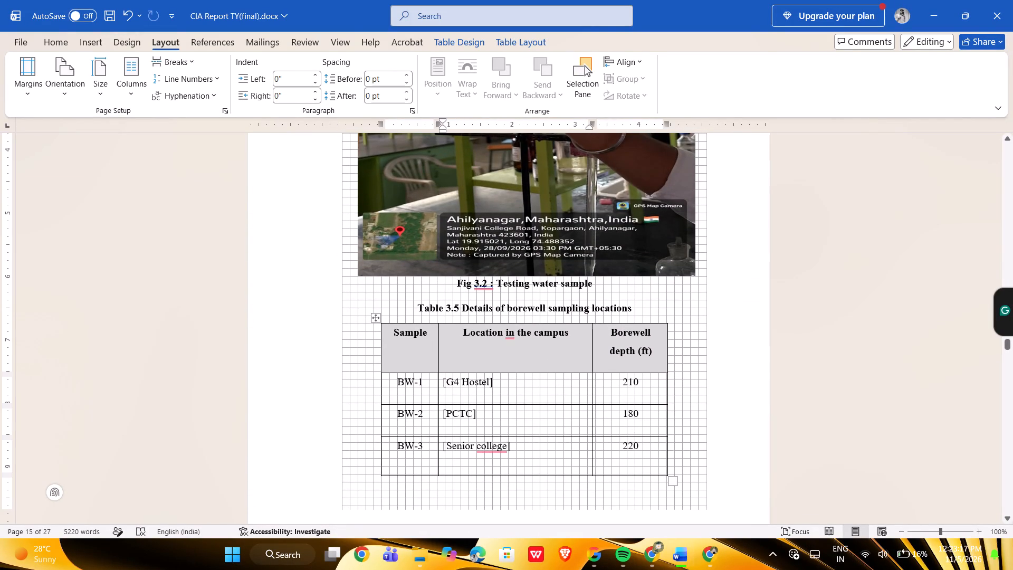
pyautogui.press('BackSpace')
pyautogui.press('BackSpace')
pyautogui.press('BackSpace')
pyautogui.press('BackSpace')
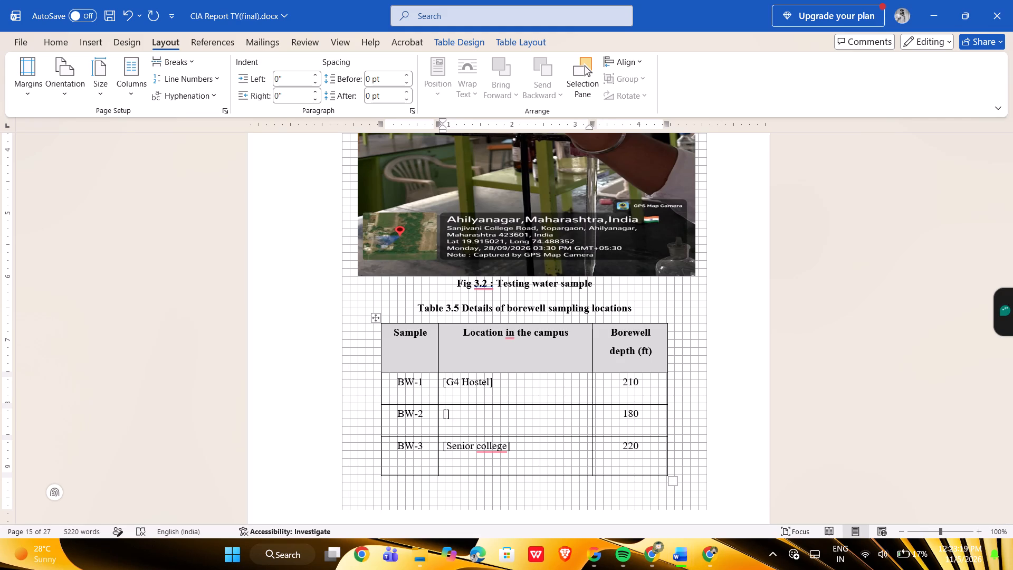
pyautogui.write('Preacaed')
pyautogui.press('BackSpace')
pyautogui.press('BackSpace')
pyautogui.press('BackSpace')
pyautogui.press('BackSpace')
pyautogui.press('BackSpace')
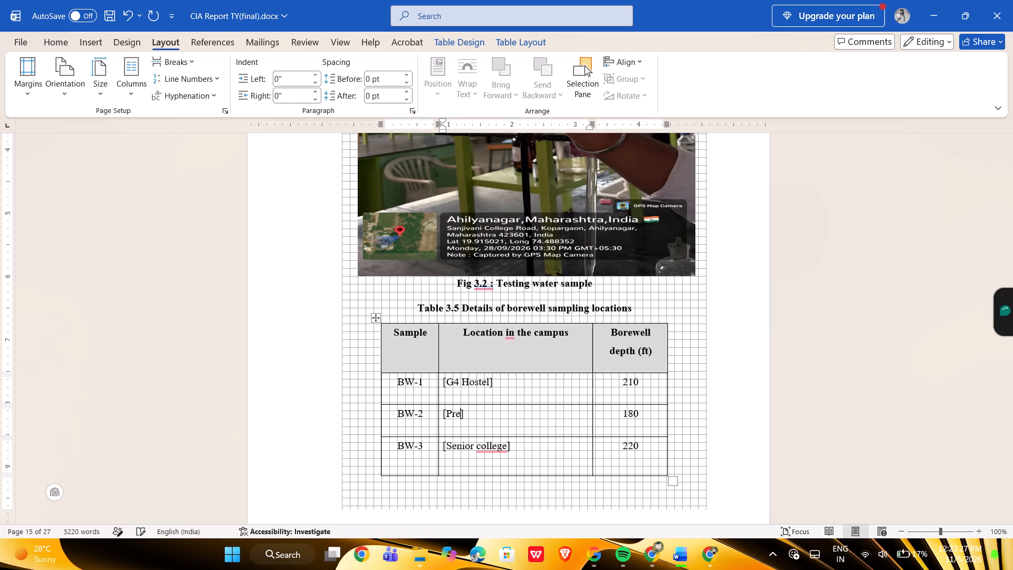
pyautogui.write('cadet')
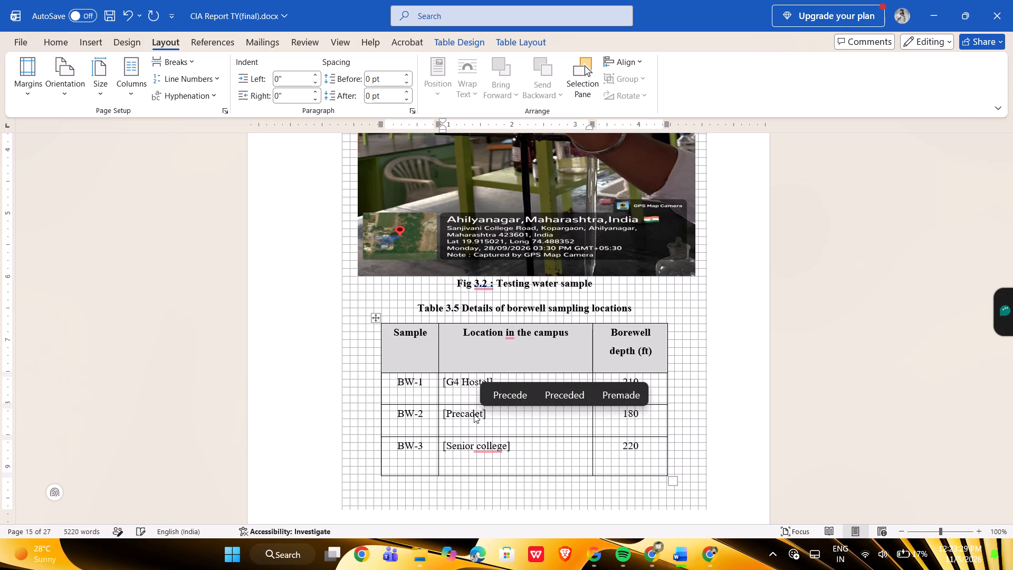
pyautogui.press('space')
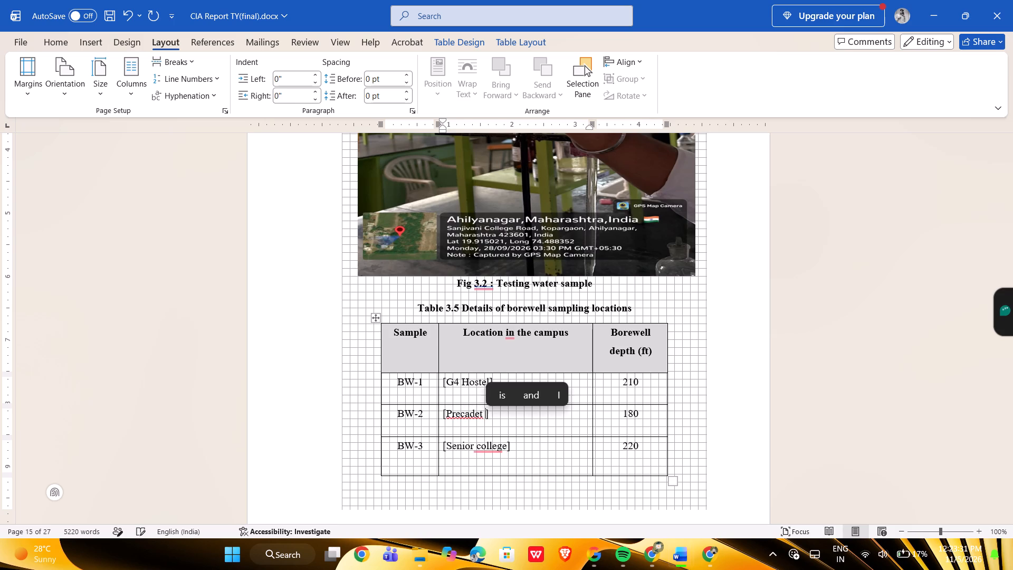
pyautogui.write('trai')
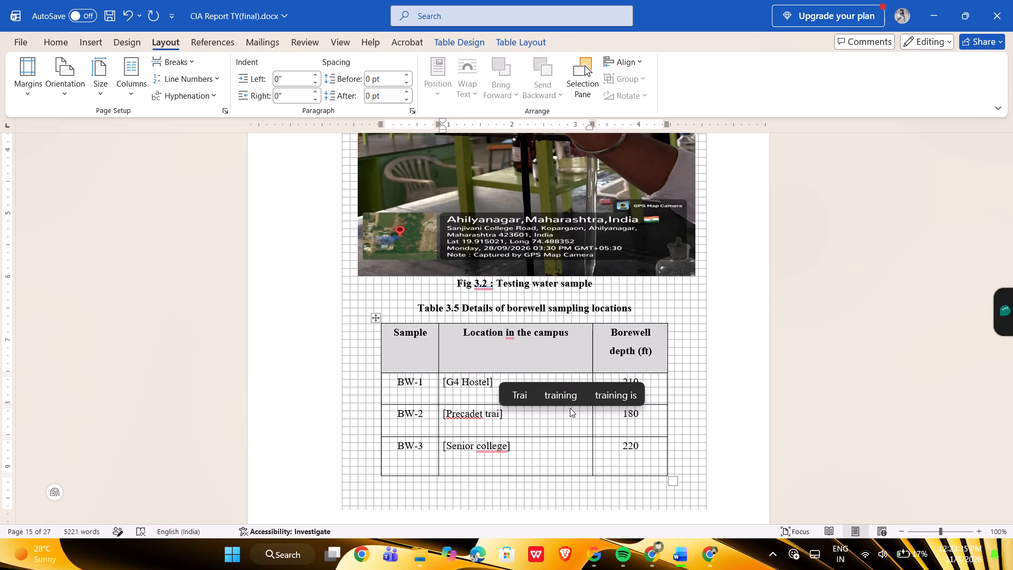
pyautogui.click(568, 393)
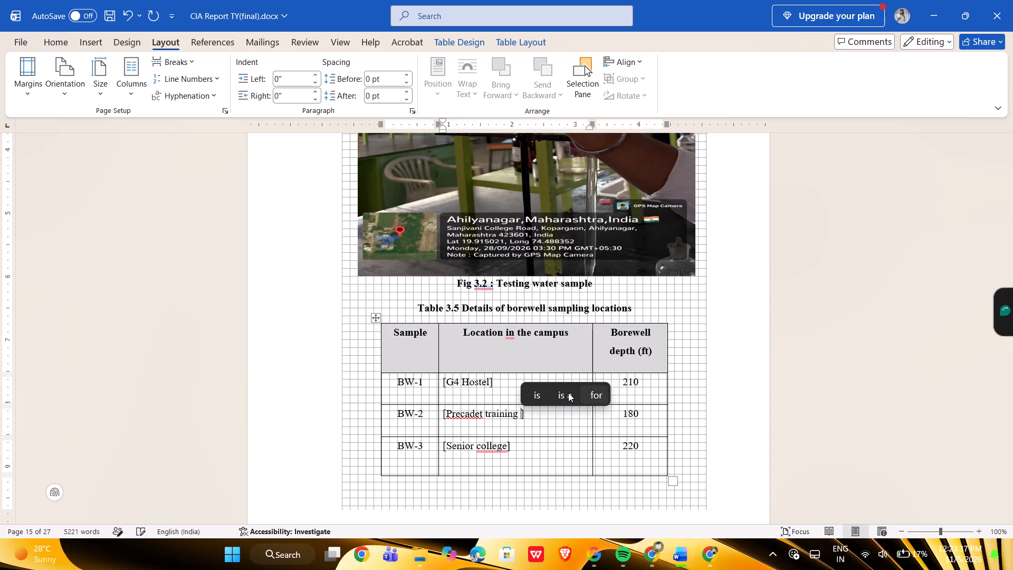
pyautogui.write('center')
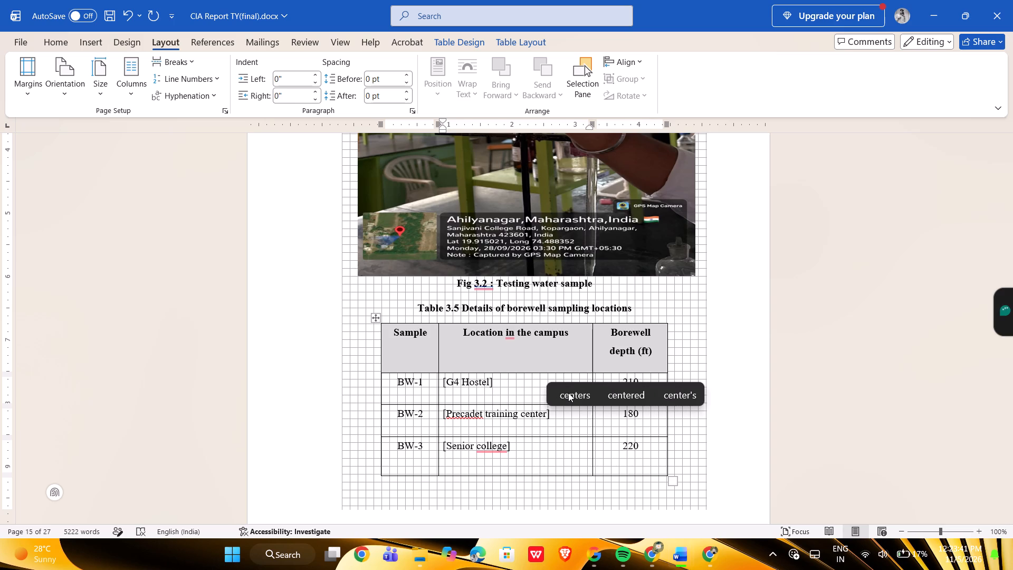
# Save the report document.
pyautogui.hotkey('ctrl', 's')
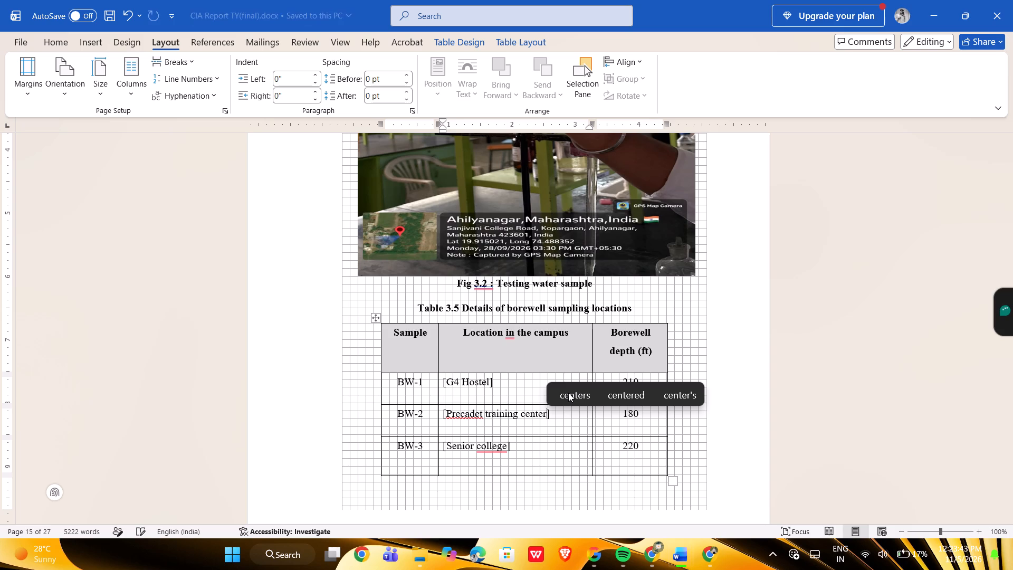
pyautogui.click(309, 273)
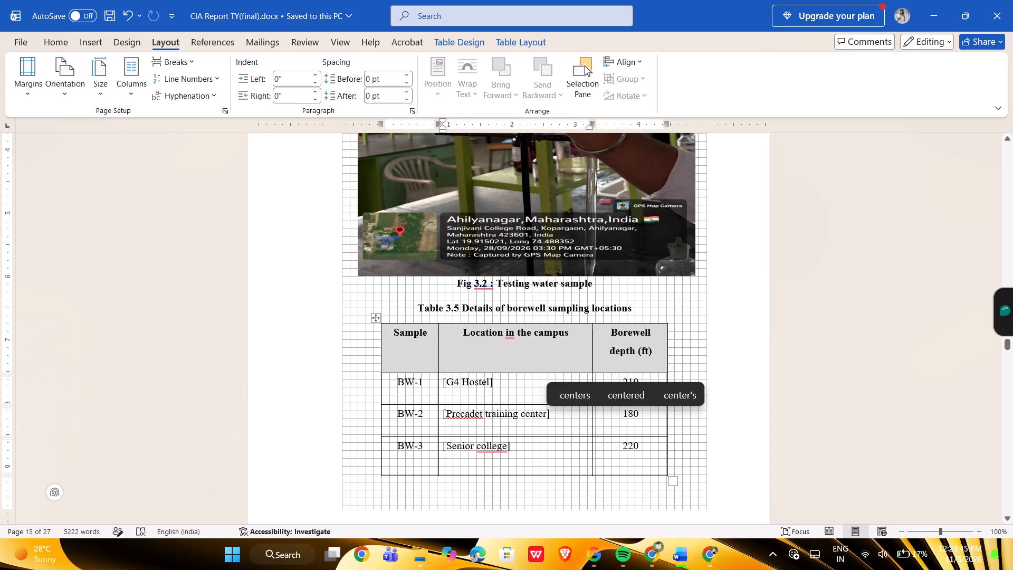
pyautogui.hotkey('ctrl', 's')
pyautogui.hotkey('ctrl', 's')
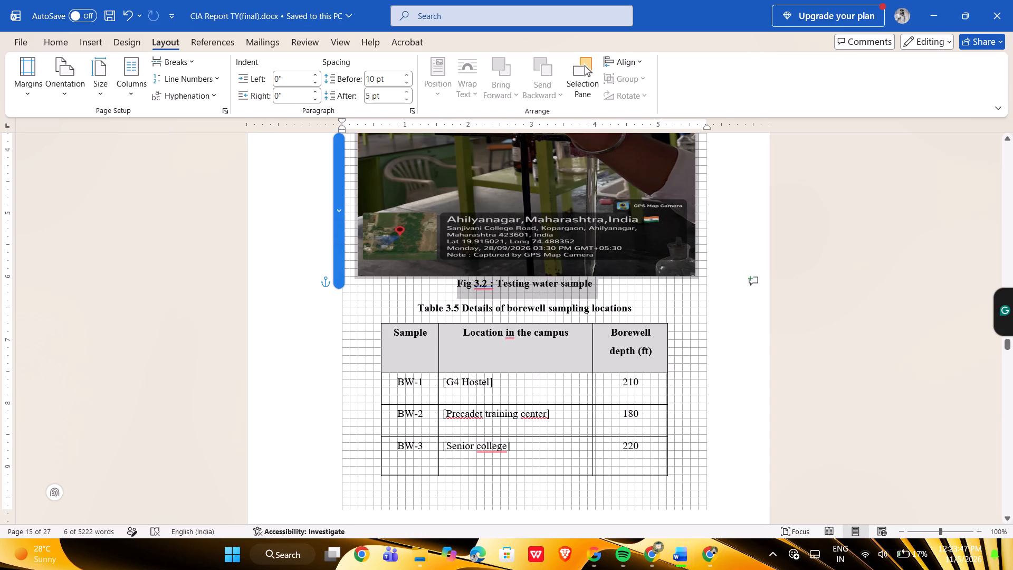
# Insert the word "borewell" after "campus" in the Fig 4.1 Sanjivani college campus location map caption.
pyautogui.scroll(-2, 480, 332)
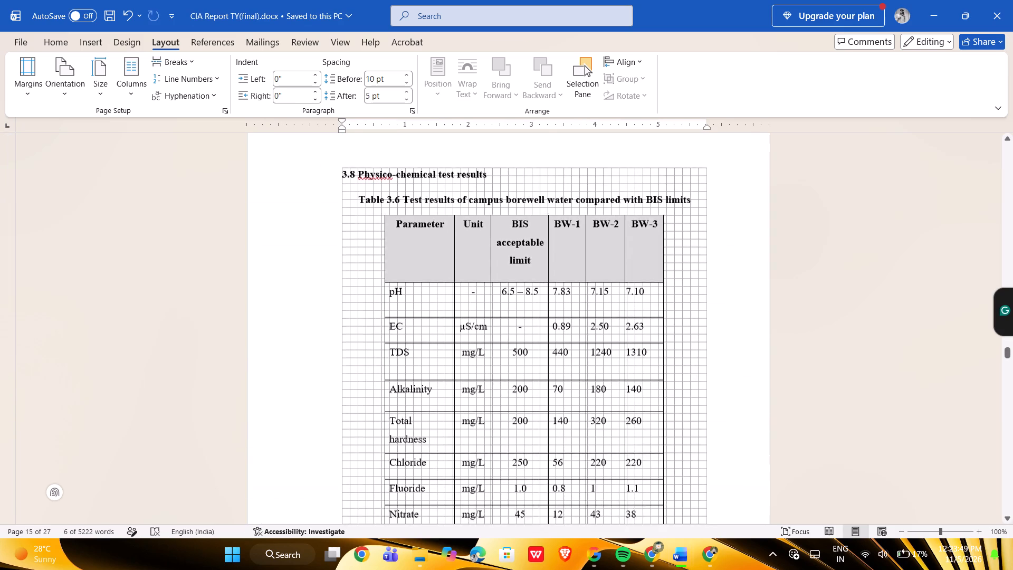
pyautogui.scroll(-7, 480, 332)
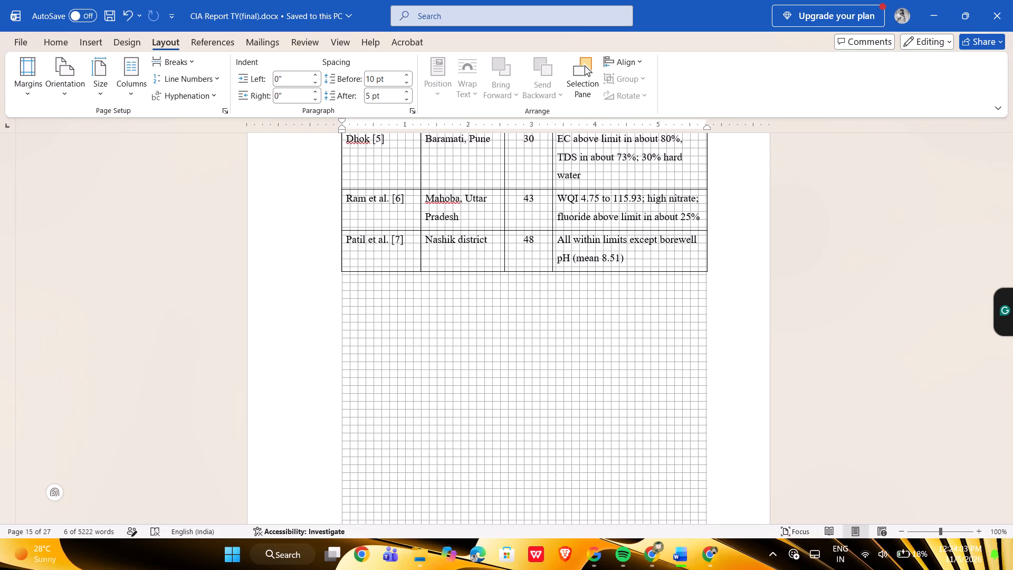
pyautogui.scroll(-5, 480, 332)
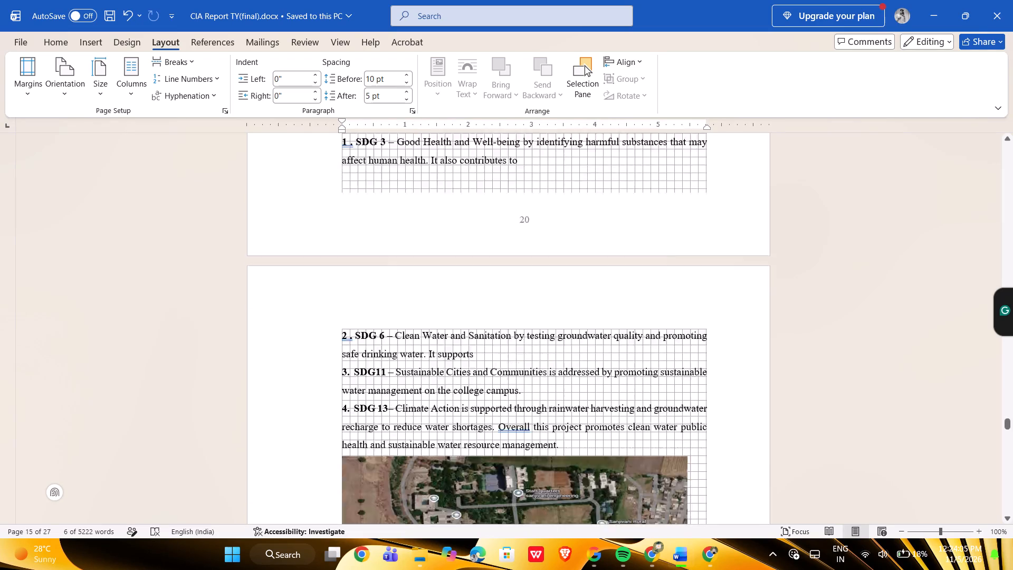
pyautogui.scroll(-3, 480, 332)
pyautogui.scroll(3, 480, 332)
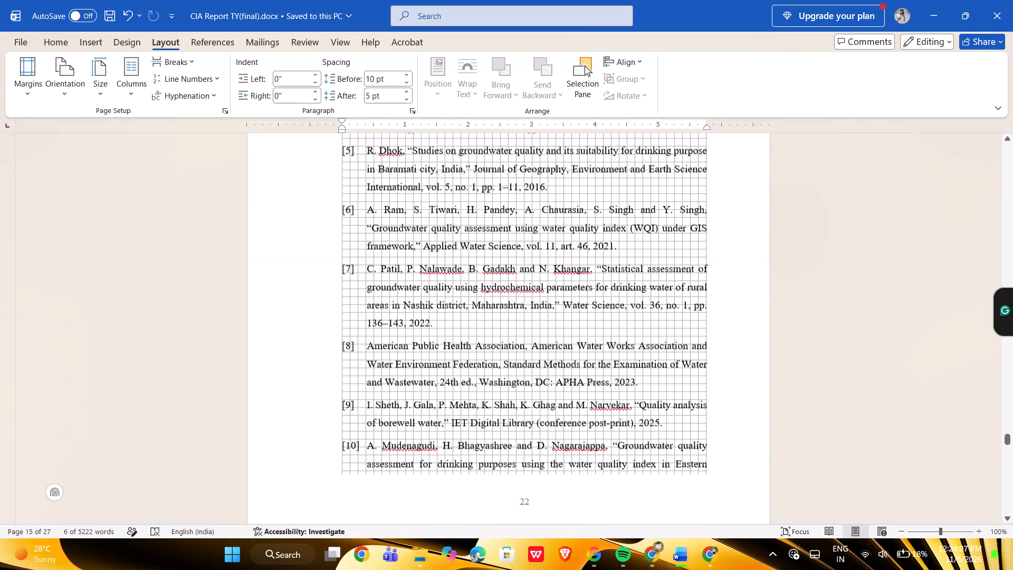
pyautogui.scroll(4, 480, 332)
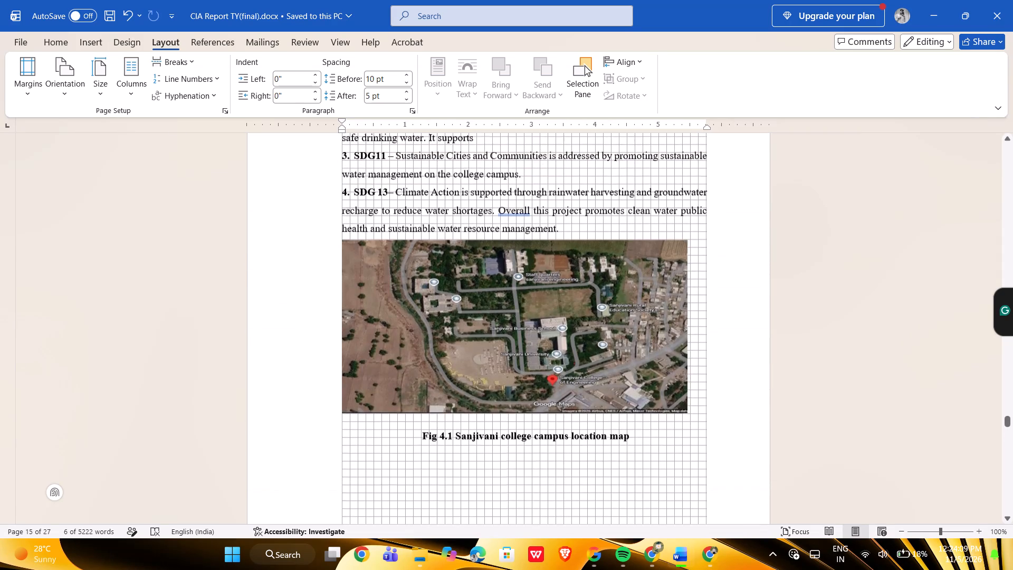
pyautogui.click(565, 442)
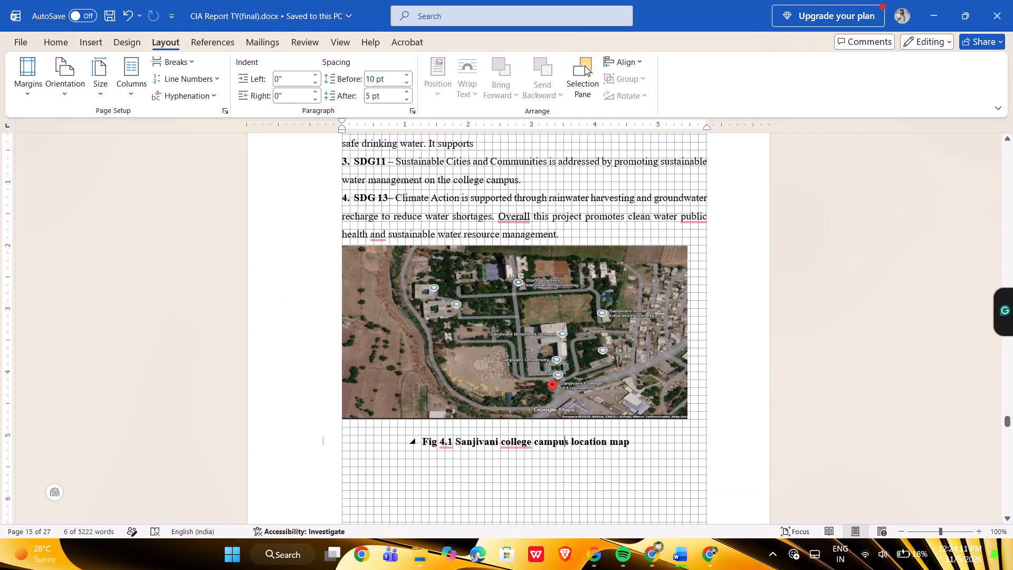
pyautogui.press('Right')
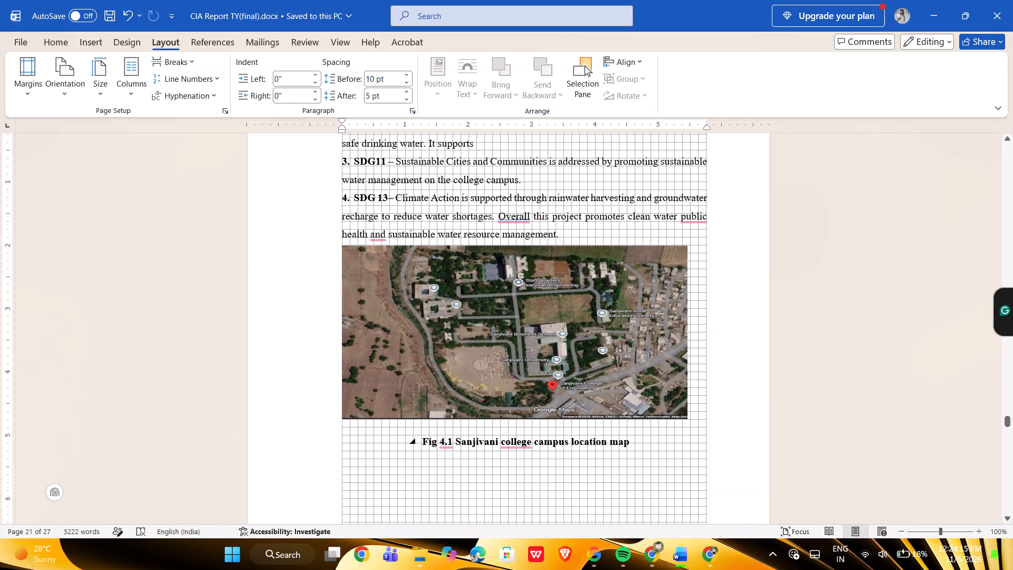
pyautogui.write('bot')
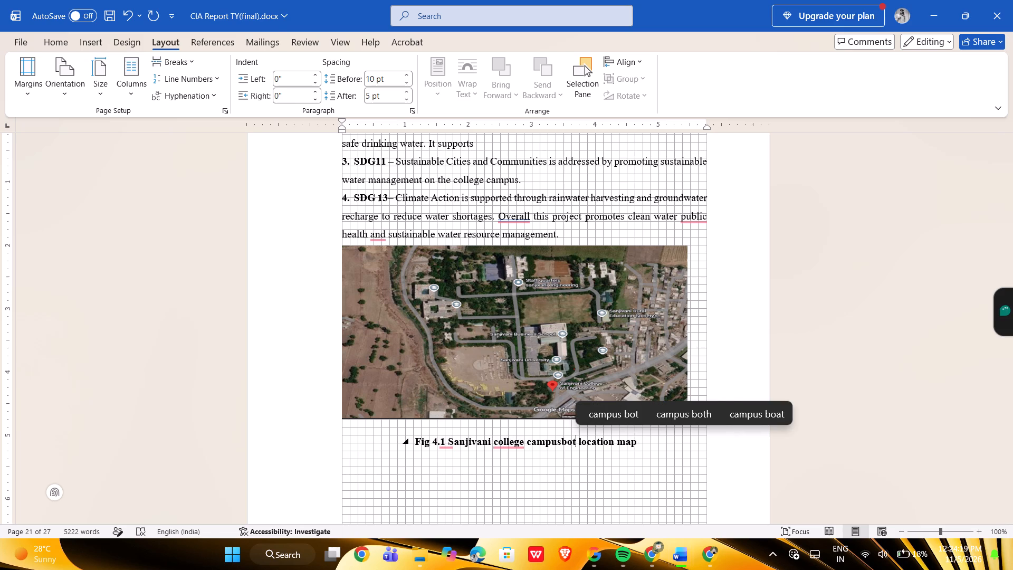
pyautogui.press('BackSpace')
pyautogui.press('BackSpace')
pyautogui.press('BackSpace')
pyautogui.press('space')
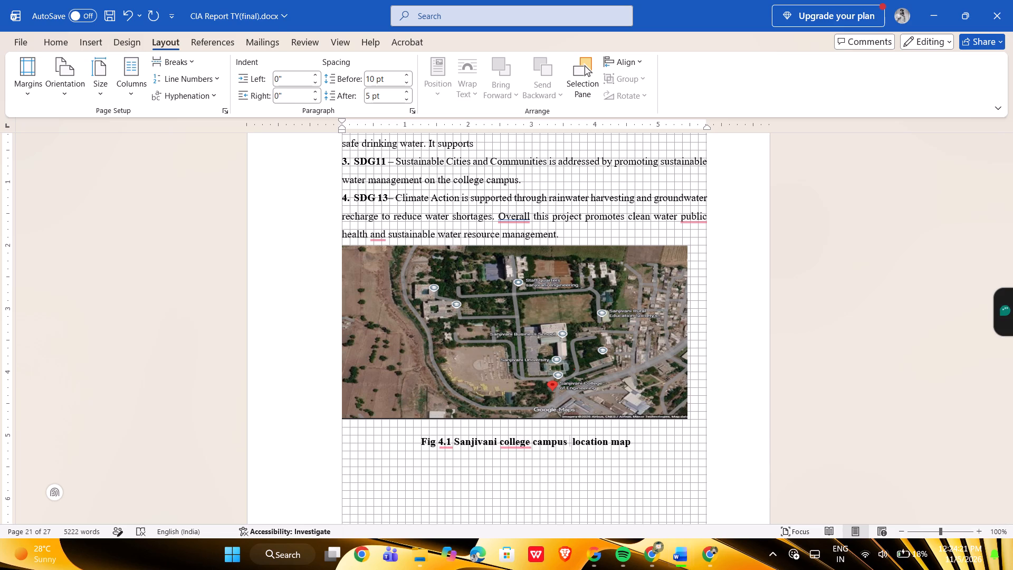
pyautogui.write('borewell')
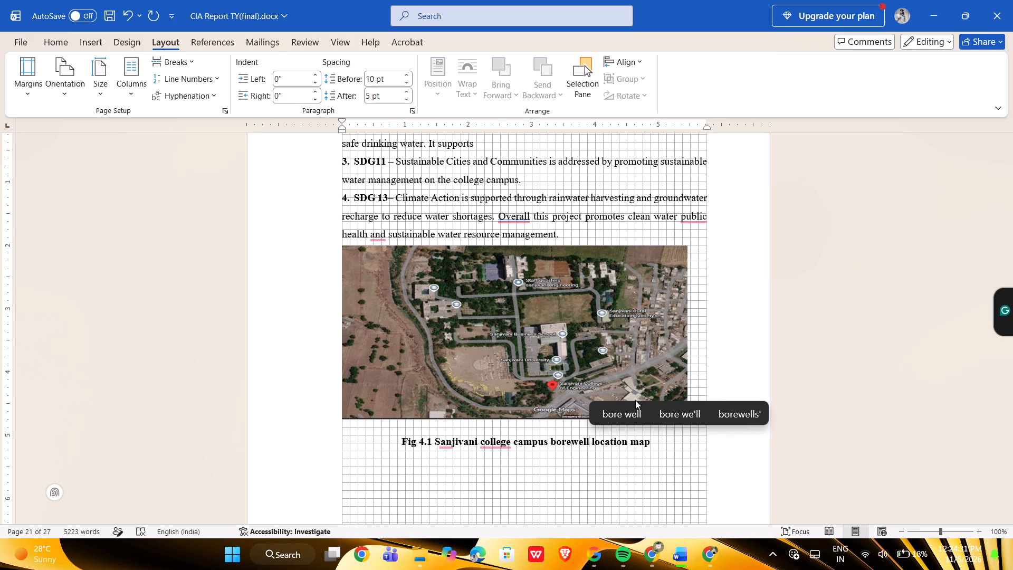
# Review the pages around Fig 4.1, the references, and the photo gallery with its figures and captions through Fig 4.4.
pyautogui.scroll(-1, 575, 417)
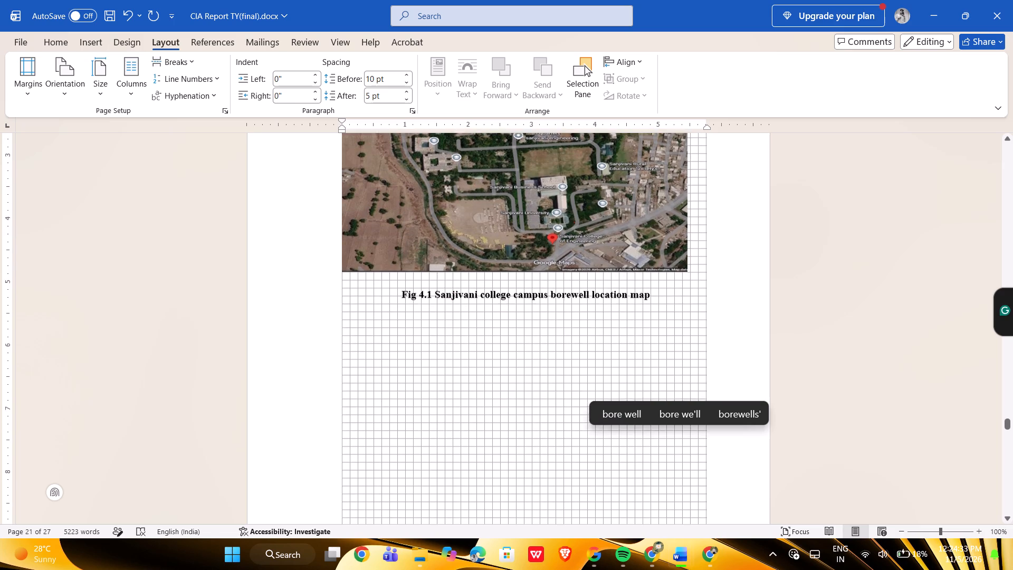
pyautogui.scroll(-3, 575, 417)
pyautogui.scroll(1, 575, 417)
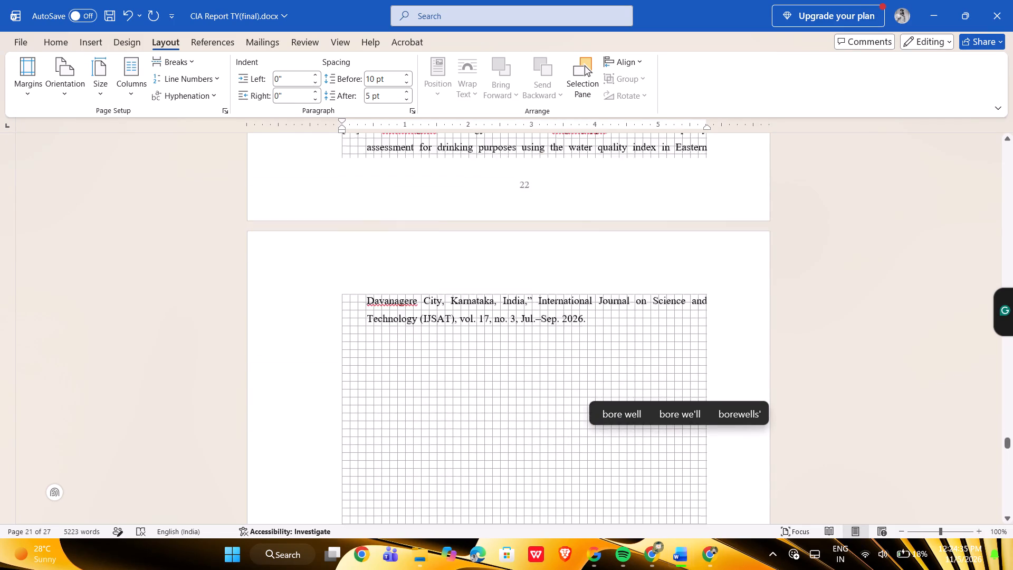
pyautogui.scroll(5, 575, 417)
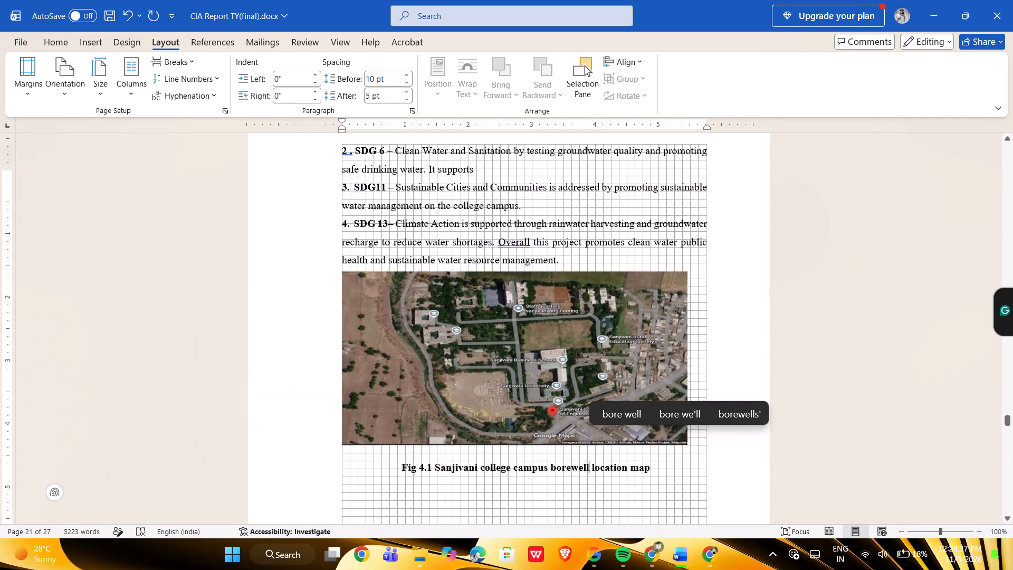
pyautogui.scroll(1, 575, 417)
pyautogui.scroll(-4, 575, 417)
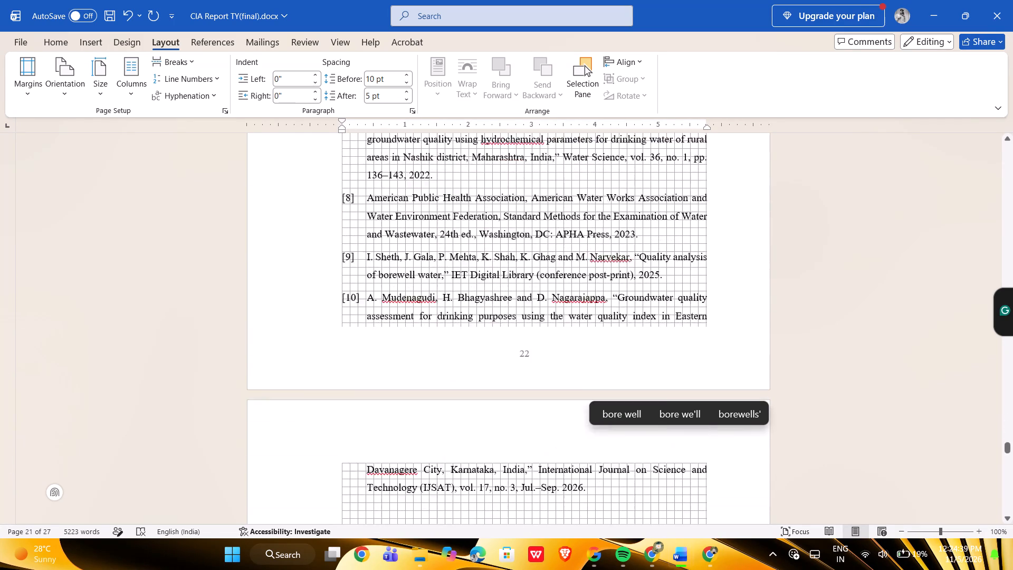
pyautogui.scroll(-4, 575, 417)
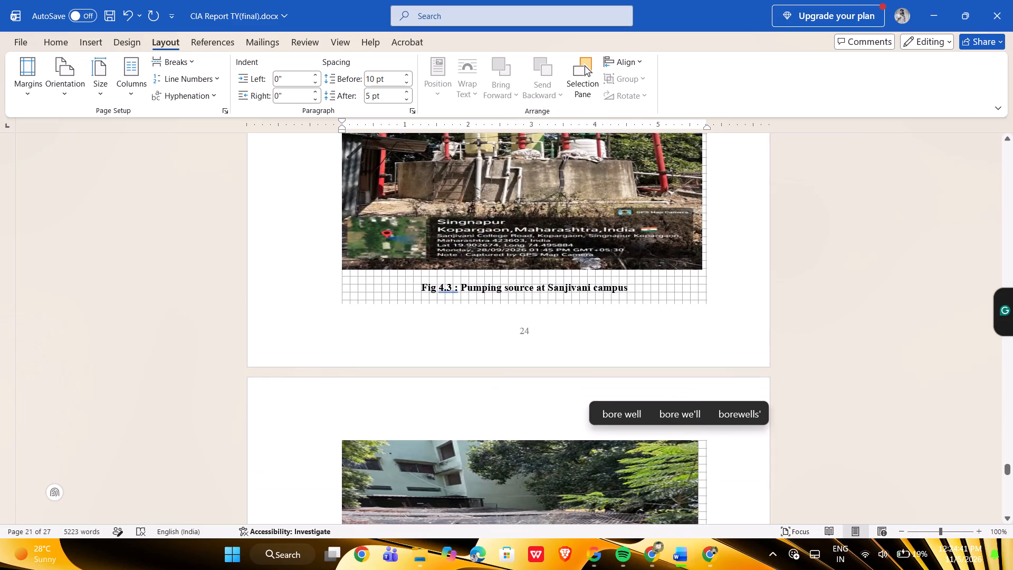
pyautogui.scroll(-1, 575, 417)
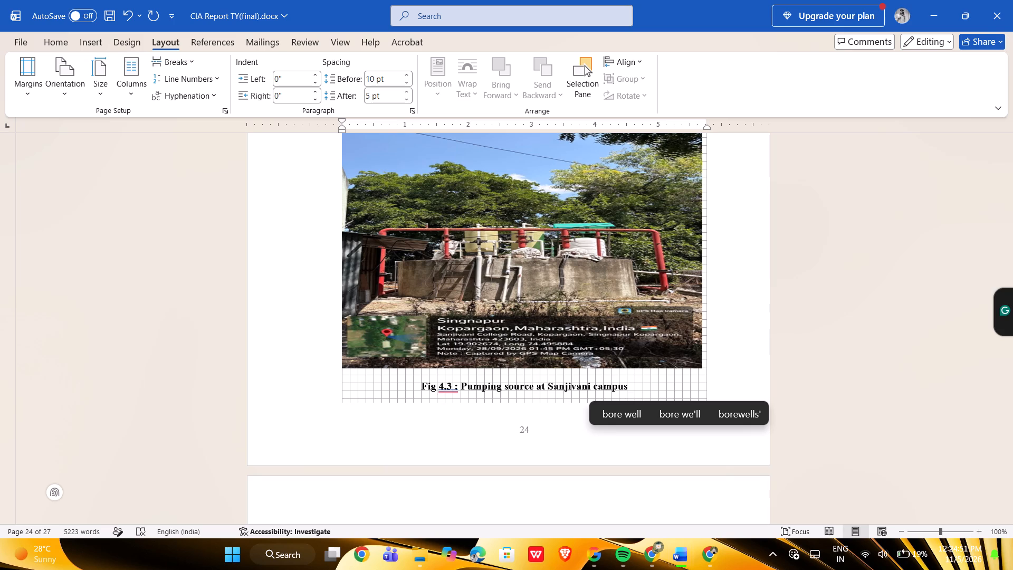
pyautogui.scroll(-1, 575, 417)
pyautogui.scroll(1, 575, 417)
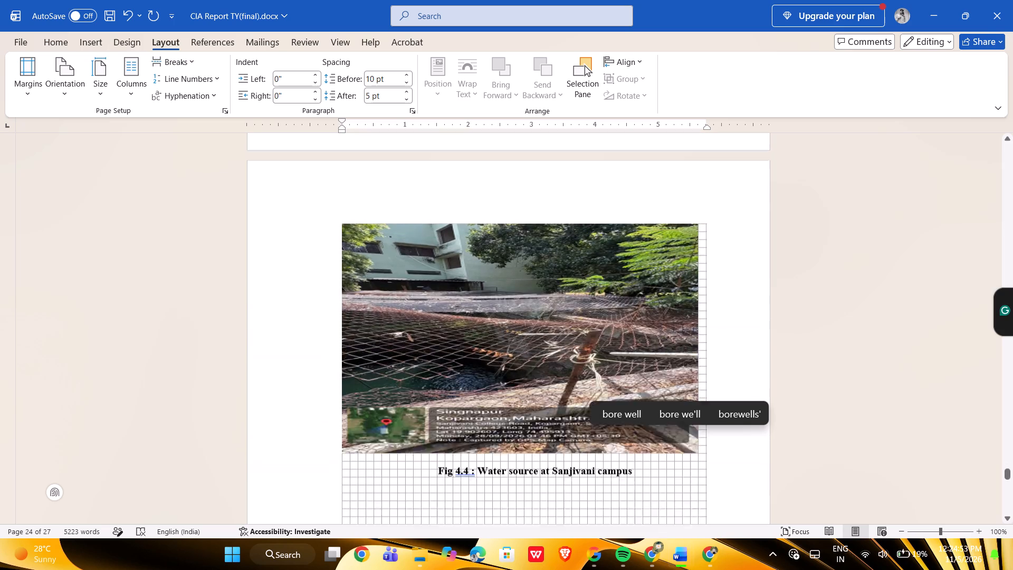
pyautogui.scroll(1, 575, 417)
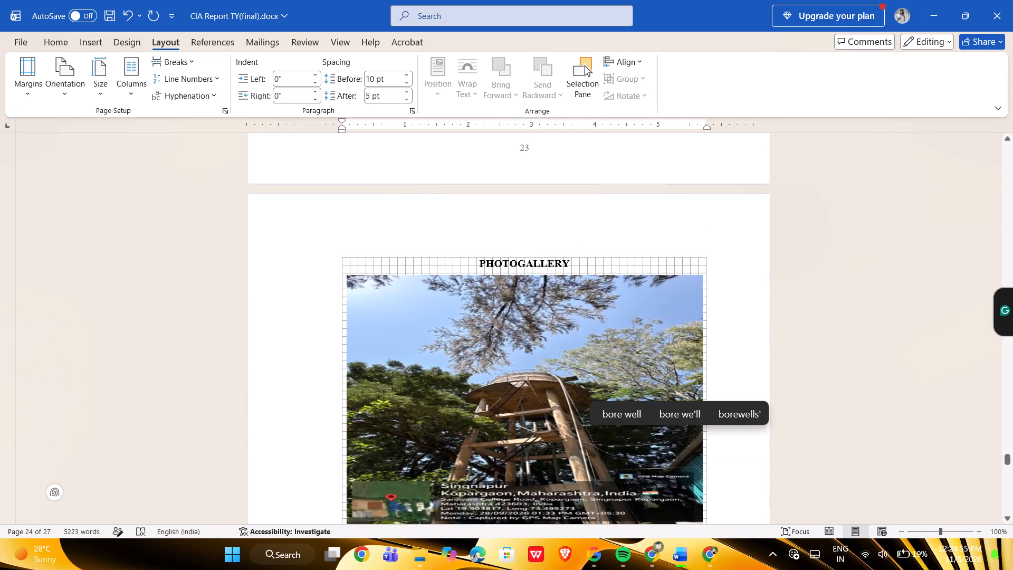
# Replace "Water collection tank" with "ESR" in the Fig 4.2 caption of the photo gallery.
pyautogui.scroll(-1, 575, 417)
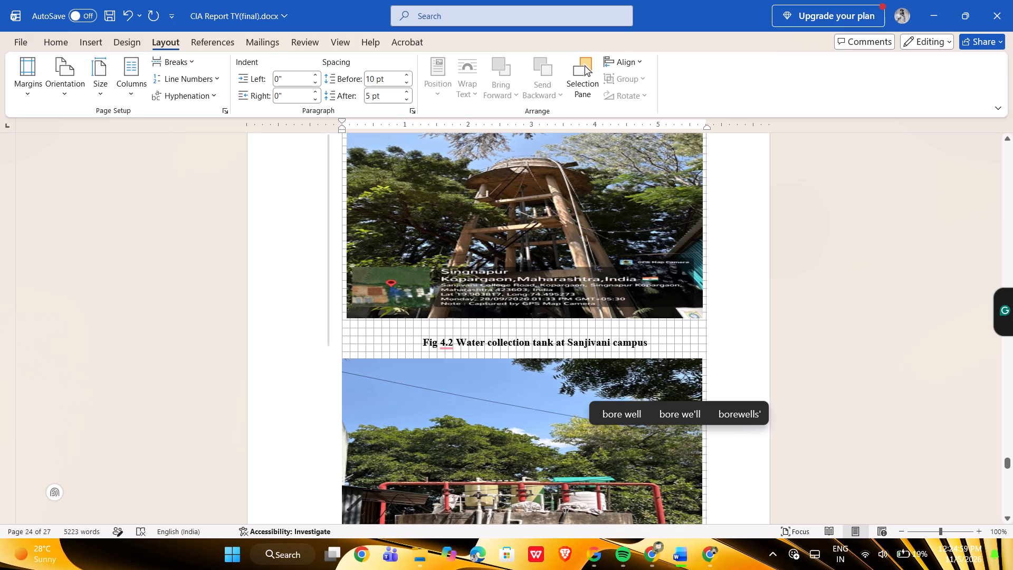
pyautogui.click(550, 340)
pyautogui.moveTo(550, 340); pyautogui.dragTo(518, 340)
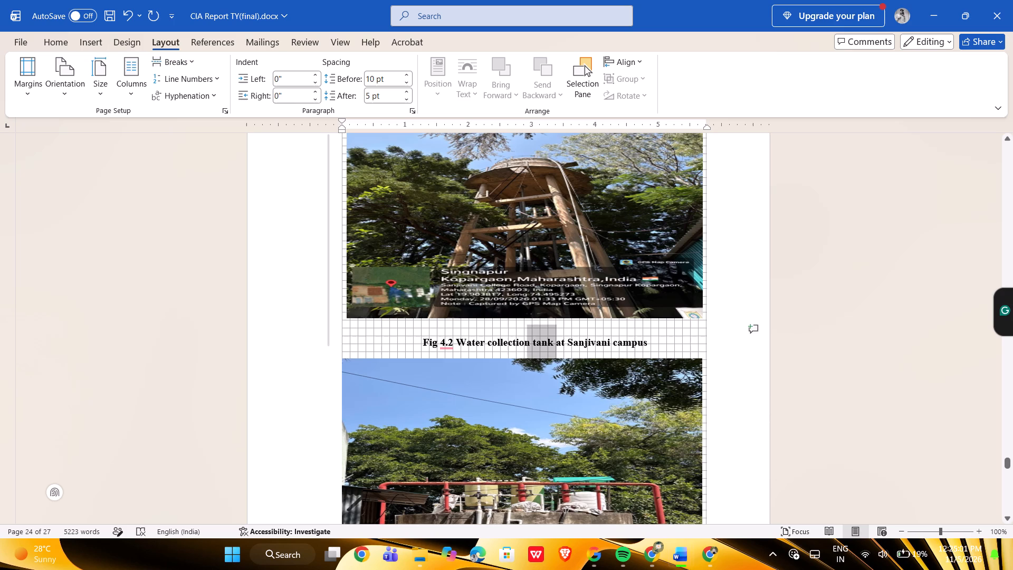
pyautogui.moveTo(518, 340); pyautogui.dragTo(467, 340)
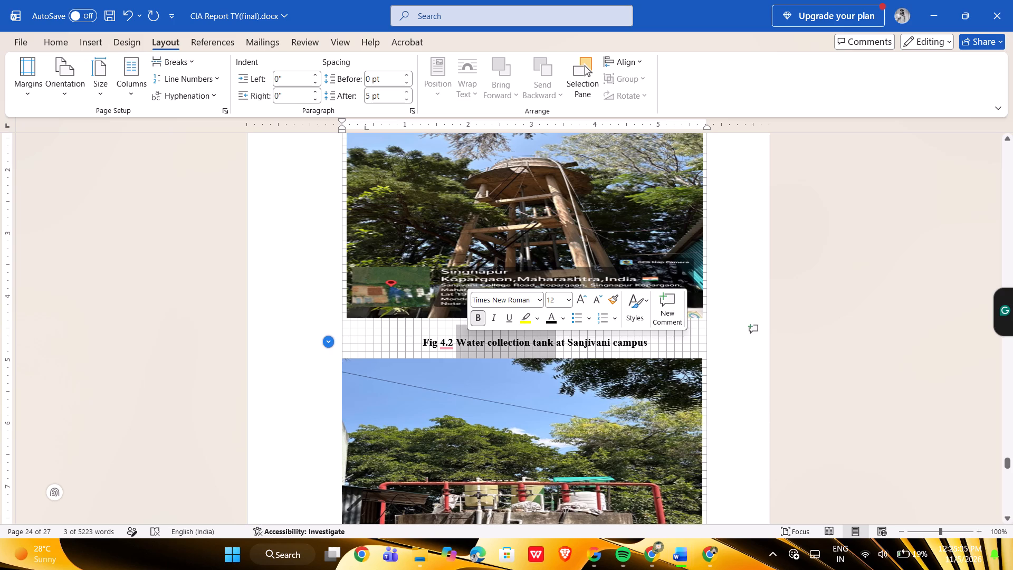
pyautogui.write('ES')
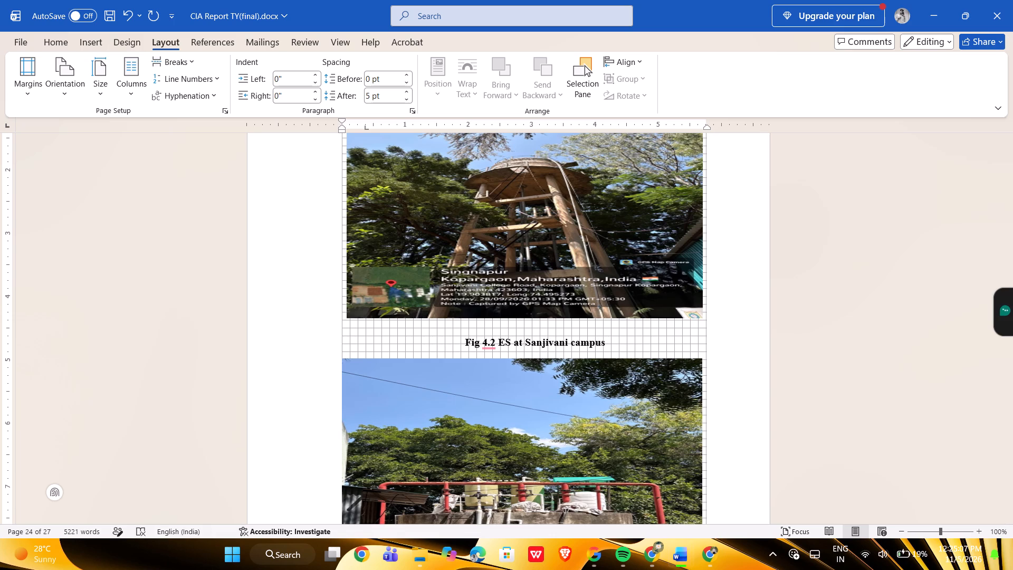
pyautogui.hotkey('shift', 'r')
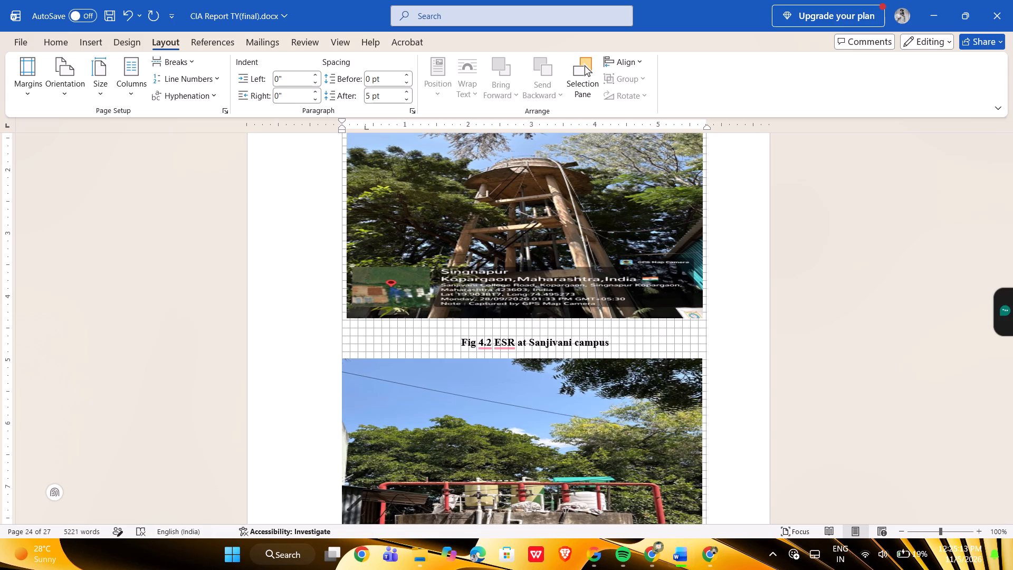
# Reword the Fig 4.4 caption, replacing "Water source" with "Well near gymkhana" before "at Sanjivani campus".
pyautogui.scroll(-2, 615, 337)
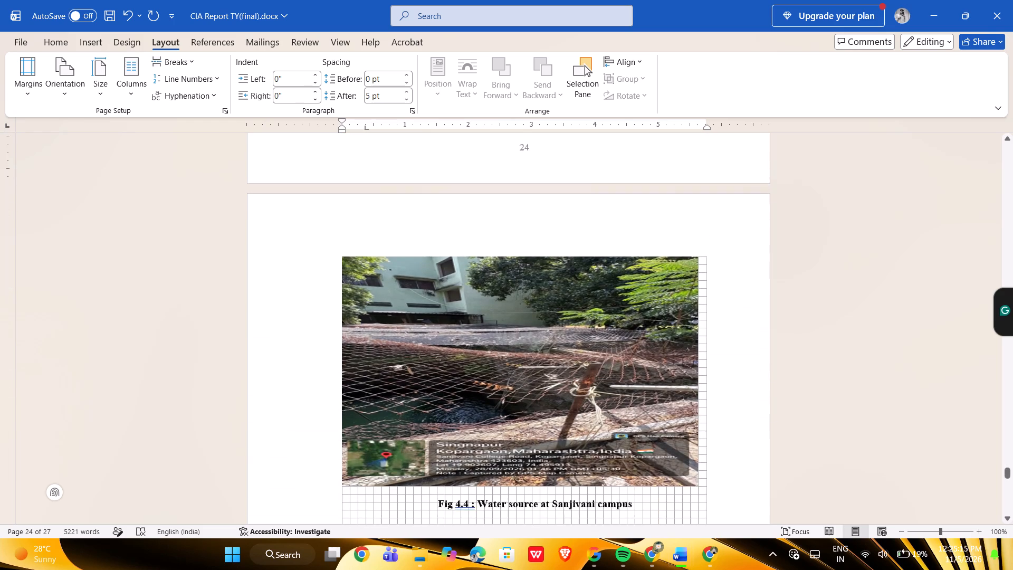
pyautogui.scroll(-1, 615, 337)
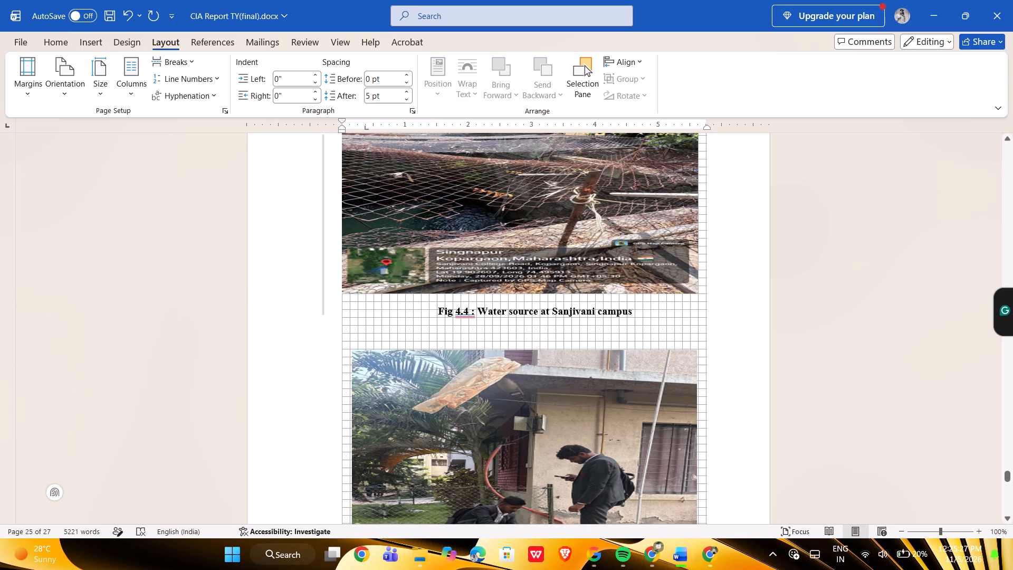
pyautogui.moveTo(538, 310); pyautogui.dragTo(489, 312)
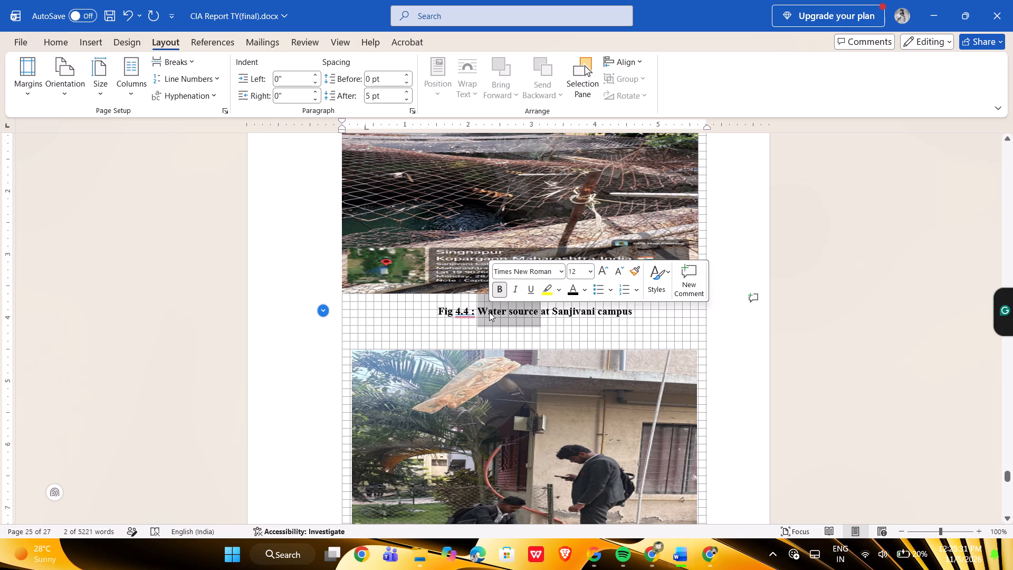
pyautogui.write('well near')
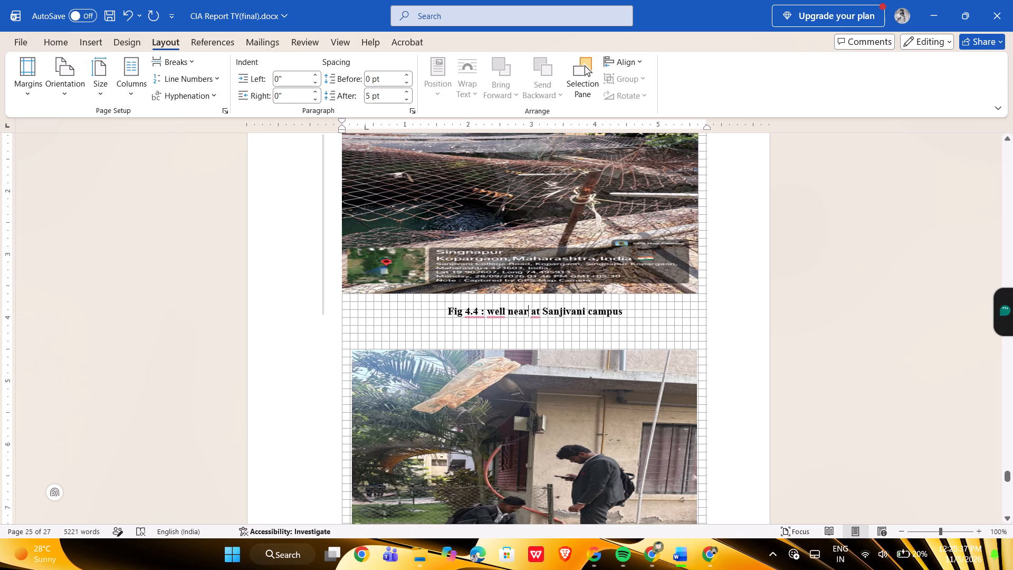
pyautogui.click(515, 343)
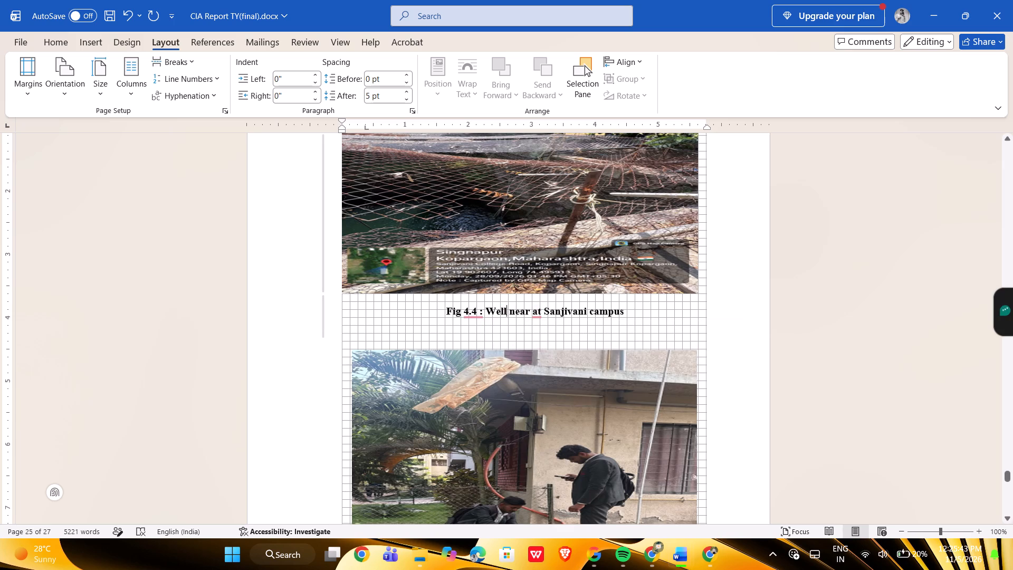
pyautogui.click(532, 312)
pyautogui.press('space')
pyautogui.write('gymkhan')
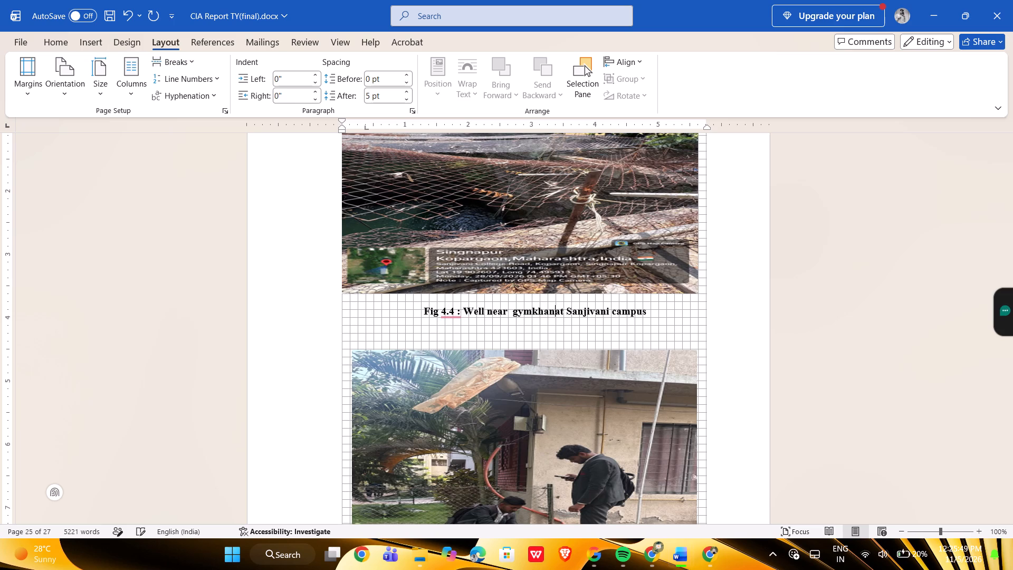
pyautogui.press('a')
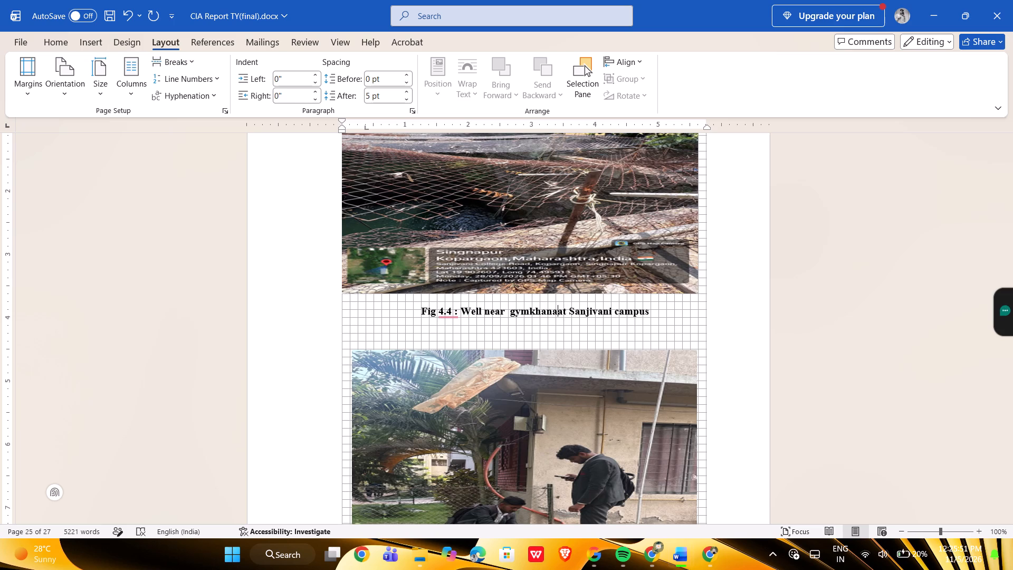
pyautogui.press('space')
pyautogui.press('Left')
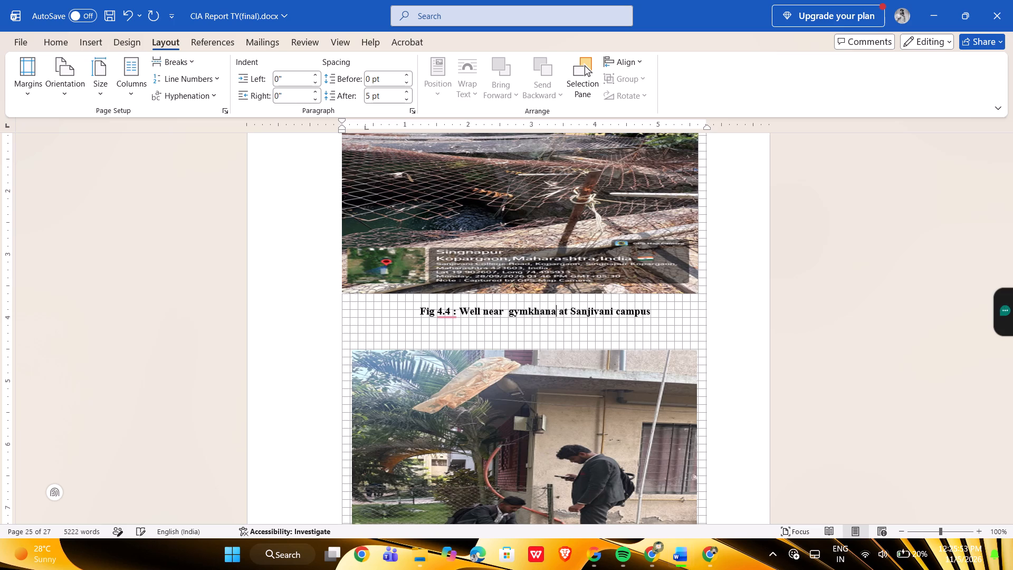
pyautogui.press('Left')
pyautogui.press('Left')
pyautogui.press('Left')
pyautogui.press('Left')
pyautogui.press('Left')
pyautogui.press('Left')
pyautogui.press('Left')
pyautogui.press('Left')
pyautogui.press('BackSpace')
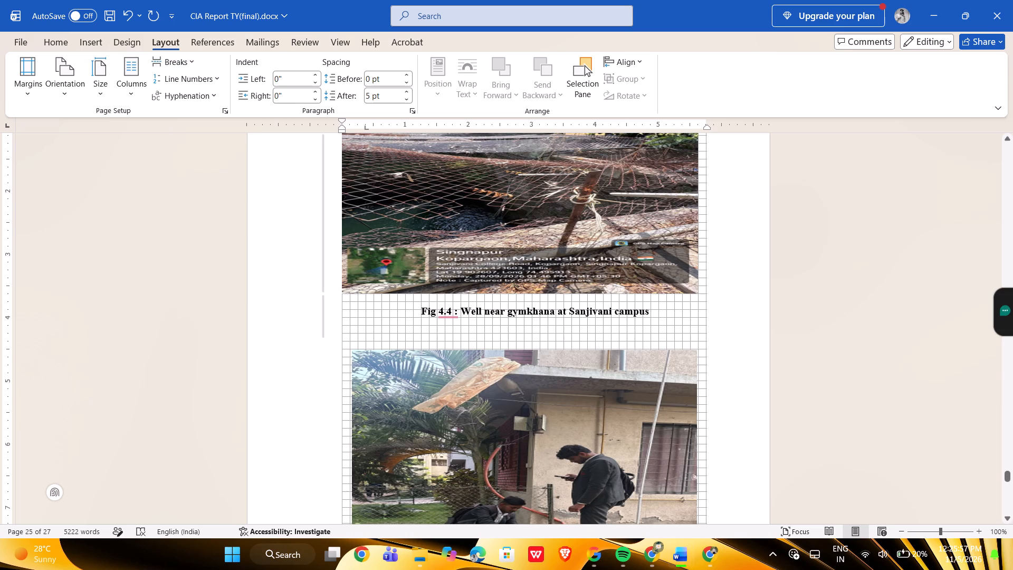
# Reword the Fig 4.5 caption as "Water sample collection from borewell at senior college".
pyautogui.scroll(-2, 557, 290)
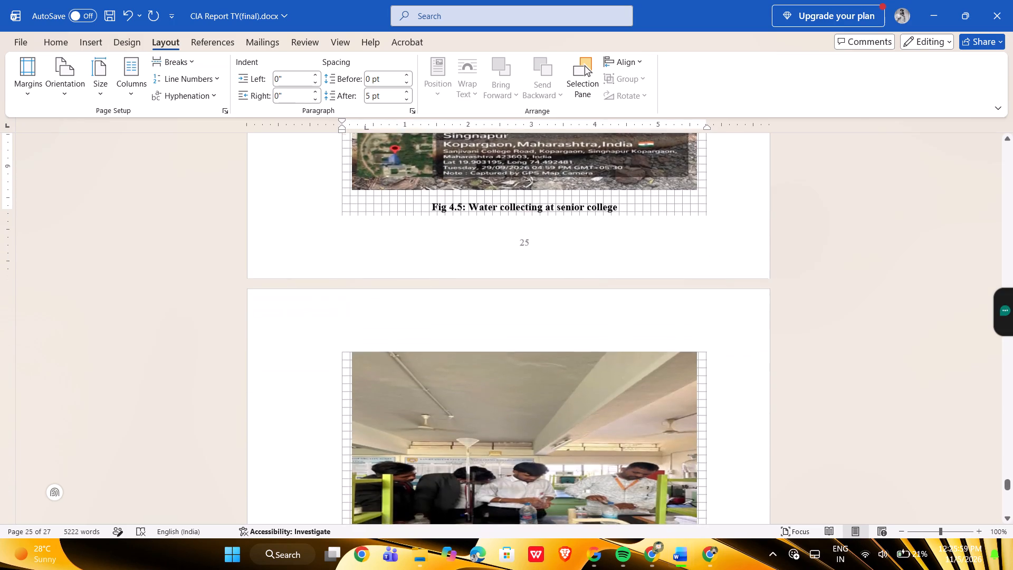
pyautogui.scroll(-1, 557, 290)
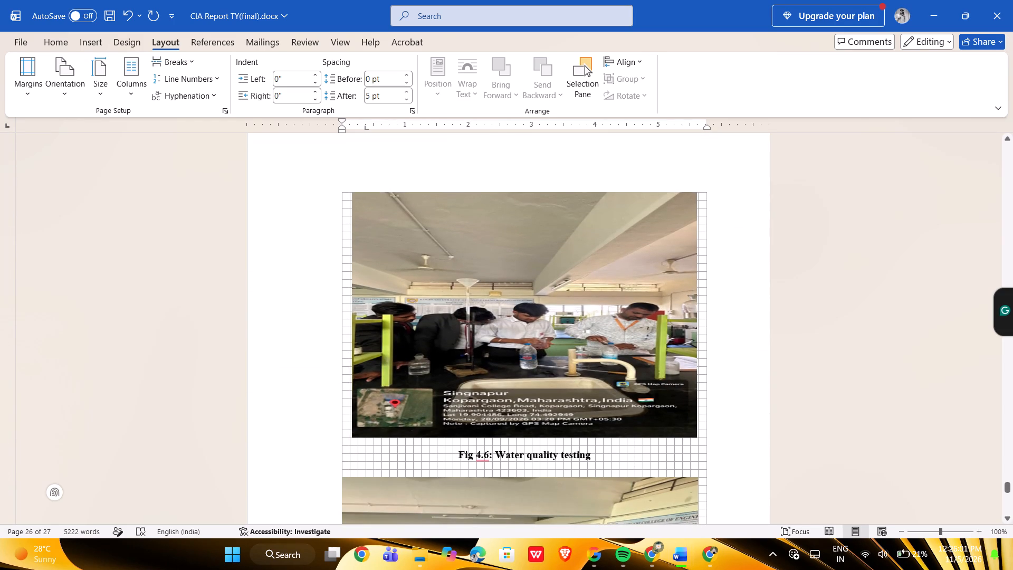
pyautogui.scroll(1, 557, 290)
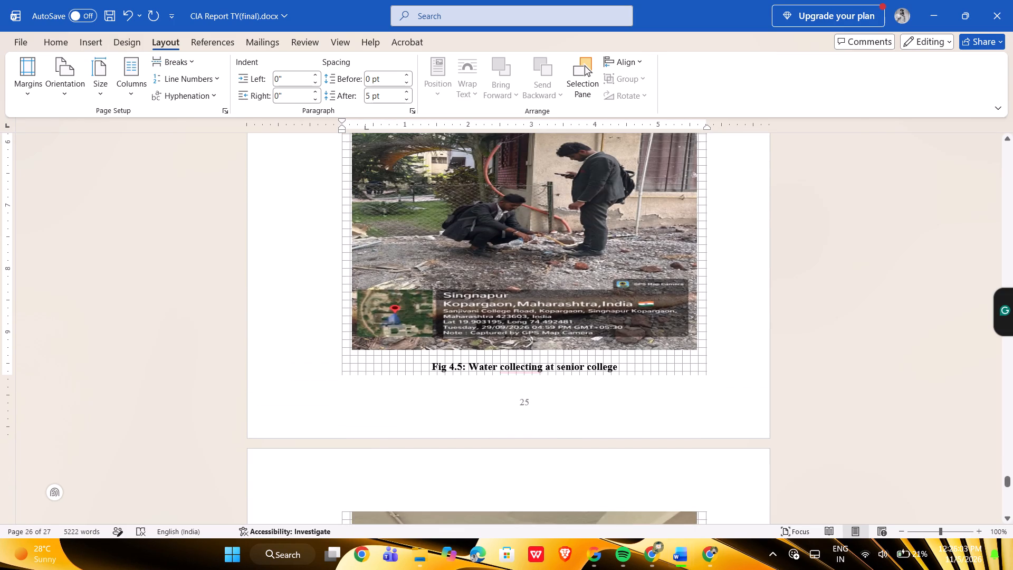
pyautogui.scroll(1, 557, 290)
pyautogui.moveTo(617, 357); pyautogui.dragTo(612, 358)
pyautogui.moveTo(612, 358); pyautogui.dragTo(562, 373)
pyautogui.click(419, 411)
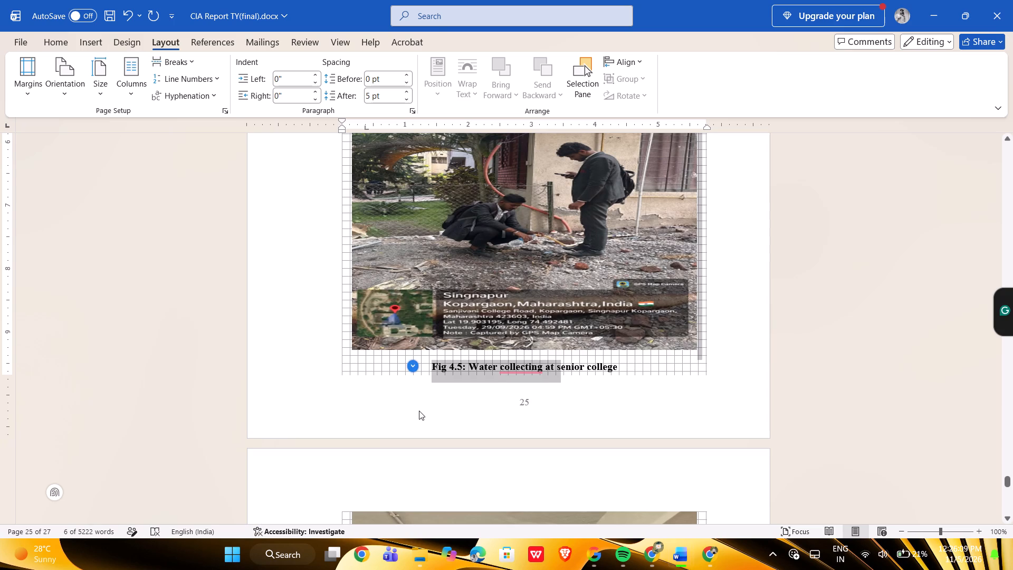
pyautogui.click(613, 370)
pyautogui.moveTo(613, 370); pyautogui.dragTo(494, 385)
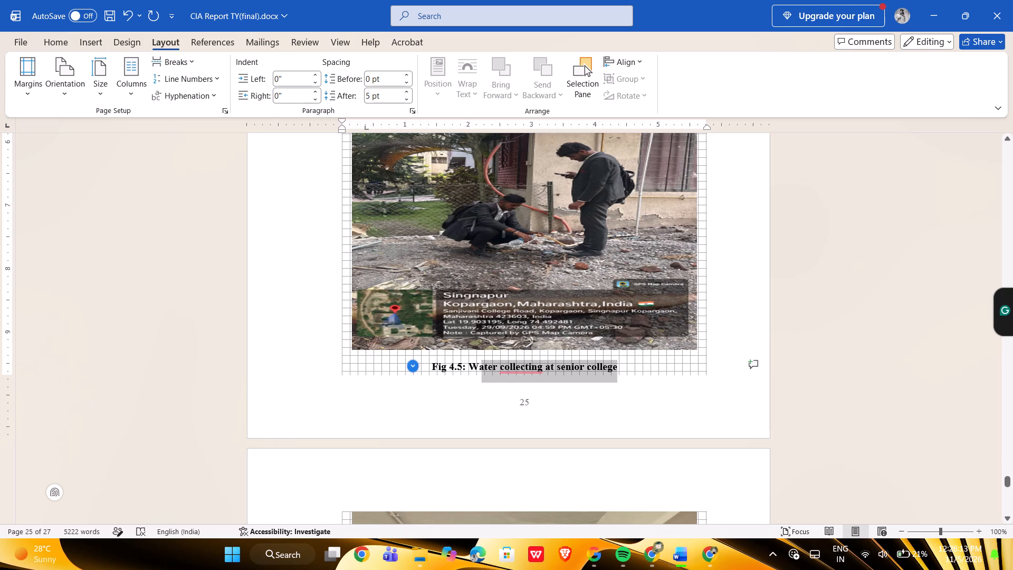
pyautogui.moveTo(494, 385); pyautogui.dragTo(489, 385)
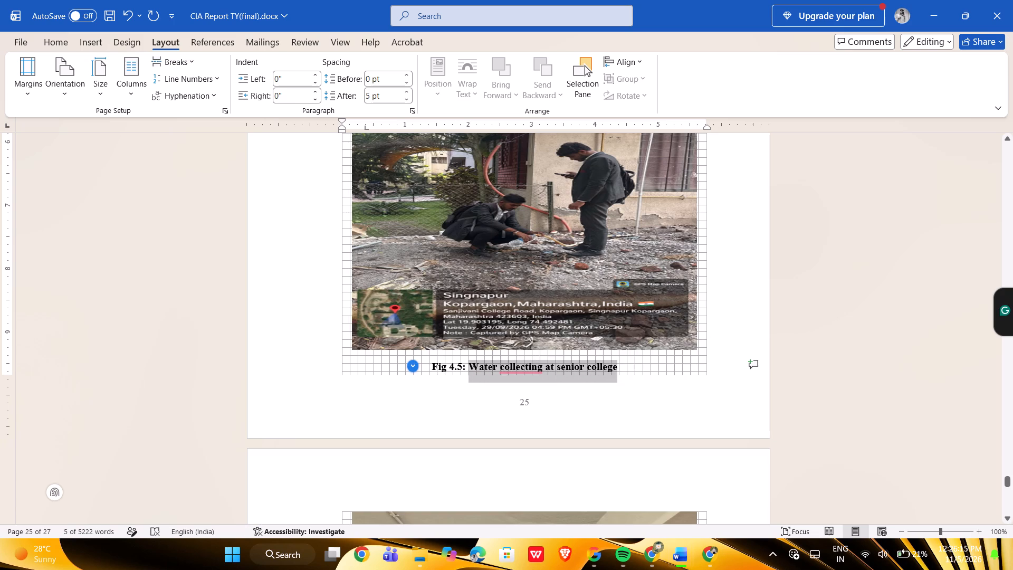
pyautogui.write('War')
pyautogui.press('BackSpace')
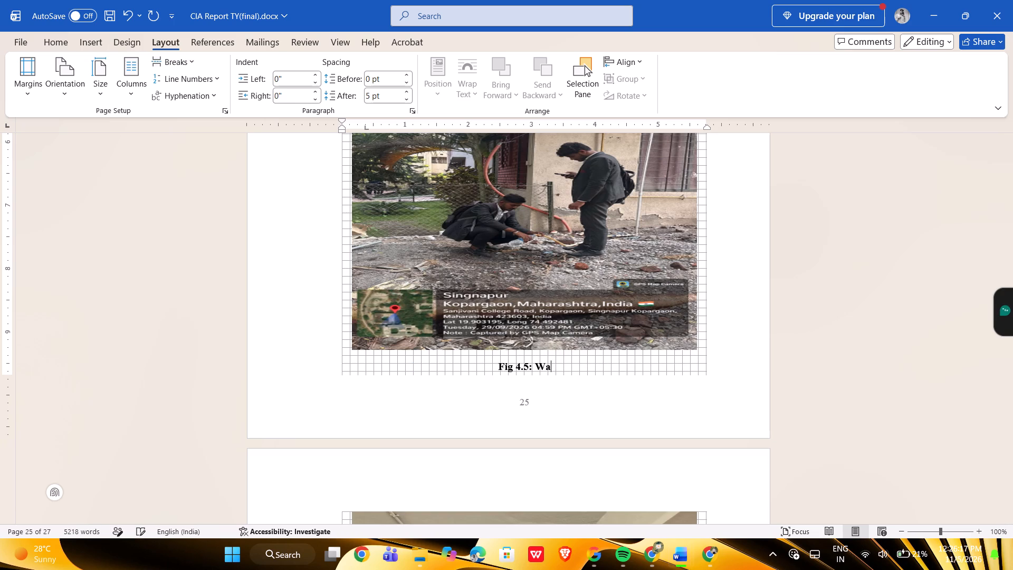
pyautogui.write('ter sample')
pyautogui.press('space')
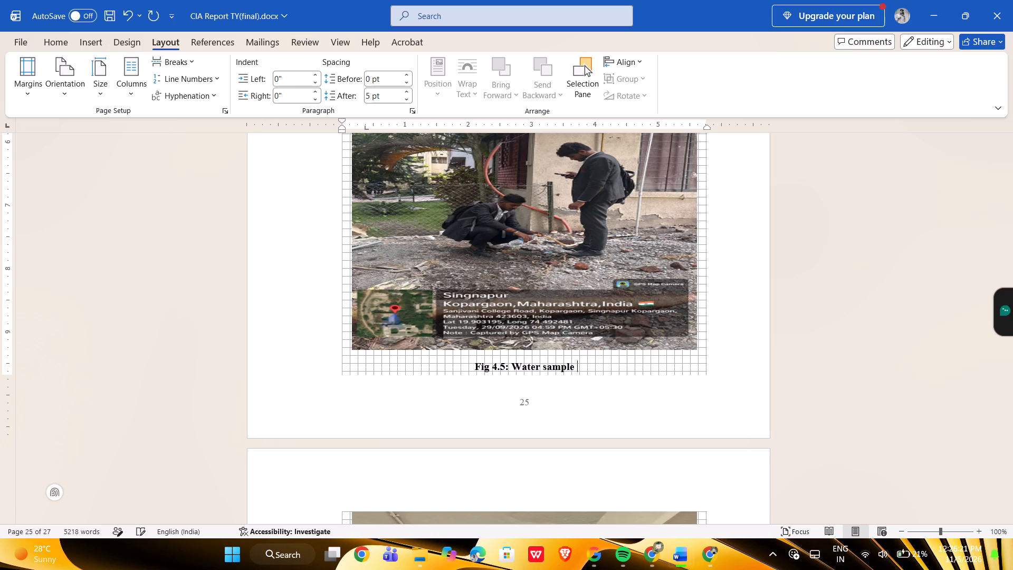
pyautogui.write('collection')
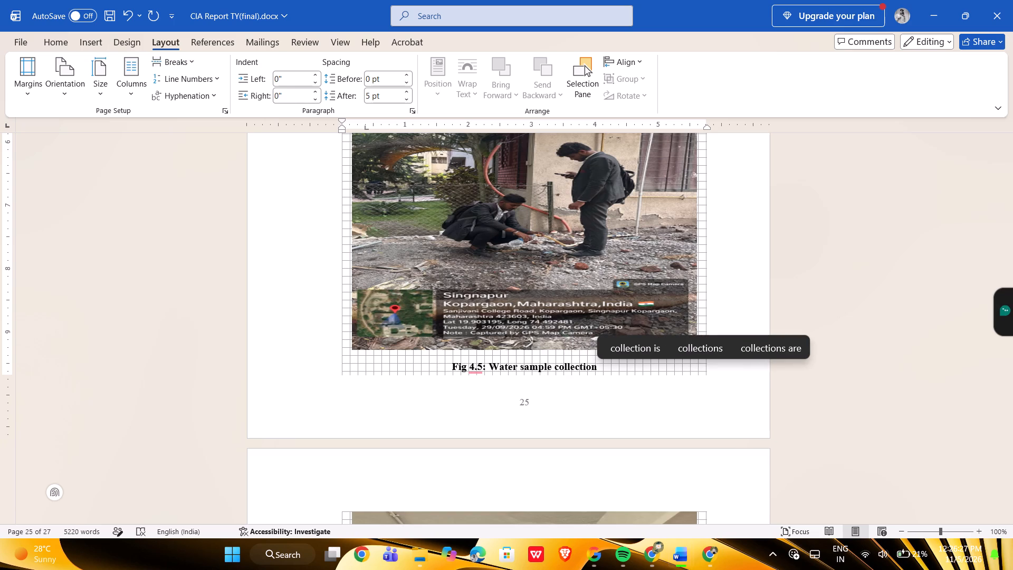
pyautogui.press('space')
pyautogui.write('from')
pyautogui.press('space')
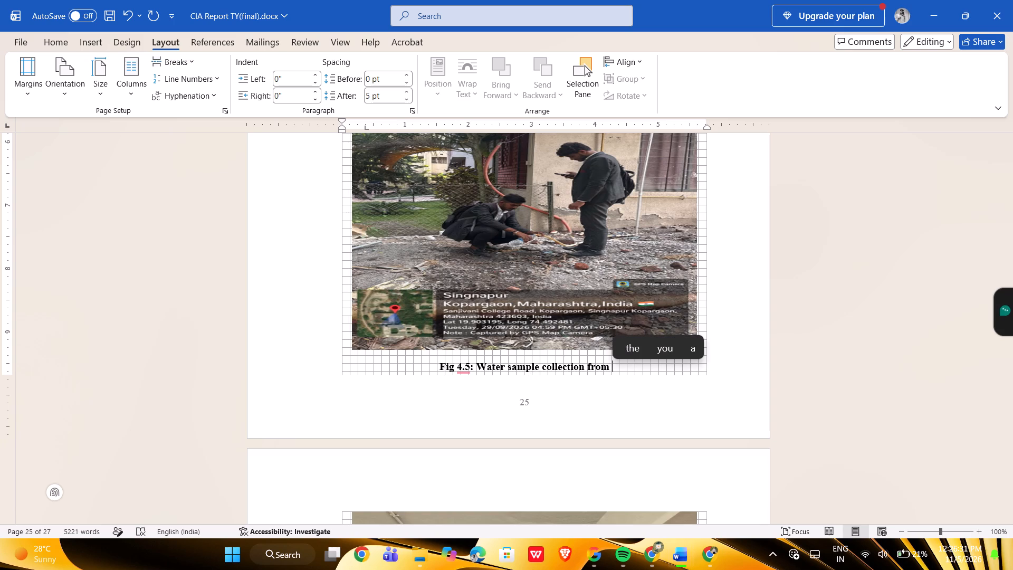
pyautogui.write('borewell')
pyautogui.press('space')
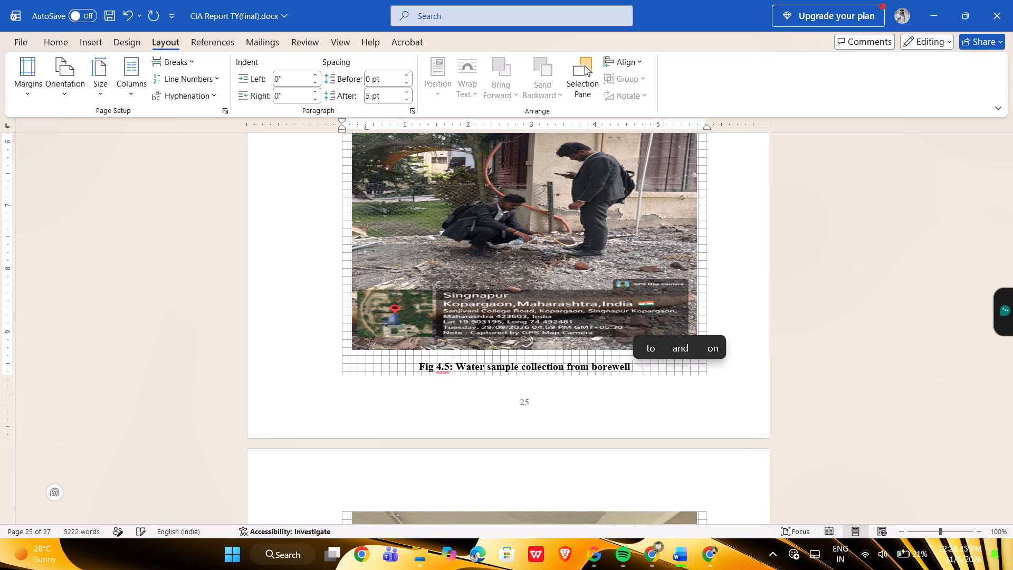
pyautogui.write('at senior')
pyautogui.press('space')
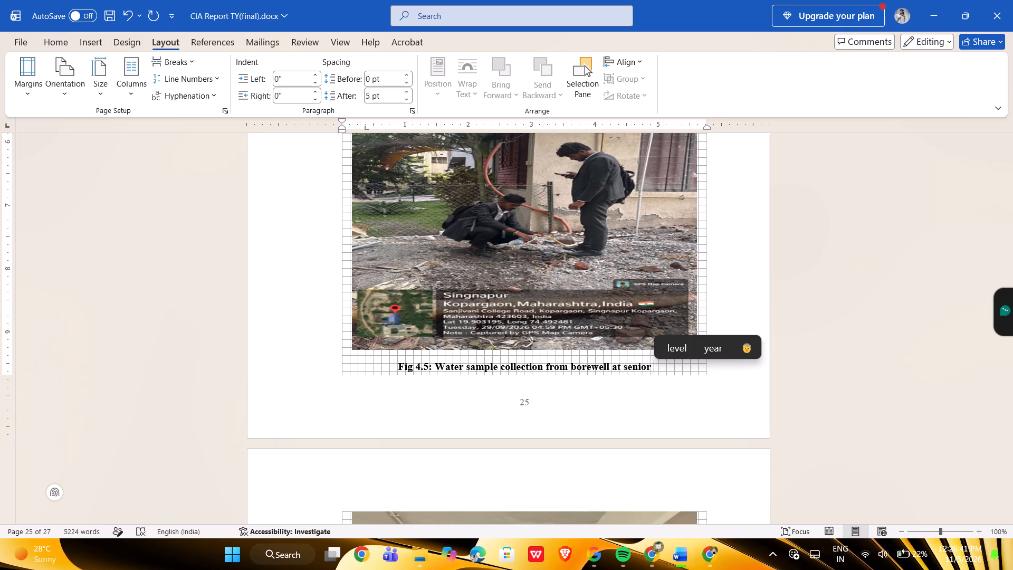
pyautogui.write('college')
pyautogui.press('space')
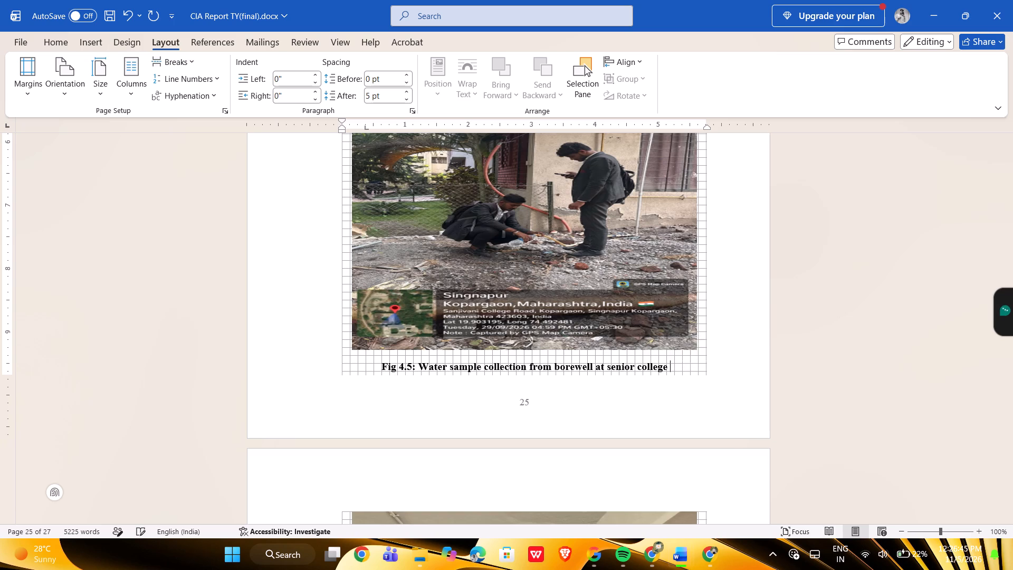
# Reword the Fig 4.6 caption in the photo gallery as "Testing of water sample for water quality".
pyautogui.scroll(-1, 484, 418)
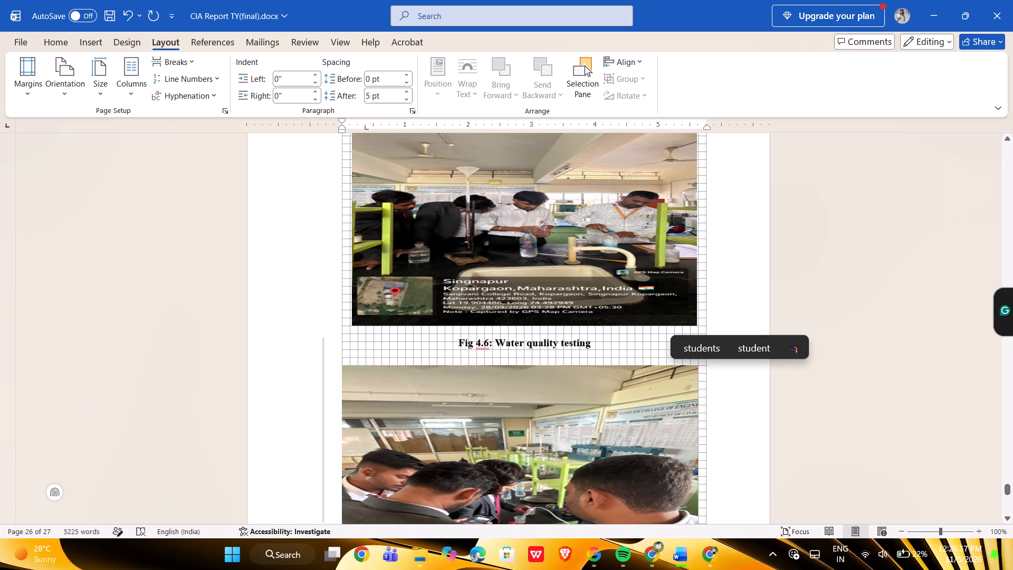
pyautogui.click(589, 341)
pyautogui.press('BackSpace')
pyautogui.press('BackSpace')
pyautogui.press('BackSpace')
pyautogui.press('BackSpace')
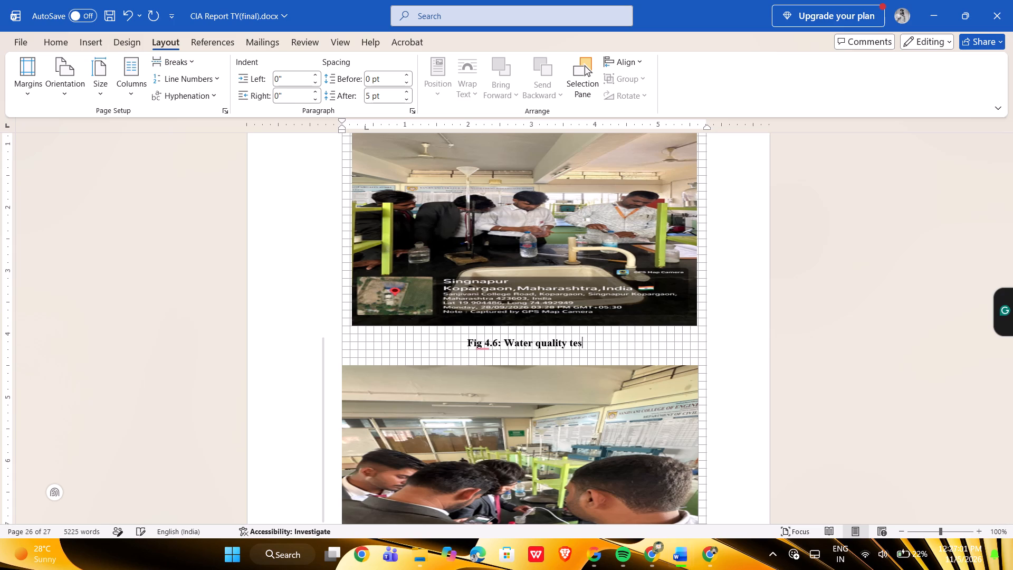
pyautogui.press('BackSpace')
pyautogui.press('BackSpace')
pyautogui.press('BackSpace')
pyautogui.press('BackSpace')
pyautogui.press('BackSpace')
pyautogui.press('BackSpace')
pyautogui.press('BackSpace')
pyautogui.press('BackSpace')
pyautogui.press('BackSpace')
pyautogui.press('BackSpace')
pyautogui.press('BackSpace')
pyautogui.press('BackSpace')
pyautogui.press('BackSpace')
pyautogui.press('BackSpace')
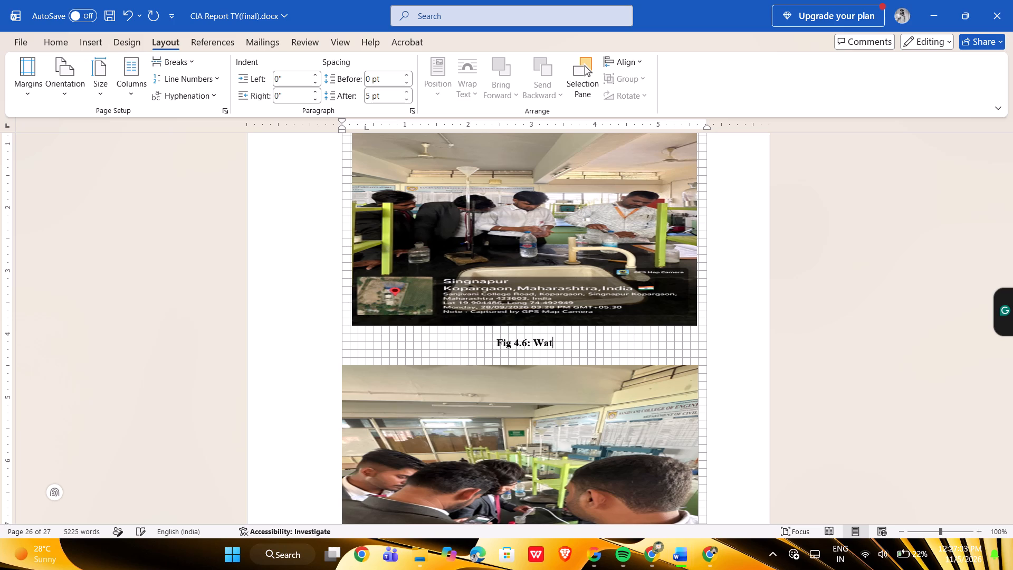
pyautogui.press('BackSpace')
pyautogui.press('BackSpace')
pyautogui.press('BackSpace')
pyautogui.write('tesr')
pyautogui.press('BackSpace')
pyautogui.write('ting of water san')
pyautogui.press('BackSpace')
pyautogui.write('mple')
pyautogui.press('space')
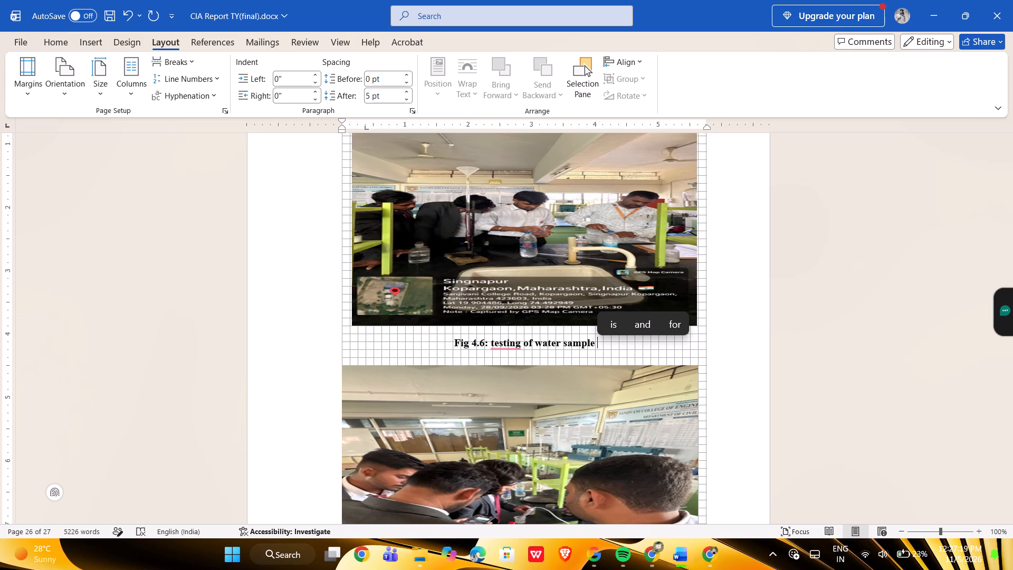
pyautogui.write('for')
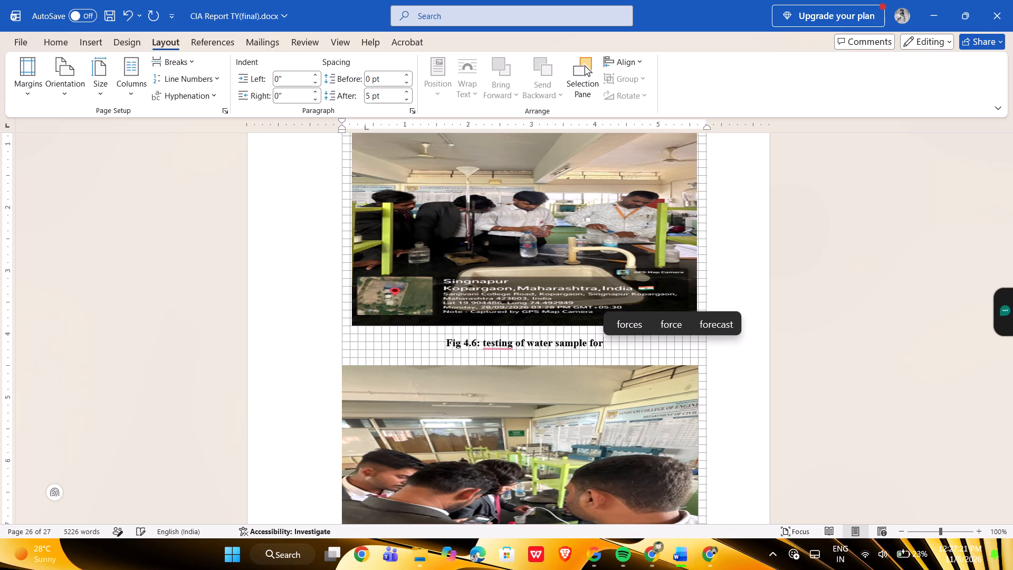
pyautogui.press('space')
pyautogui.write('water qualiy')
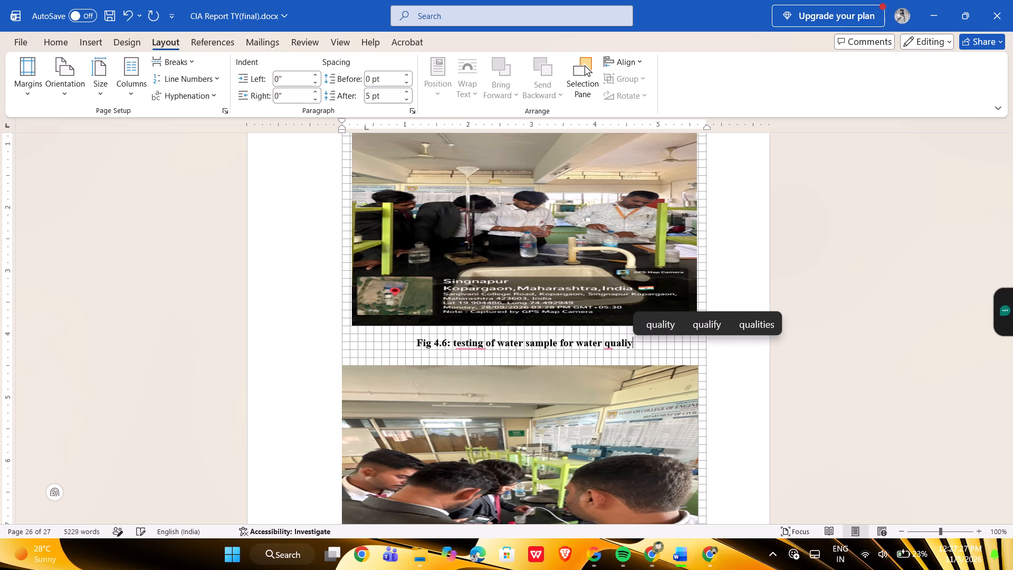
pyautogui.press('BackSpace')
pyautogui.write('ty')
pyautogui.press('space')
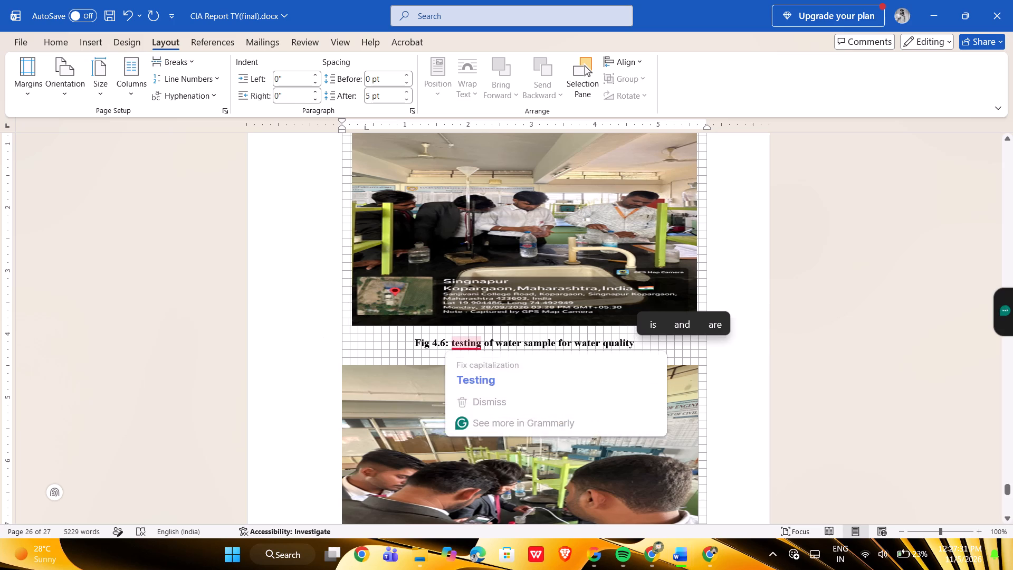
pyautogui.click(470, 368)
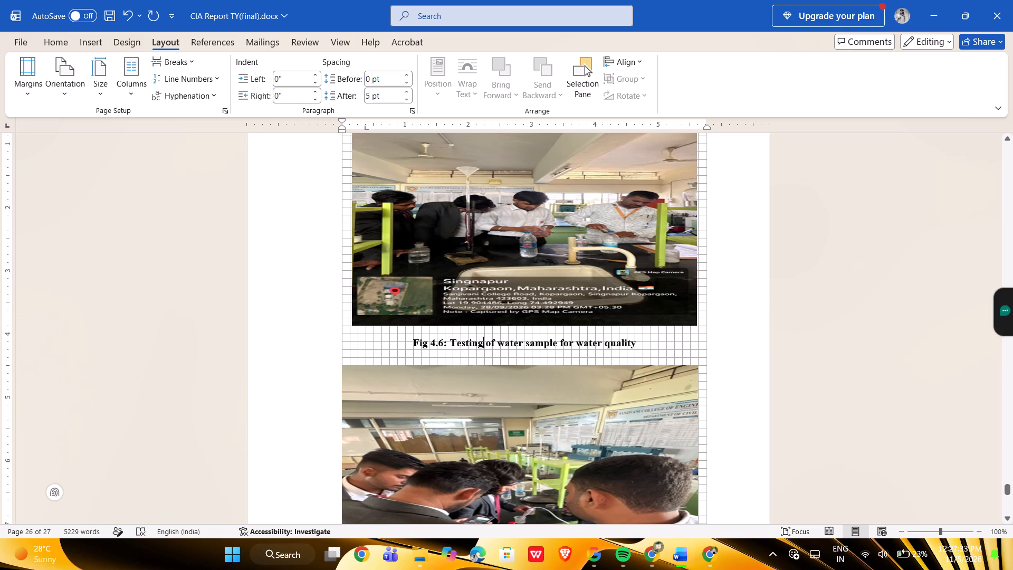
# Add "at lab" to the end of the Fig 4.7 caption, after "Borewell water sample analysis".
pyautogui.scroll(-1, 470, 368)
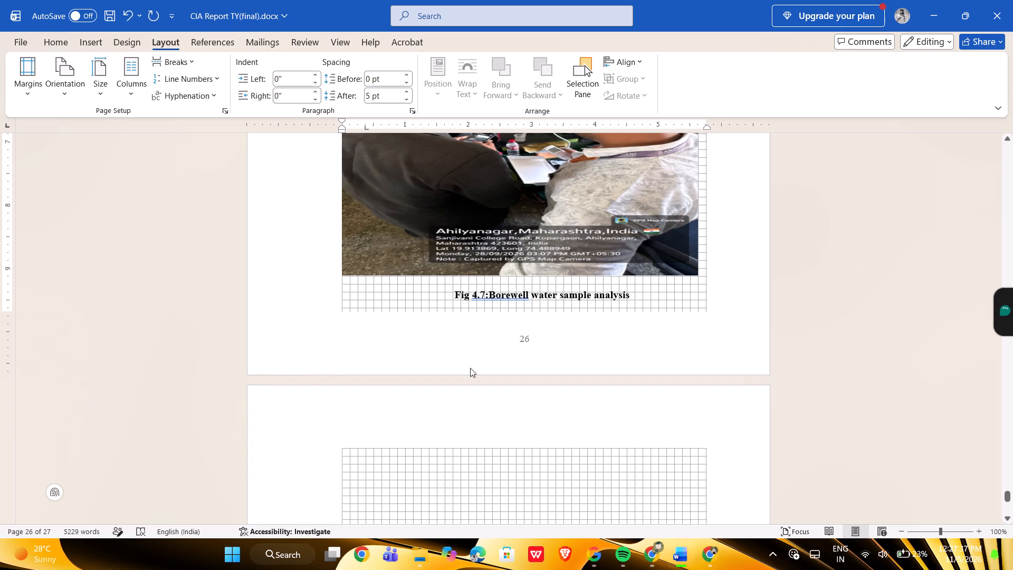
pyautogui.click(643, 305)
pyautogui.press('space')
pyautogui.write('at lab')
pyautogui.press('space')
# Review the report from the Chapter 1 introduction through the literature, methodology and tables up to section 3.7 Results and Discussion.
pyautogui.scroll(-1, 643, 305)
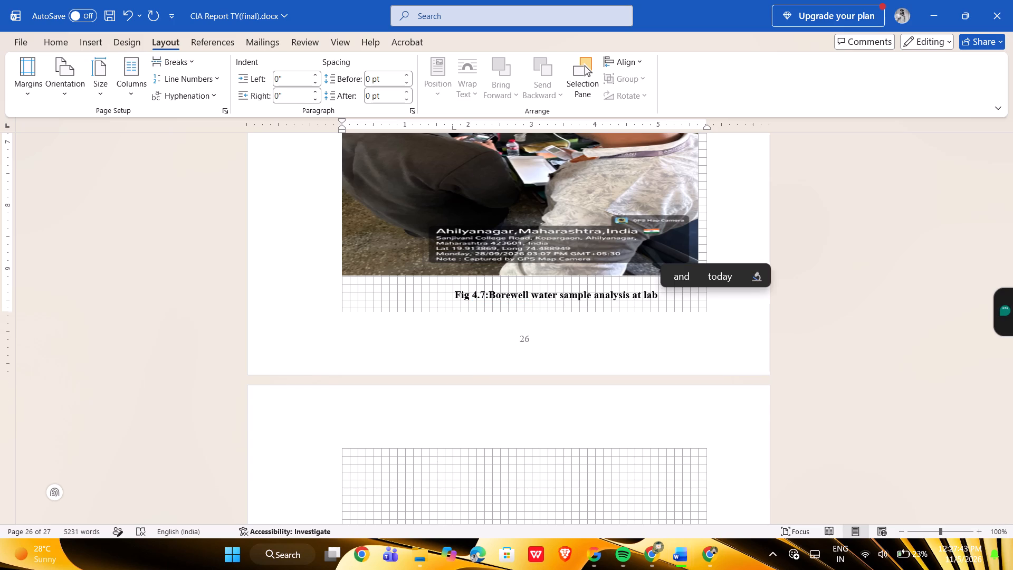
pyautogui.scroll(-2, 643, 305)
pyautogui.scroll(6, 643, 305)
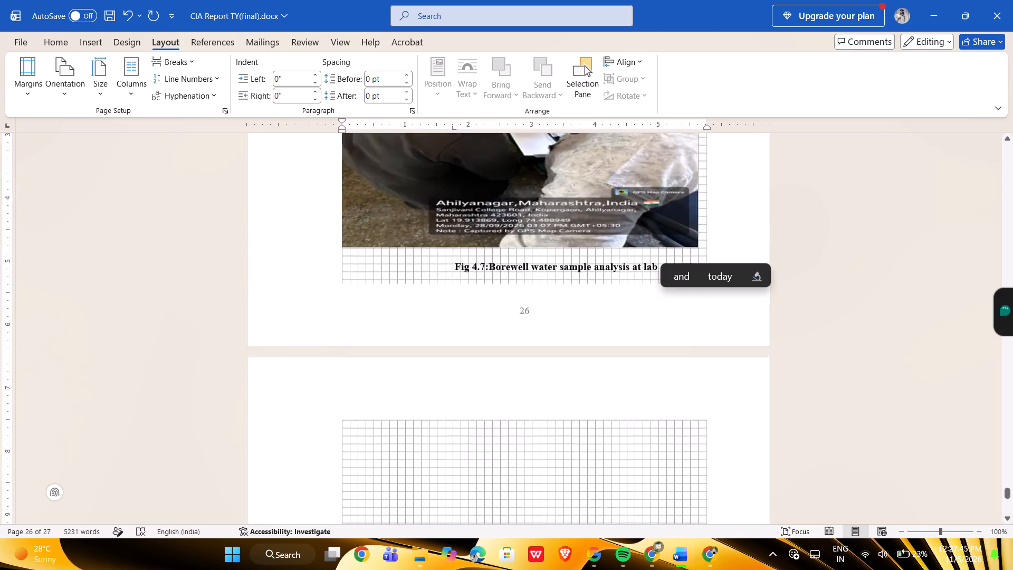
pyautogui.scroll(7, 643, 305)
pyautogui.scroll(16, 643, 305)
pyautogui.scroll(6, 643, 305)
pyautogui.scroll(1, 657, 569)
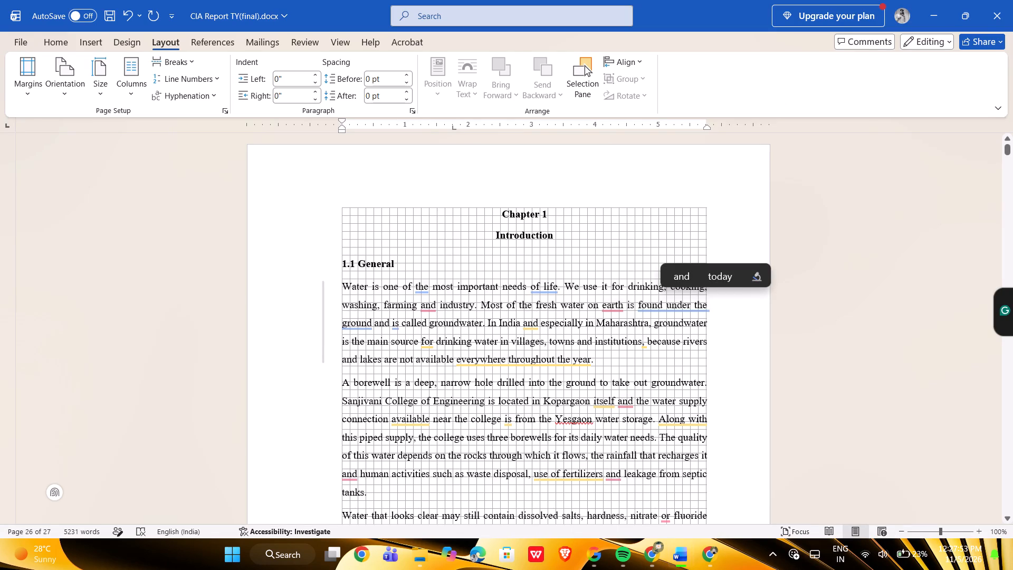
pyautogui.scroll(-1, 531, 302)
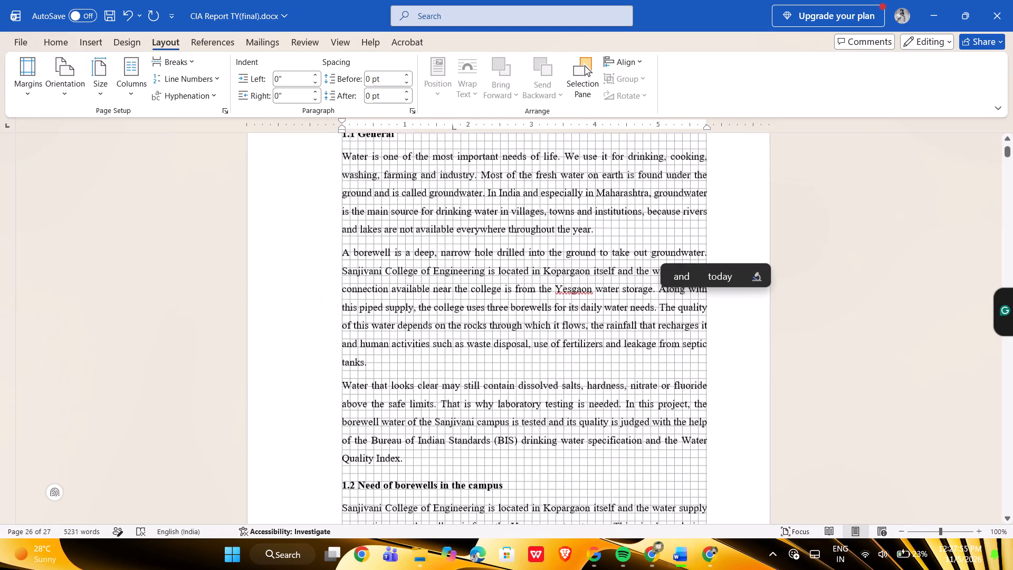
pyautogui.scroll(-4, 531, 302)
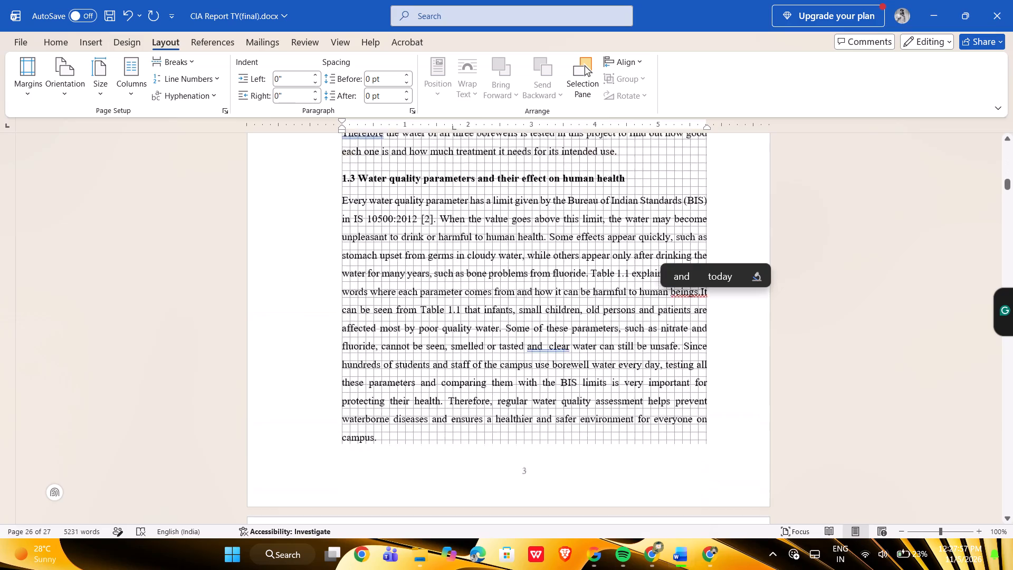
pyautogui.scroll(-4, 531, 302)
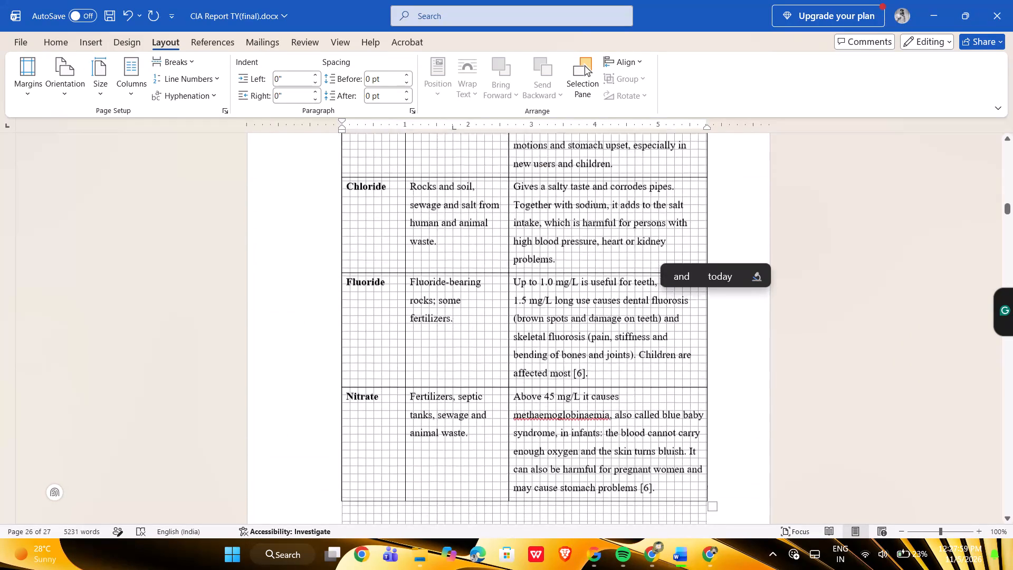
pyautogui.scroll(-4, 531, 302)
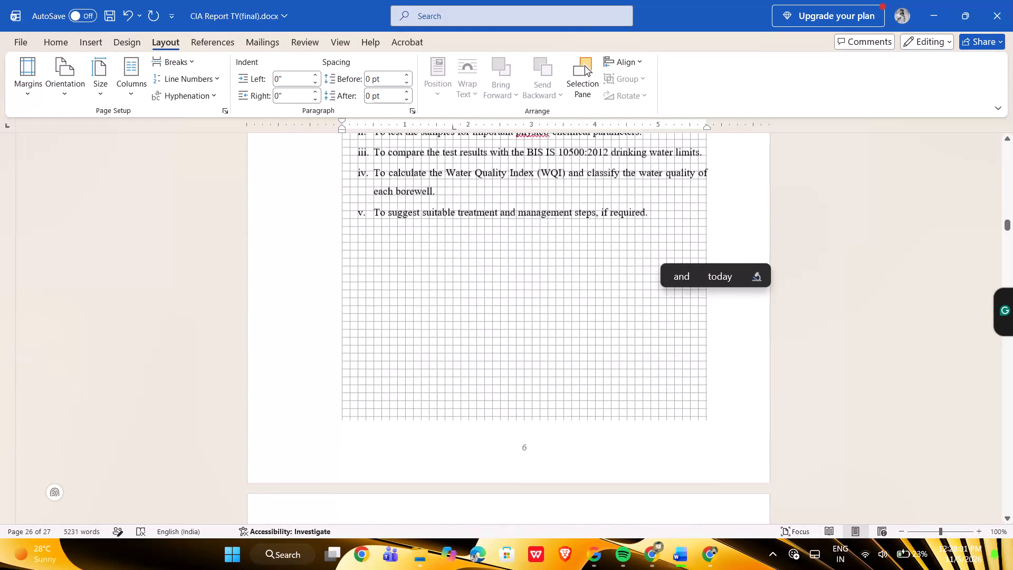
pyautogui.scroll(-4, 531, 302)
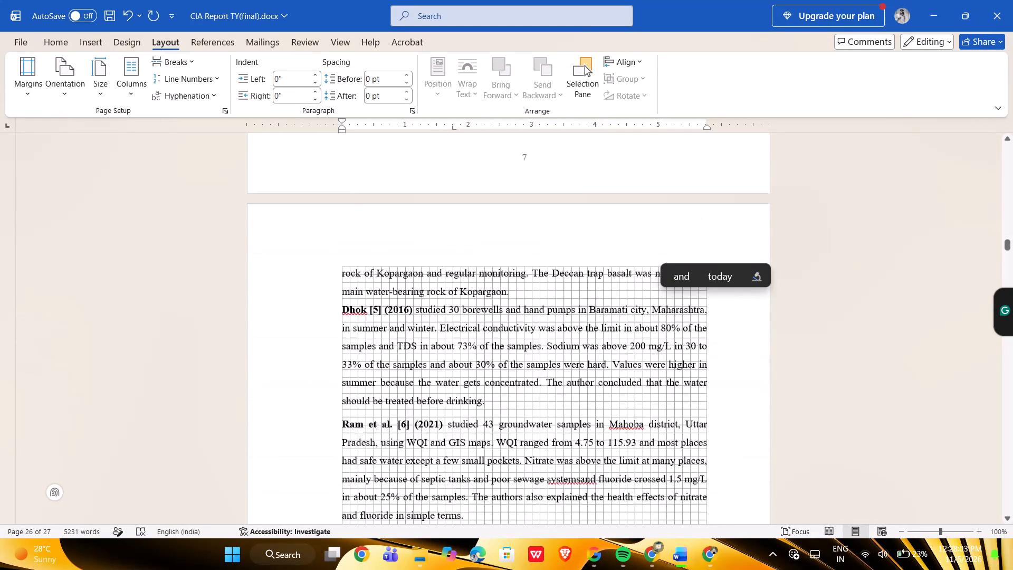
pyautogui.scroll(-4, 531, 302)
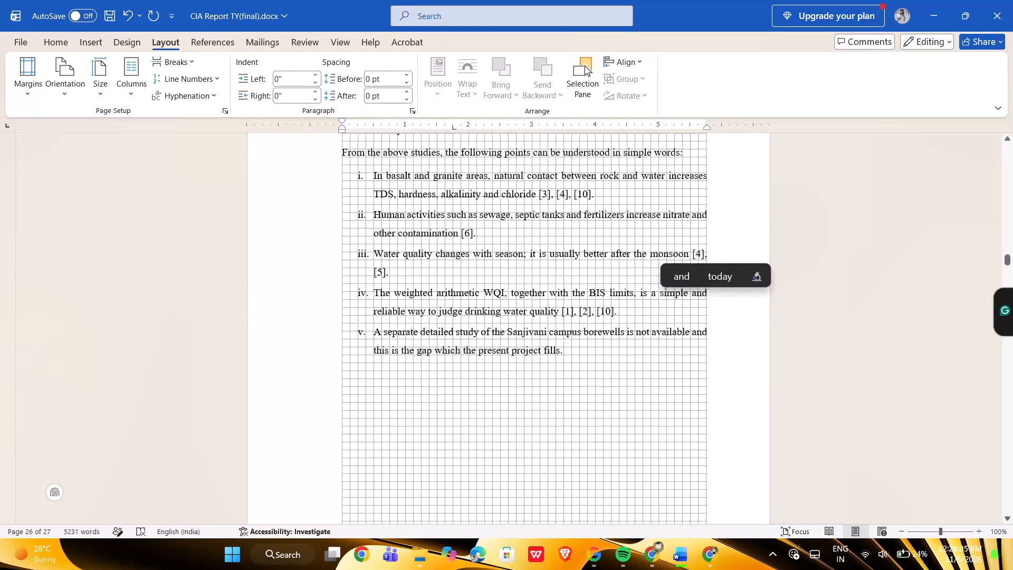
pyautogui.scroll(-4, 531, 302)
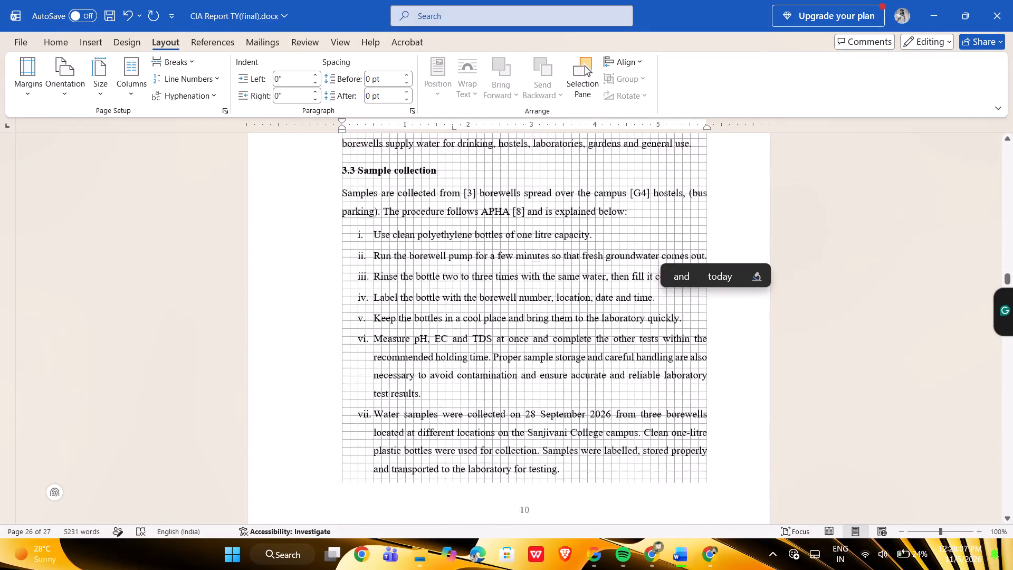
pyautogui.scroll(-3, 531, 302)
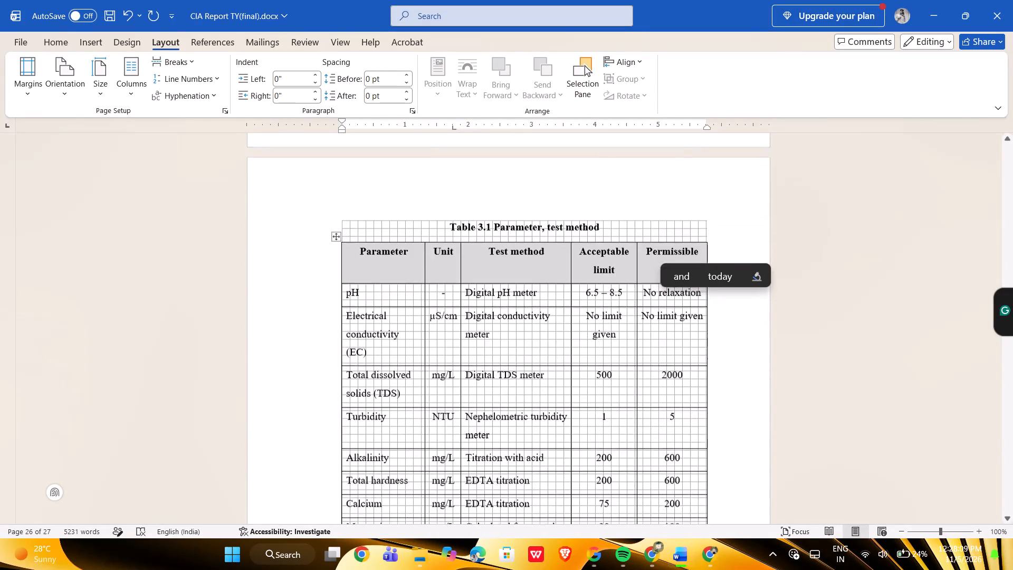
pyautogui.scroll(-3, 531, 302)
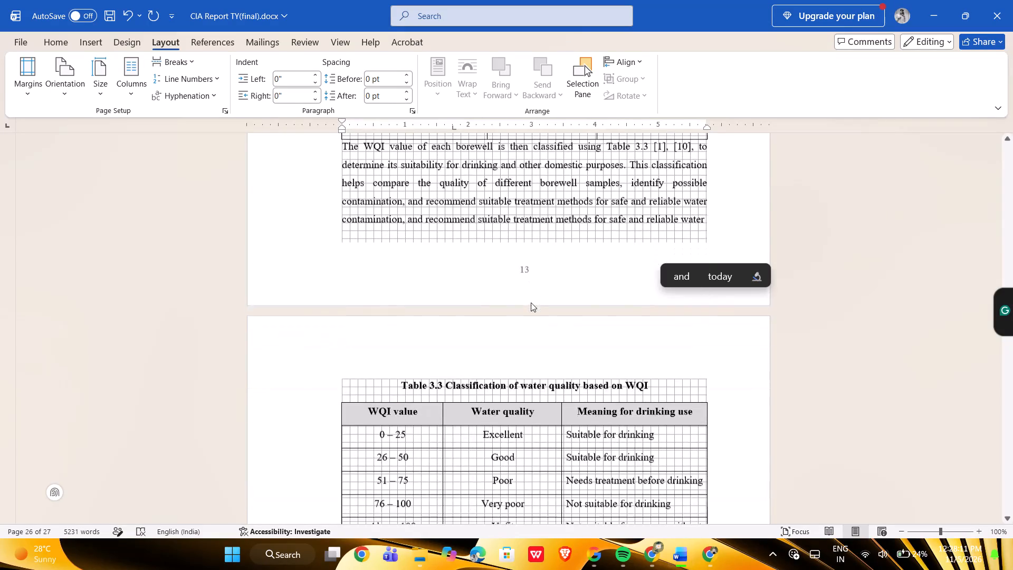
pyautogui.scroll(-3, 531, 302)
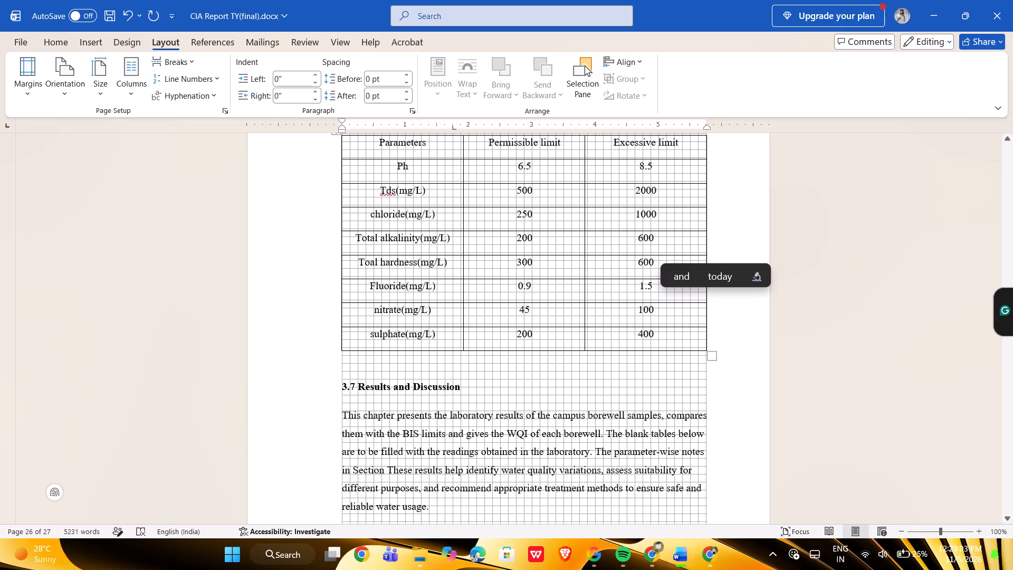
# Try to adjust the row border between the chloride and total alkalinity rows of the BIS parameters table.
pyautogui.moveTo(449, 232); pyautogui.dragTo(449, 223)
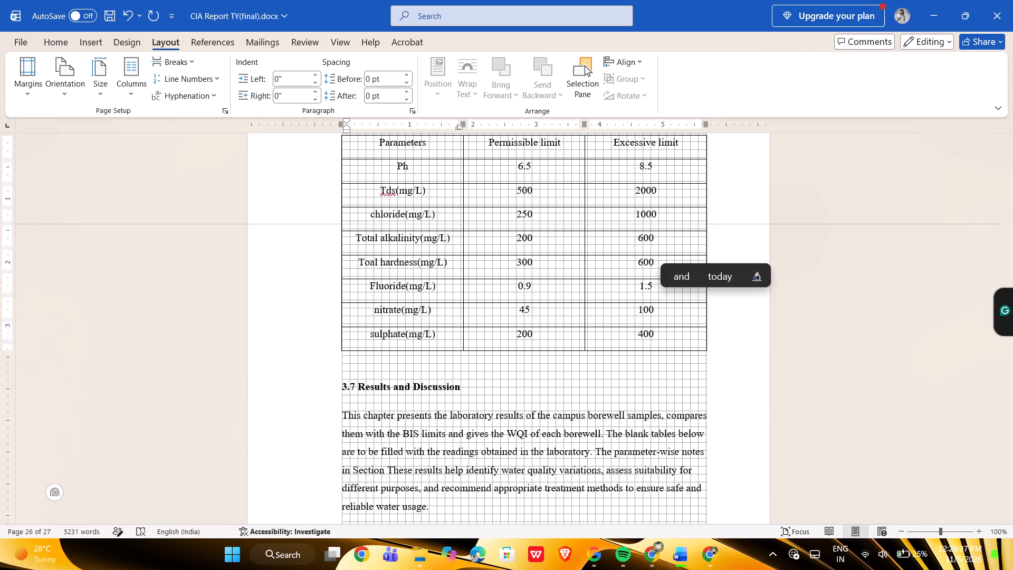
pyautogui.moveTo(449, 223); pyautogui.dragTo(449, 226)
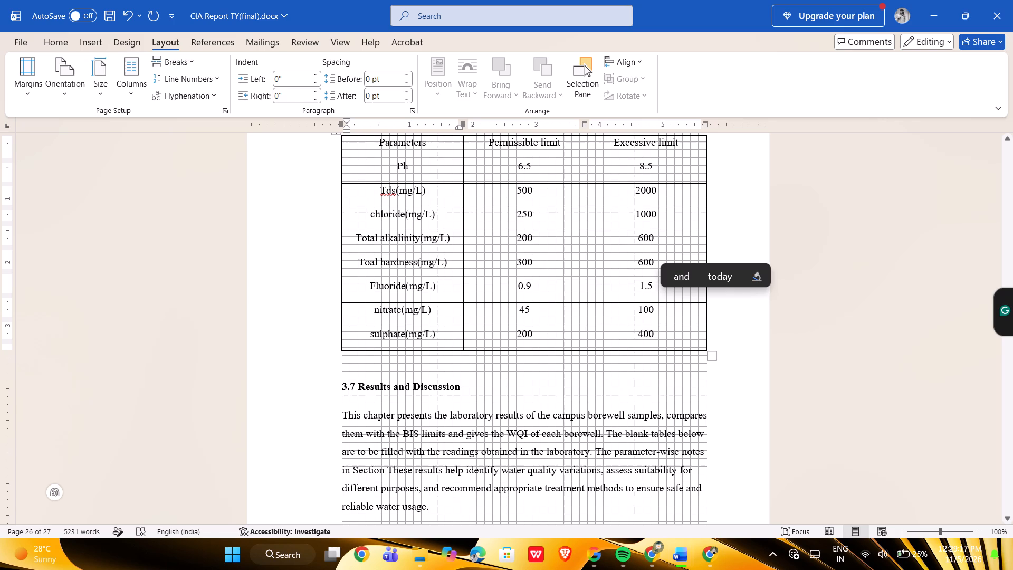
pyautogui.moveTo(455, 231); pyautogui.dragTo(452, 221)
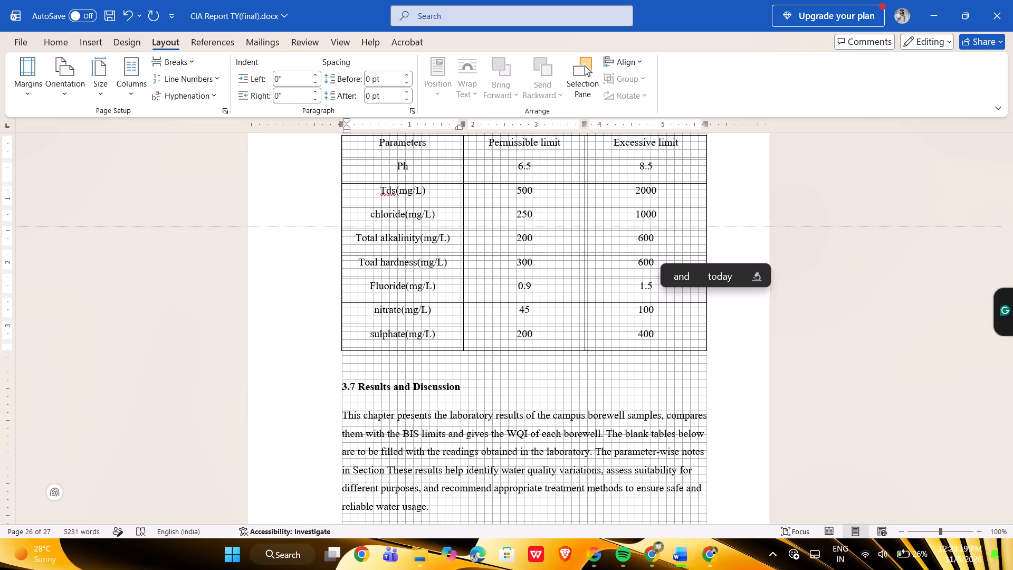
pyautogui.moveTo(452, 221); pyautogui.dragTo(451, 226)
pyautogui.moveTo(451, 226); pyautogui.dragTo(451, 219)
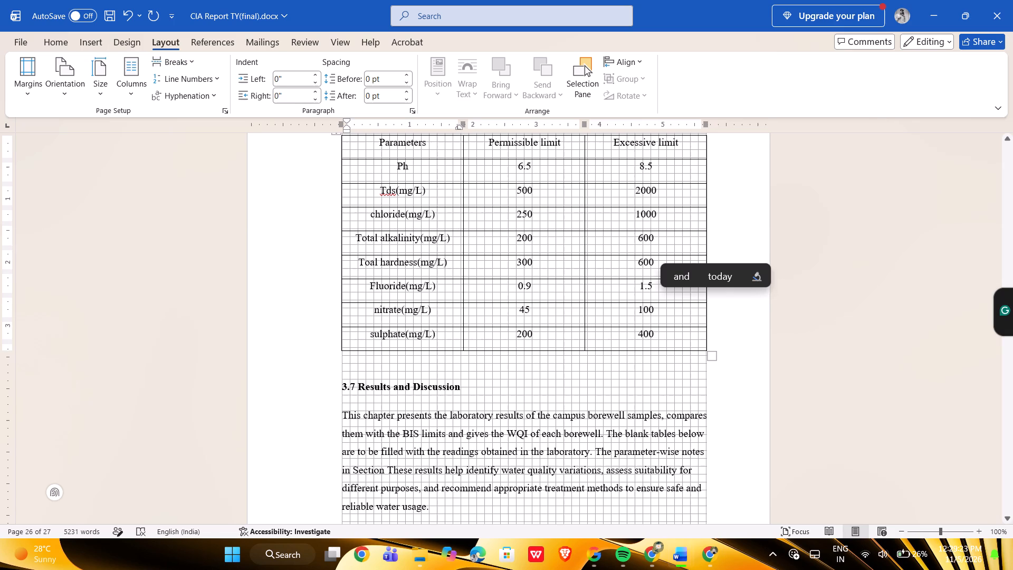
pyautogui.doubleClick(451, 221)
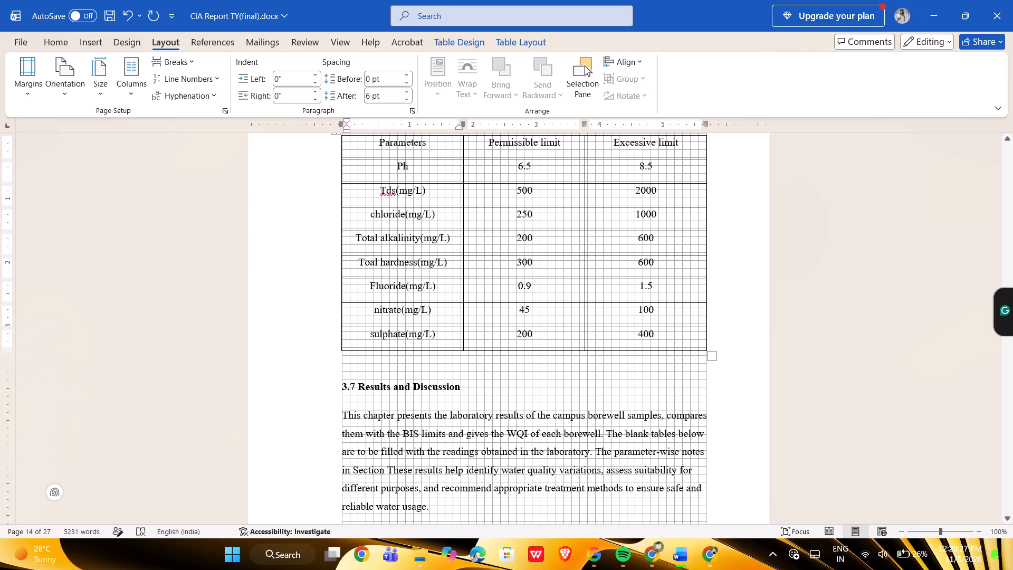
# Change the "chloride(mg/L)" entry in the BIS parameters table from centred to left-aligned, keeping it on a single line.
pyautogui.click(372, 213)
pyautogui.press('Return')
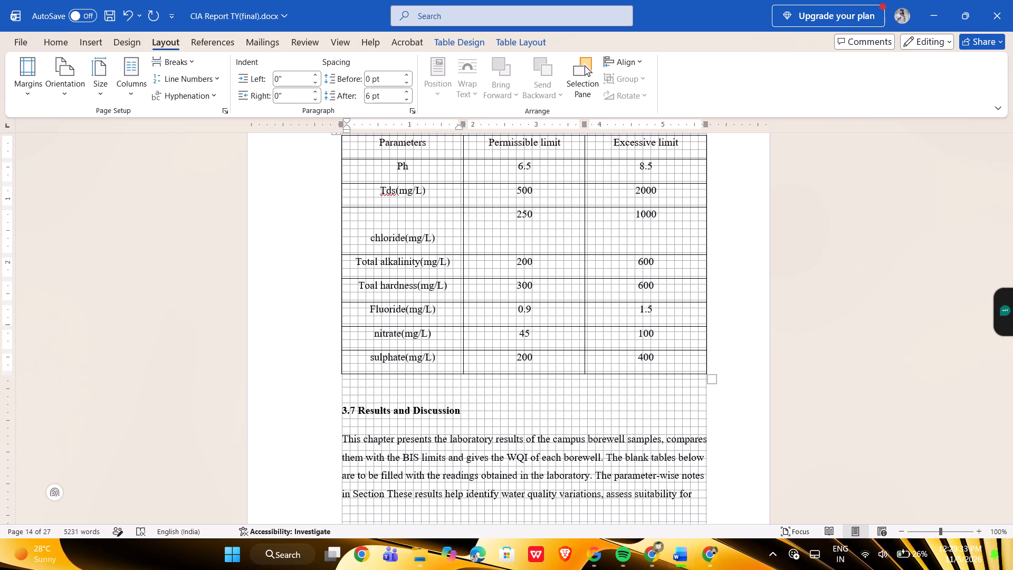
pyautogui.press('BackSpace')
pyautogui.press('BackSpace')
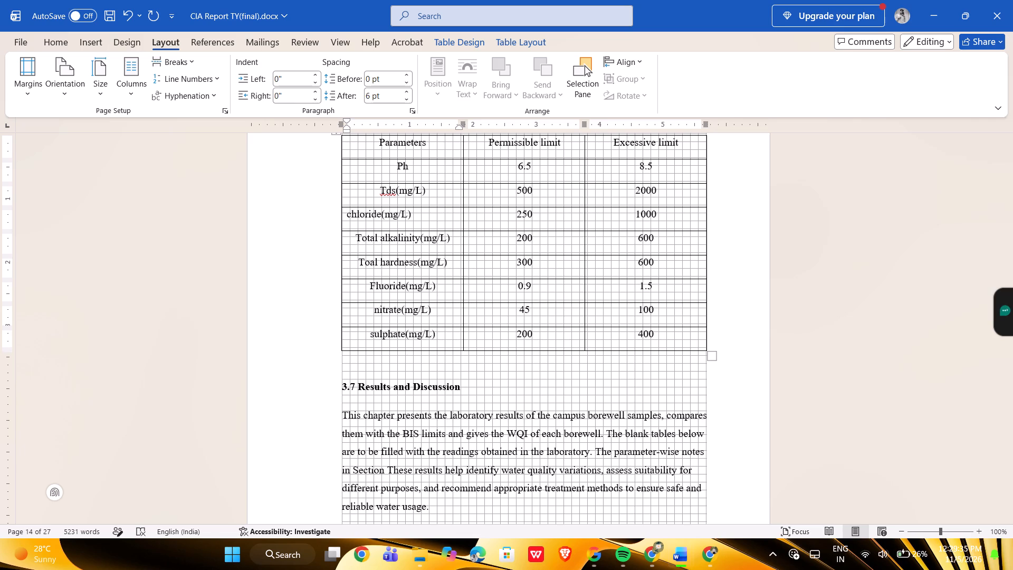
pyautogui.press('Down')
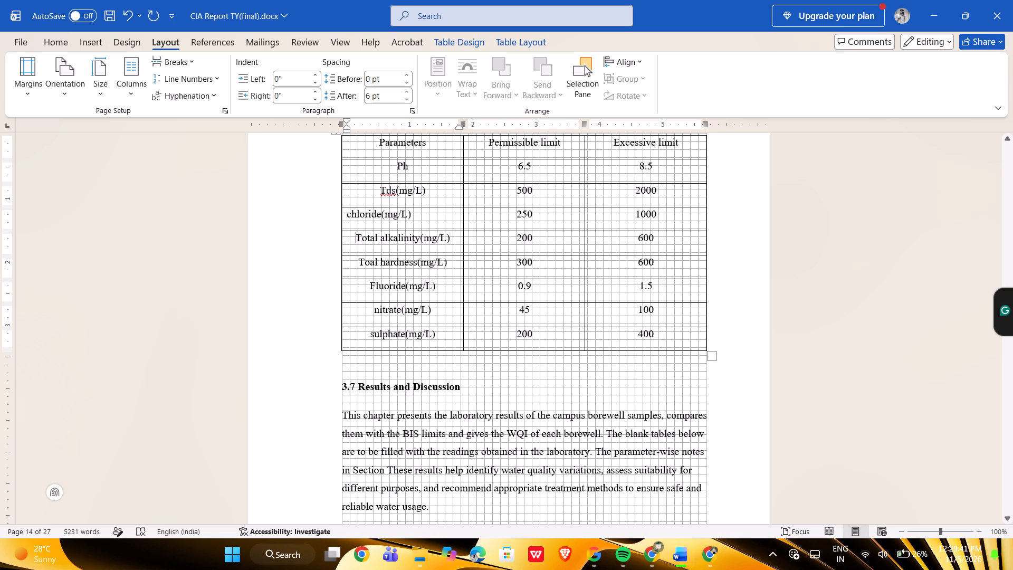
pyautogui.scroll(1, 330, 117)
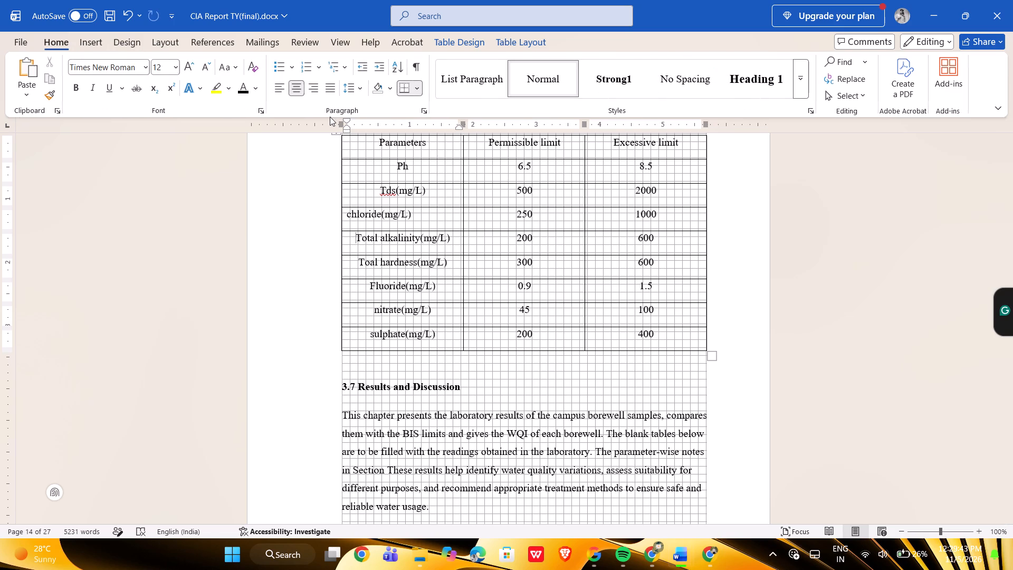
pyautogui.scroll(1, 321, 153)
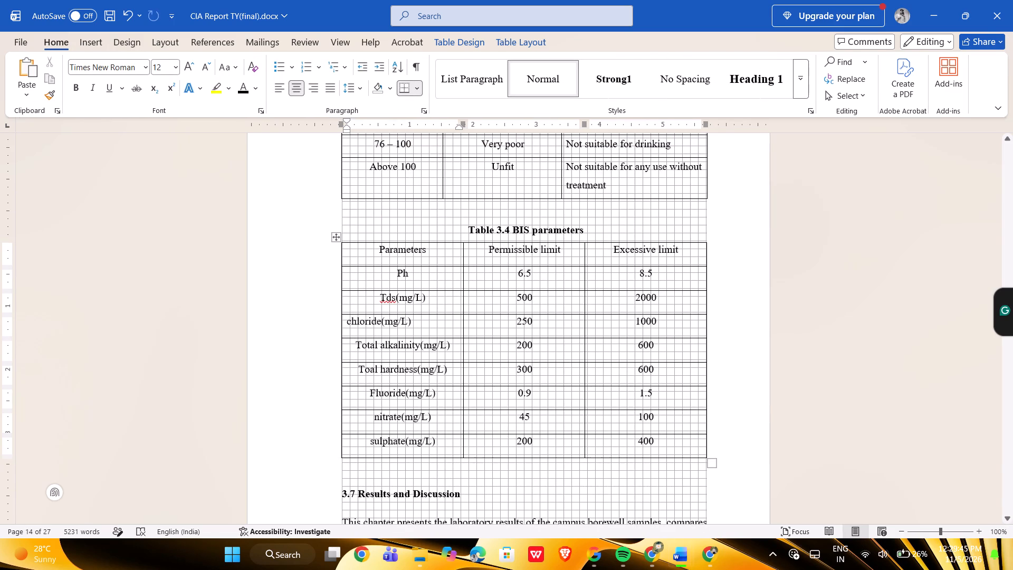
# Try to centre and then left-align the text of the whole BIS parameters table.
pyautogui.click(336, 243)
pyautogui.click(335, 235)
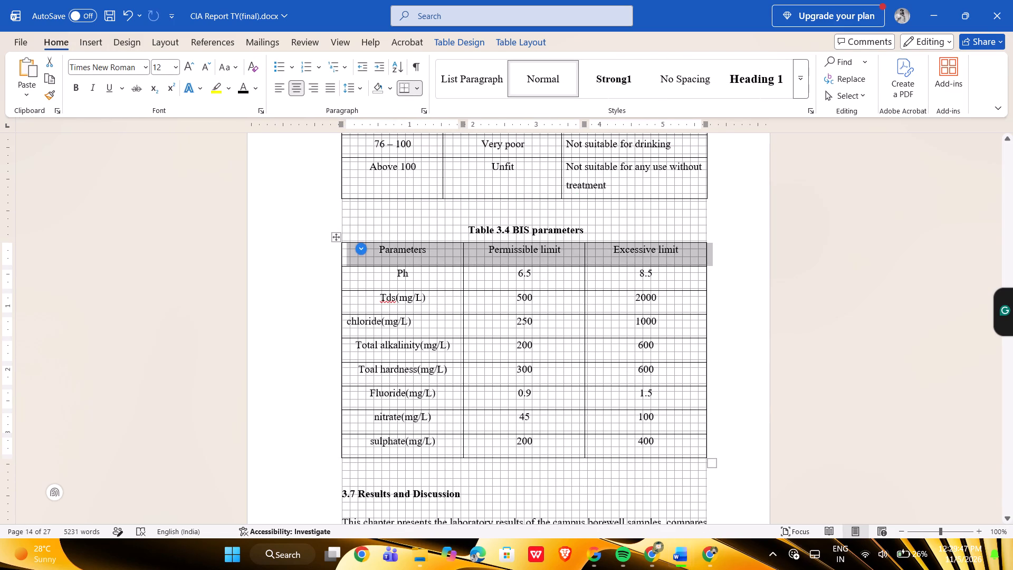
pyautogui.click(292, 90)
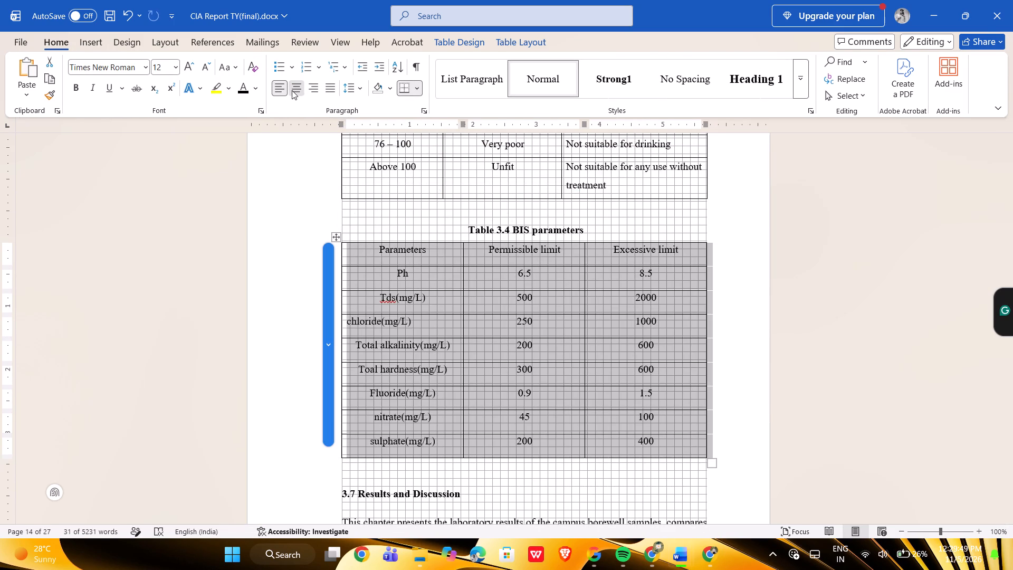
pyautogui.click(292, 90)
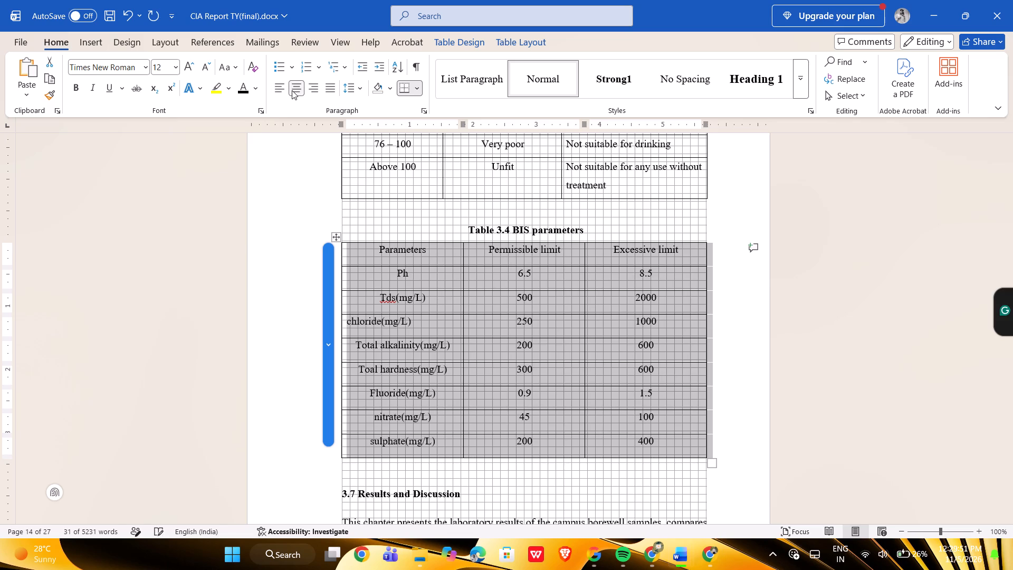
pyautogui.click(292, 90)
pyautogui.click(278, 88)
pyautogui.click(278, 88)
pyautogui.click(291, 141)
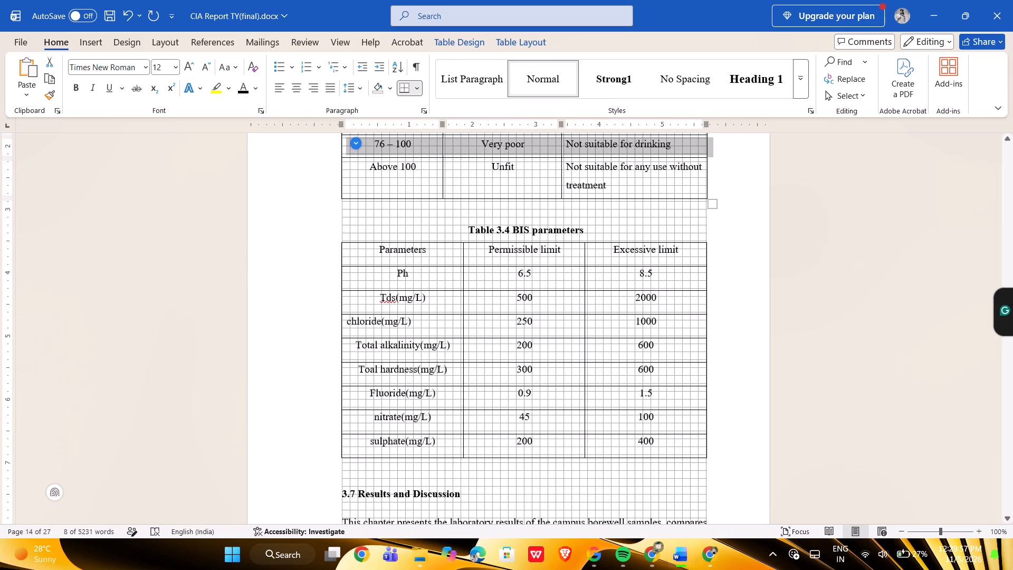
# Centre the "chloride(mg/L)" entry in the Parameters column of the BIS parameters table.
pyautogui.click(352, 323)
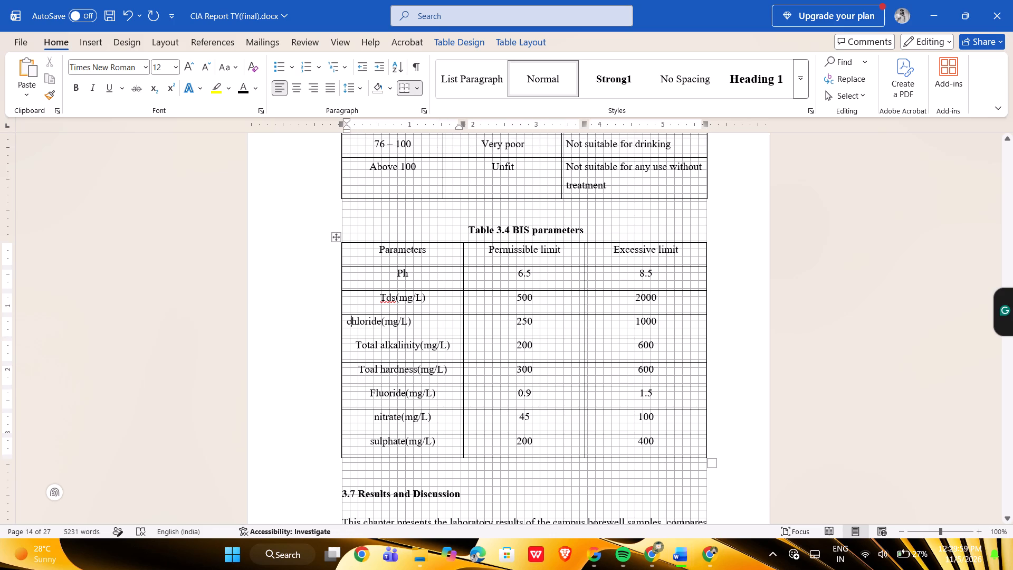
pyautogui.press('Left')
pyautogui.moveTo(352, 323); pyautogui.dragTo(378, 332)
pyautogui.moveTo(378, 332); pyautogui.dragTo(429, 336)
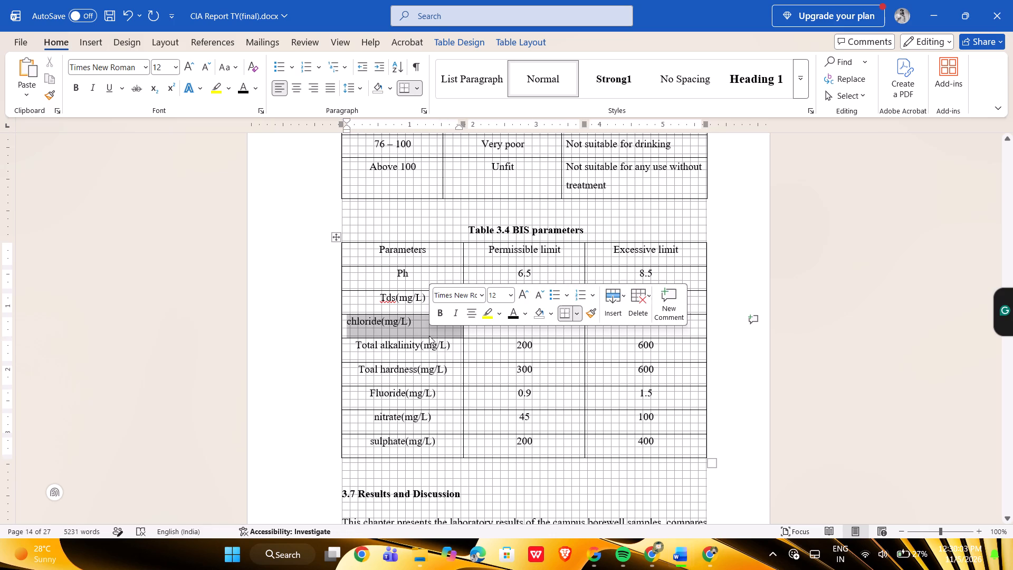
pyautogui.click(298, 87)
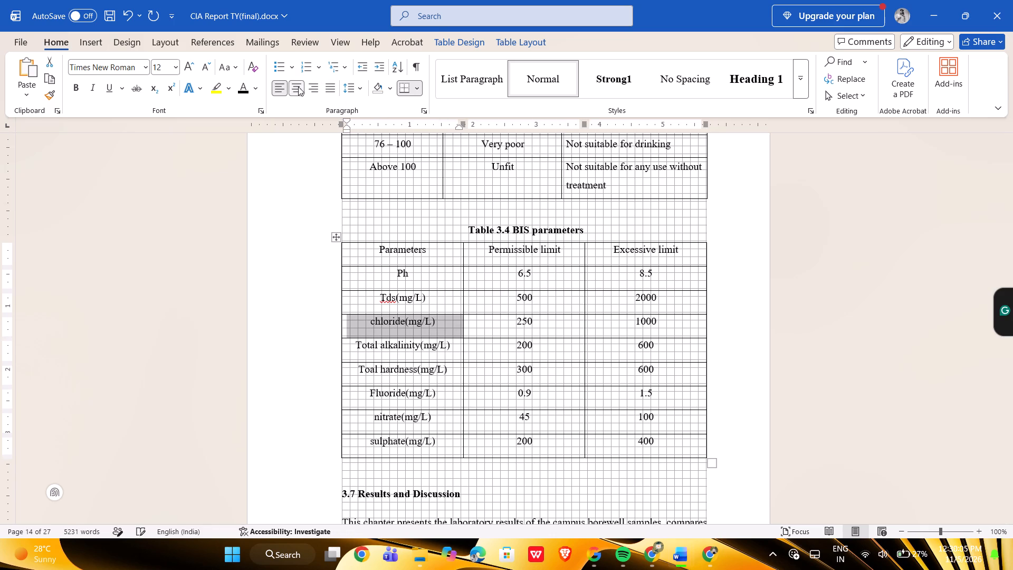
pyautogui.click(413, 329)
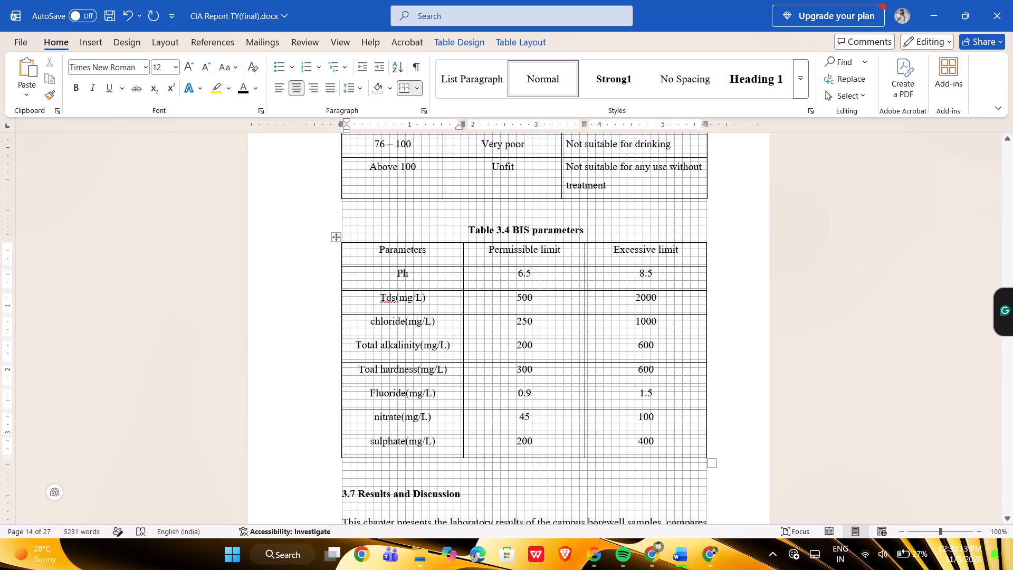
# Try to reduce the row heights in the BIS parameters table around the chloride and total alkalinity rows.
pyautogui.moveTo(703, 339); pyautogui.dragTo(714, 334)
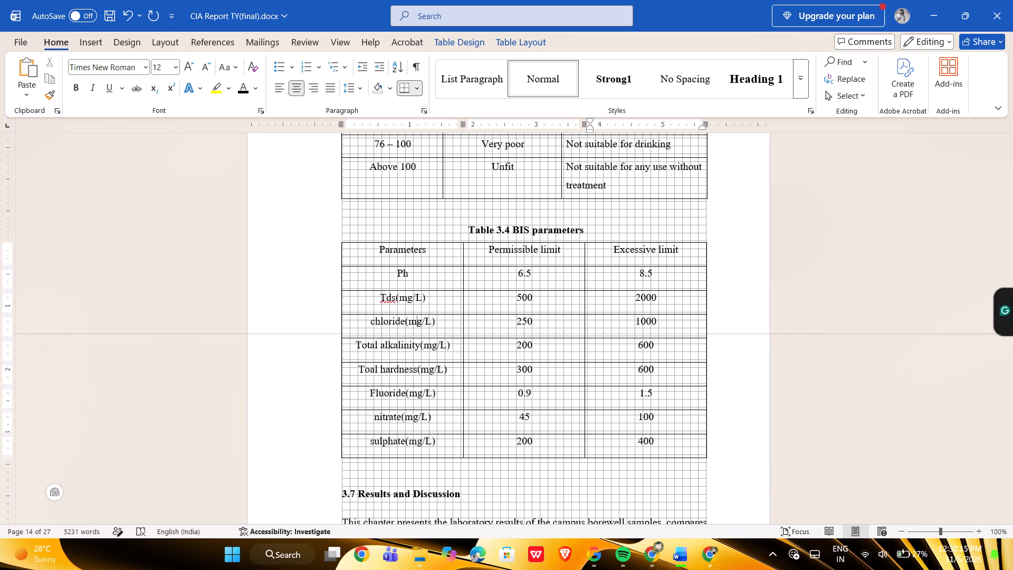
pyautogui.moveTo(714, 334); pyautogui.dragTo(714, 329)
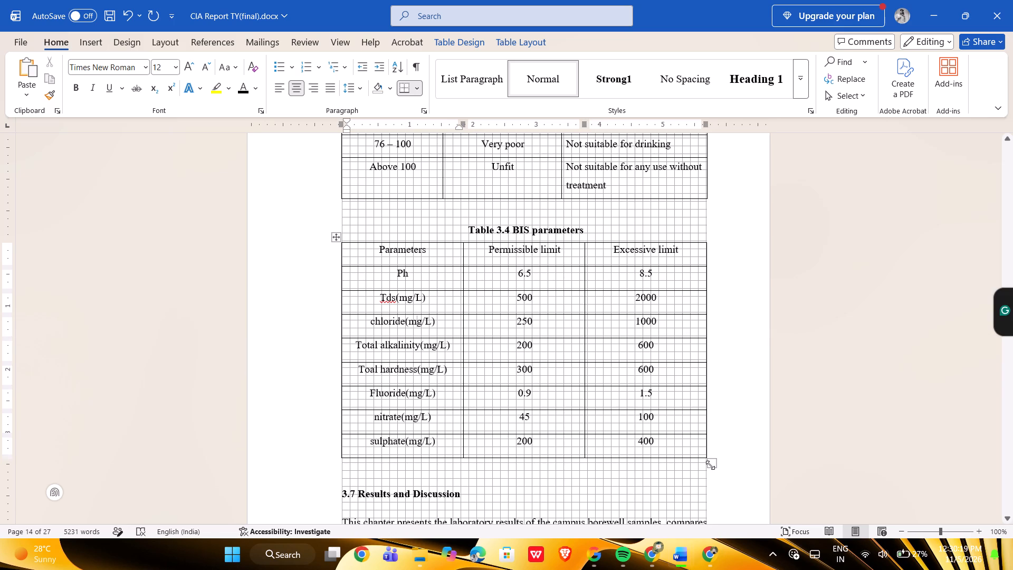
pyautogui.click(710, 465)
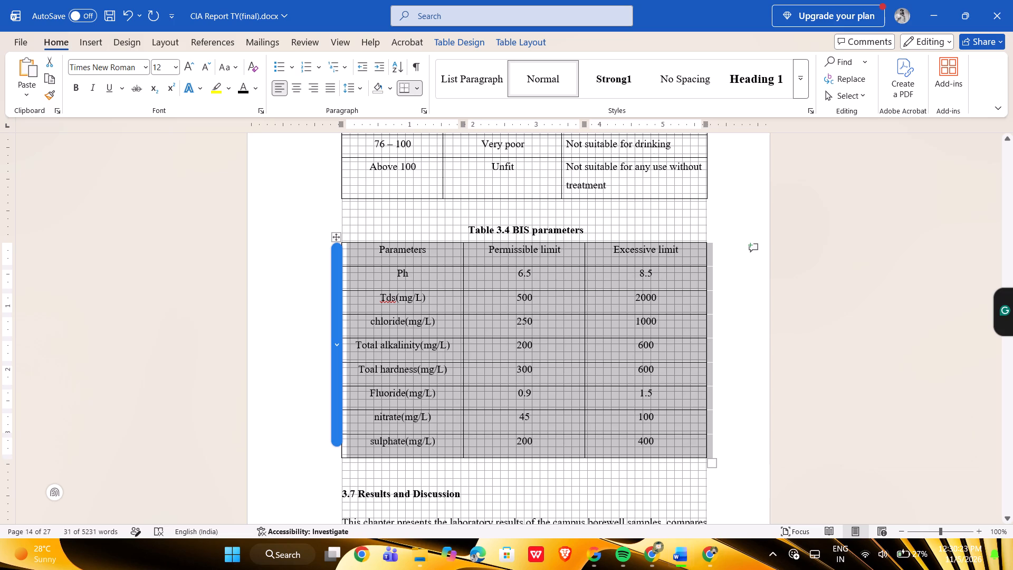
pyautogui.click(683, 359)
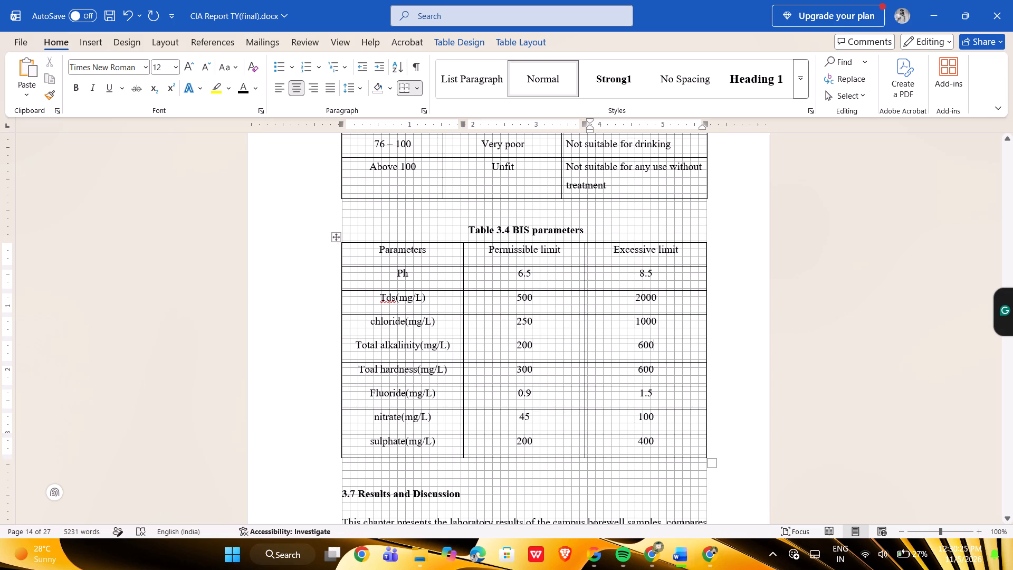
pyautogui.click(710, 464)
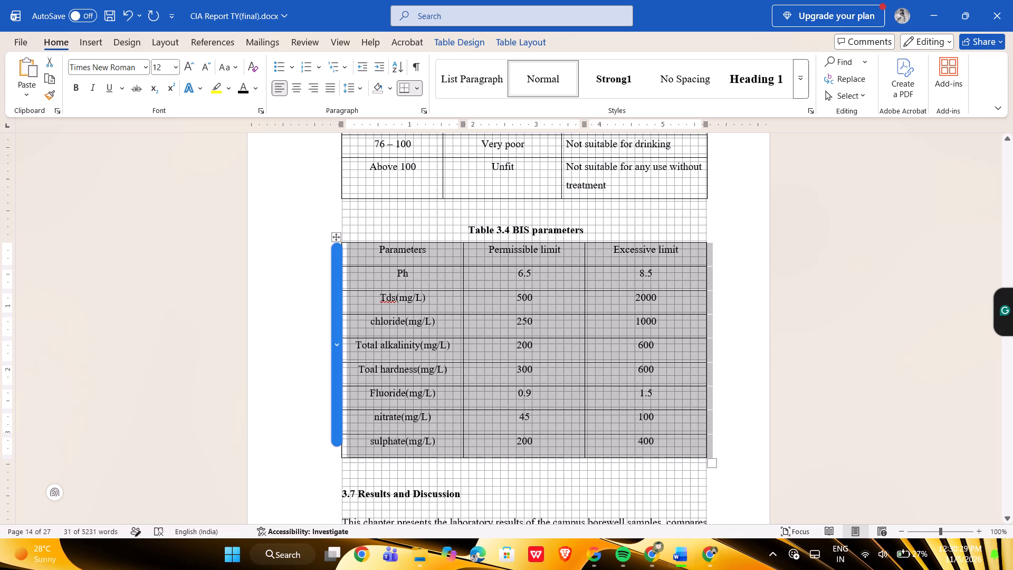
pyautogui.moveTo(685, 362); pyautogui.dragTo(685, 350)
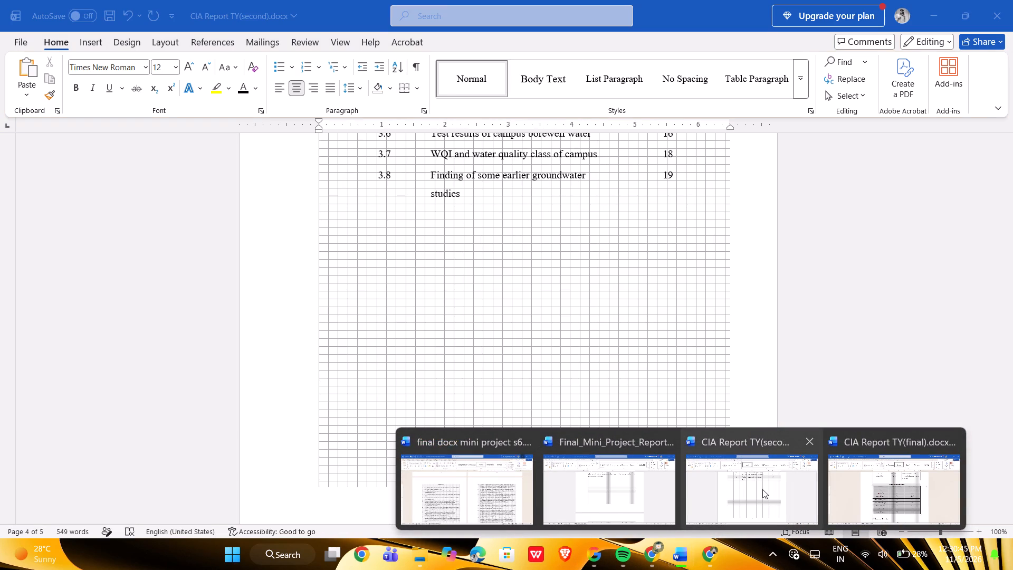
# Switch to CIA Report TY(second).docx and check the List of Tables and the abbreviation list on the last page.
pyautogui.click(762, 489)
pyautogui.scroll(2, 523, 255)
pyautogui.scroll(-1, 523, 255)
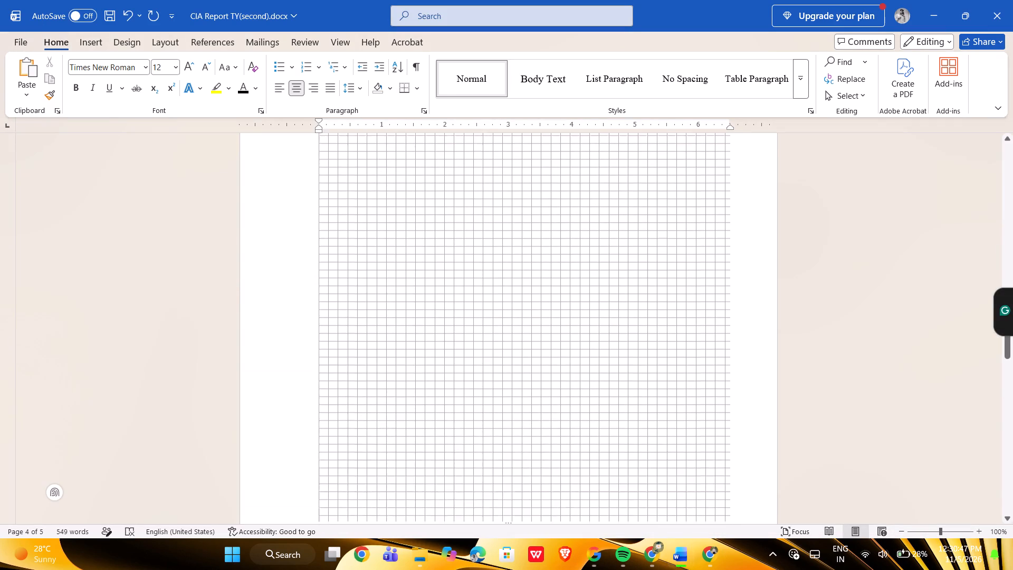
pyautogui.scroll(-3, 523, 255)
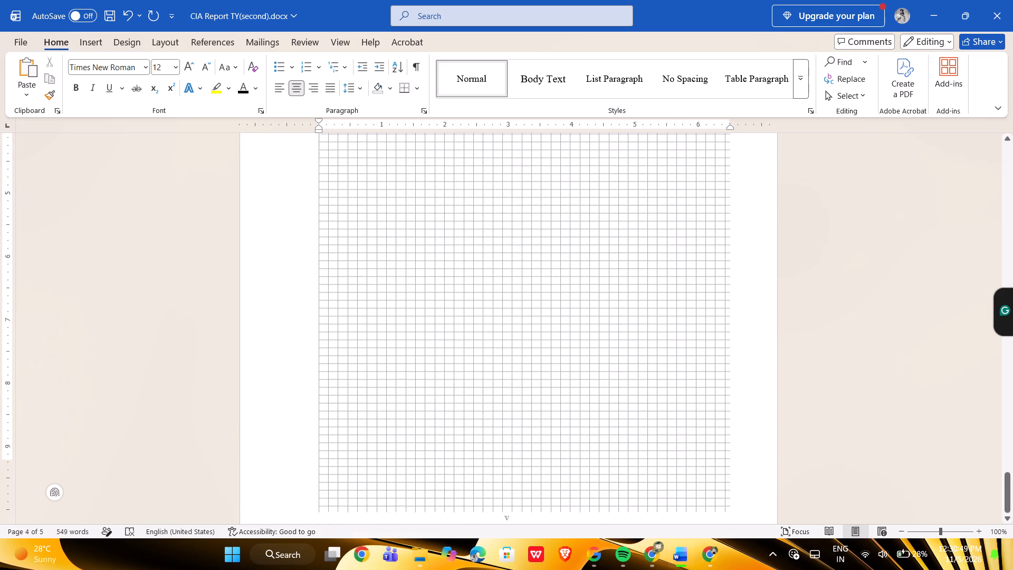
pyautogui.scroll(-3, 523, 255)
pyautogui.scroll(1, 523, 255)
pyautogui.rightClick(523, 255)
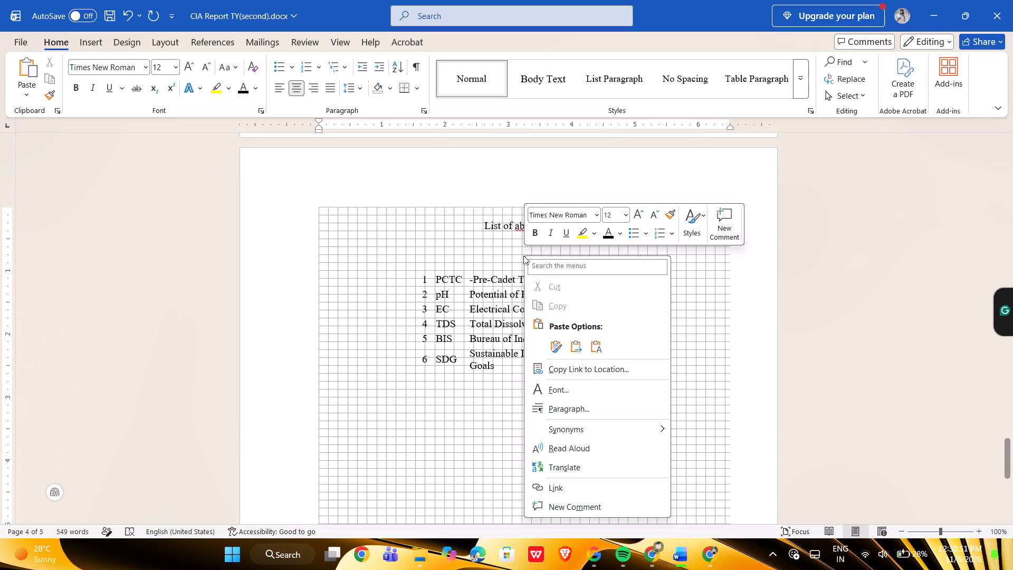
pyautogui.click(402, 259)
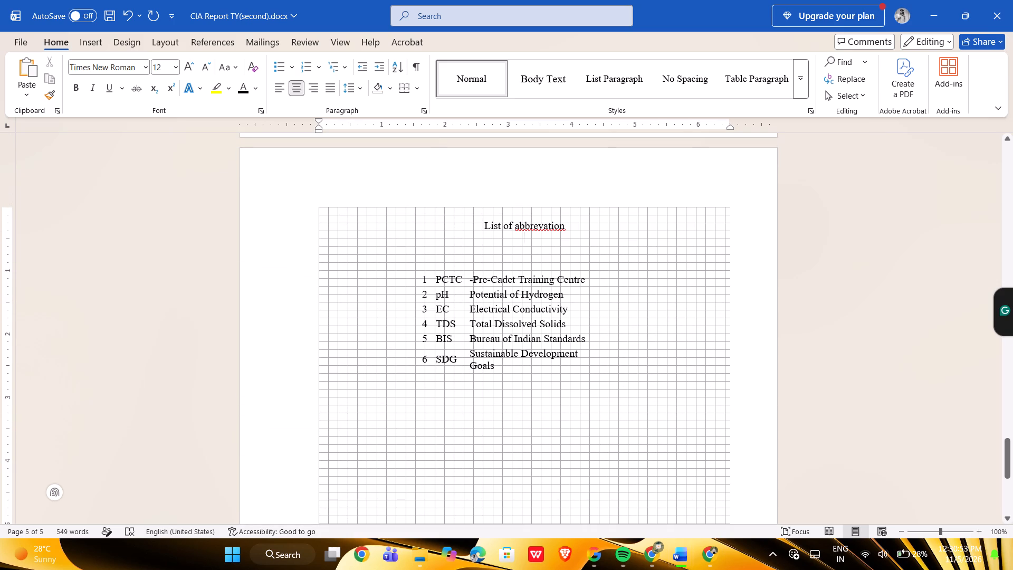
pyautogui.scroll(3, 473, 228)
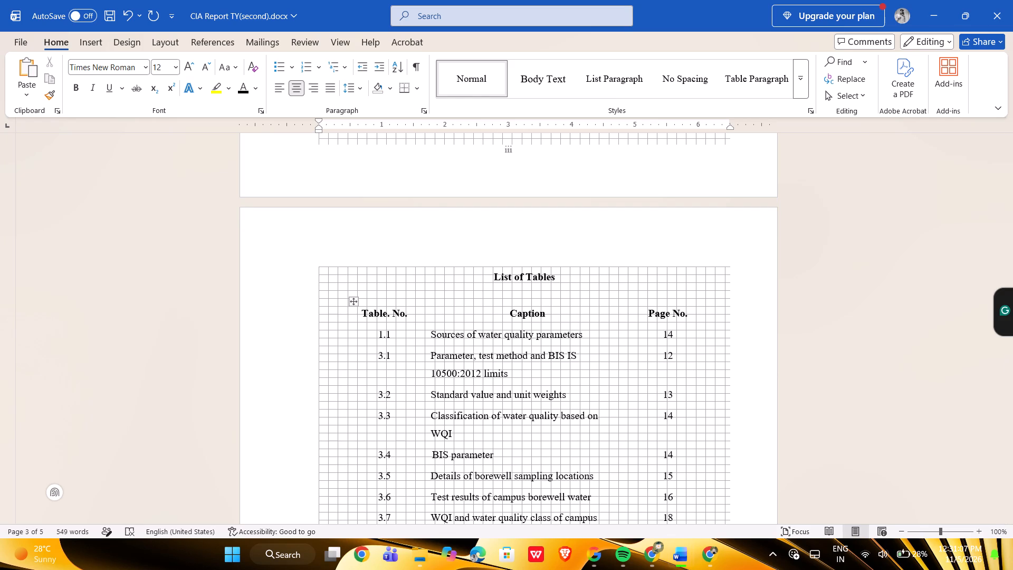
pyautogui.scroll(-1, 467, 361)
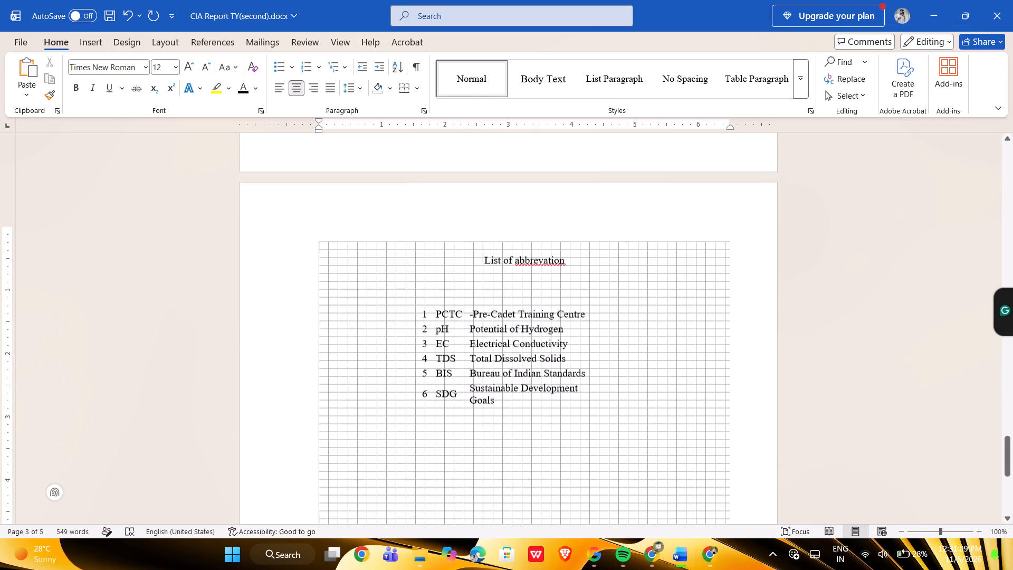
pyautogui.scroll(-2, 467, 361)
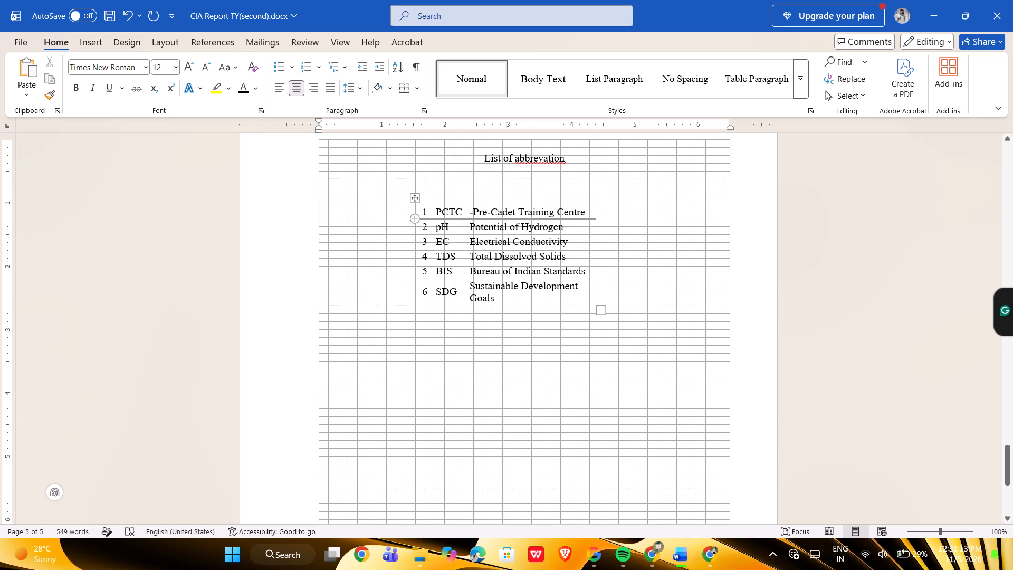
pyautogui.doubleClick(417, 200)
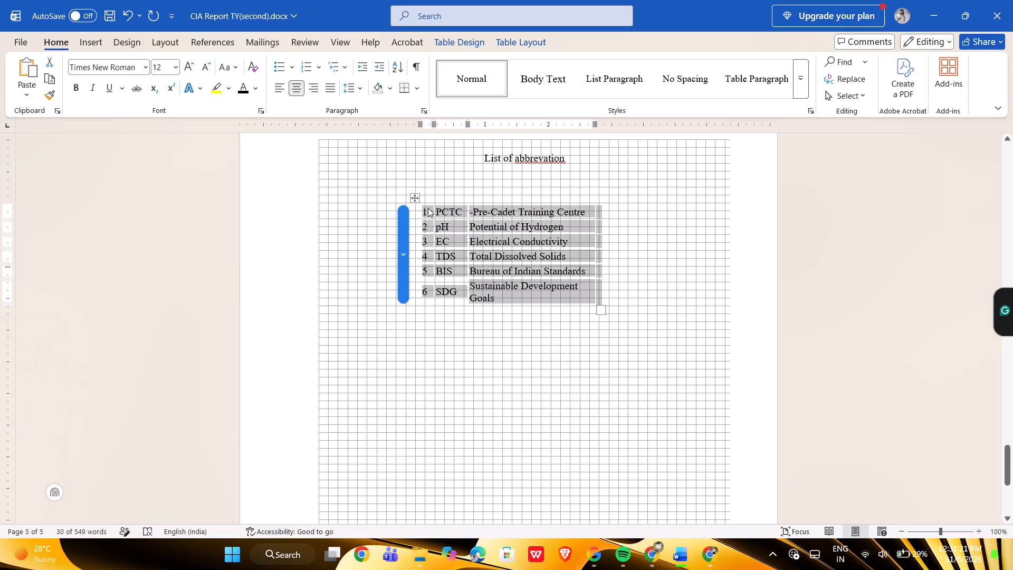
pyautogui.click(428, 183)
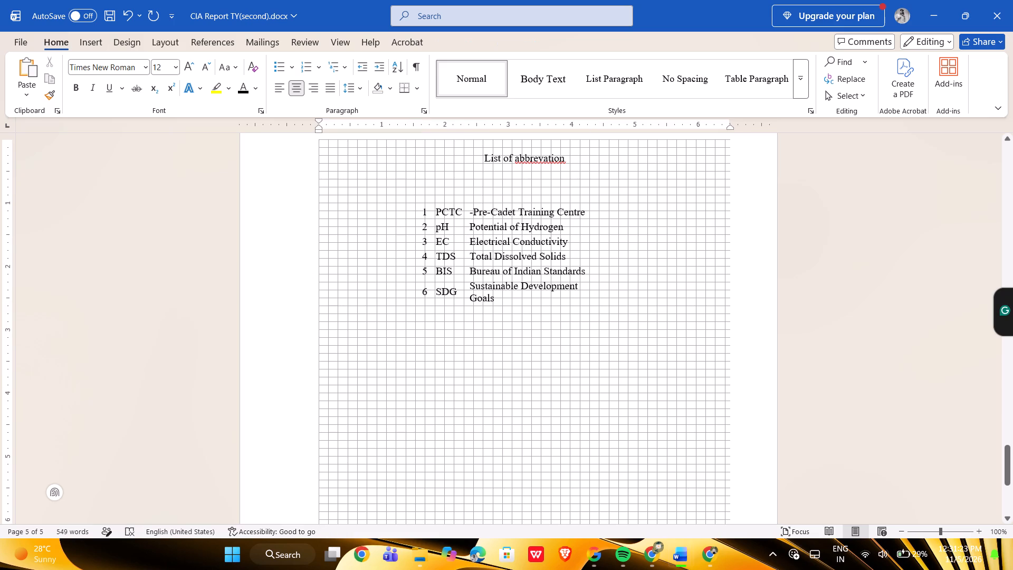
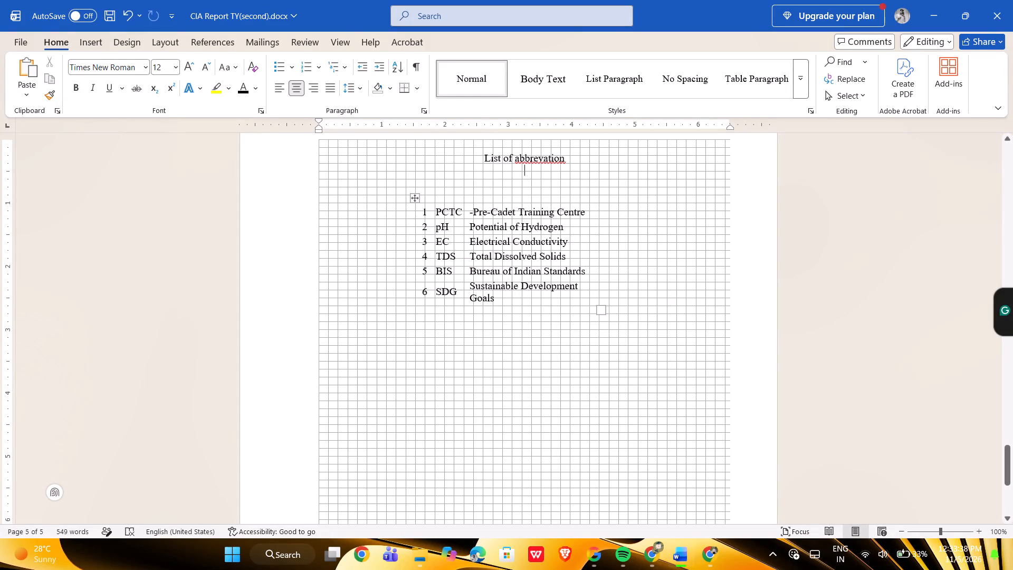
# Make the heading "List of abbrevation" bold.
pyautogui.moveTo(488, 161); pyautogui.dragTo(554, 155)
pyautogui.moveTo(554, 155); pyautogui.dragTo(587, 158)
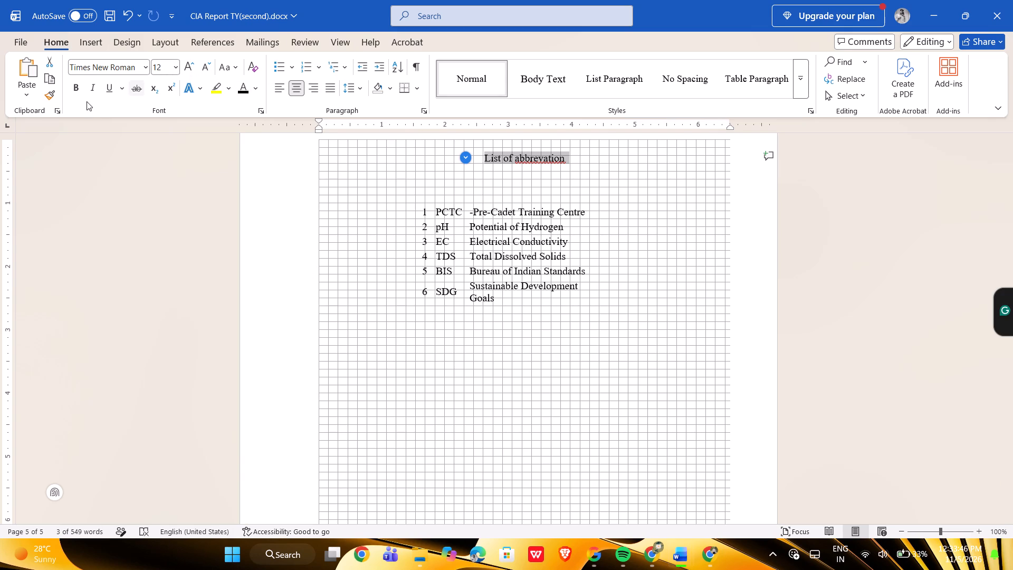
pyautogui.click(79, 90)
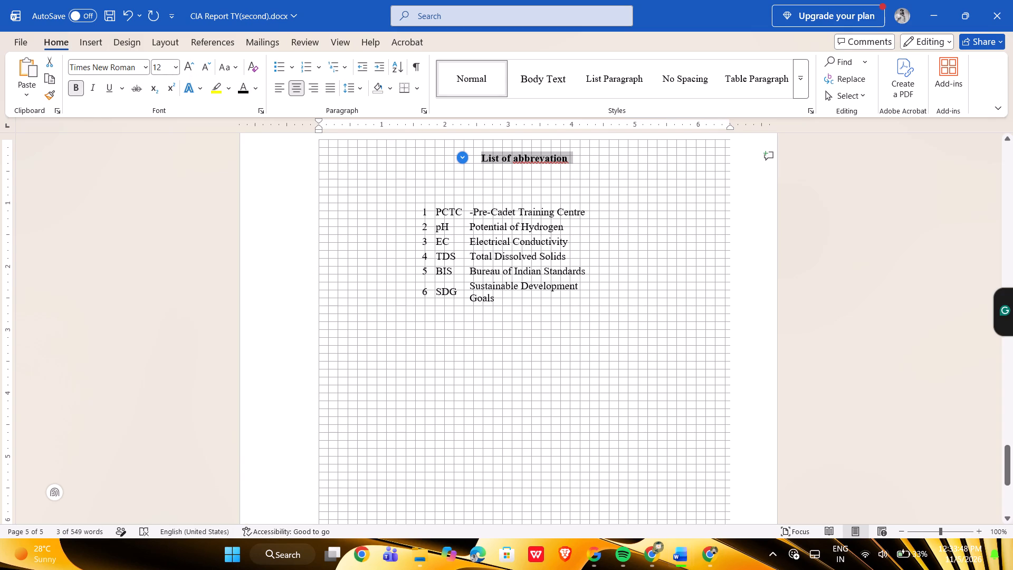
# Capitalise the first letter of the heading's last word so it reads "List of Abbrevation".
pyautogui.click(515, 155)
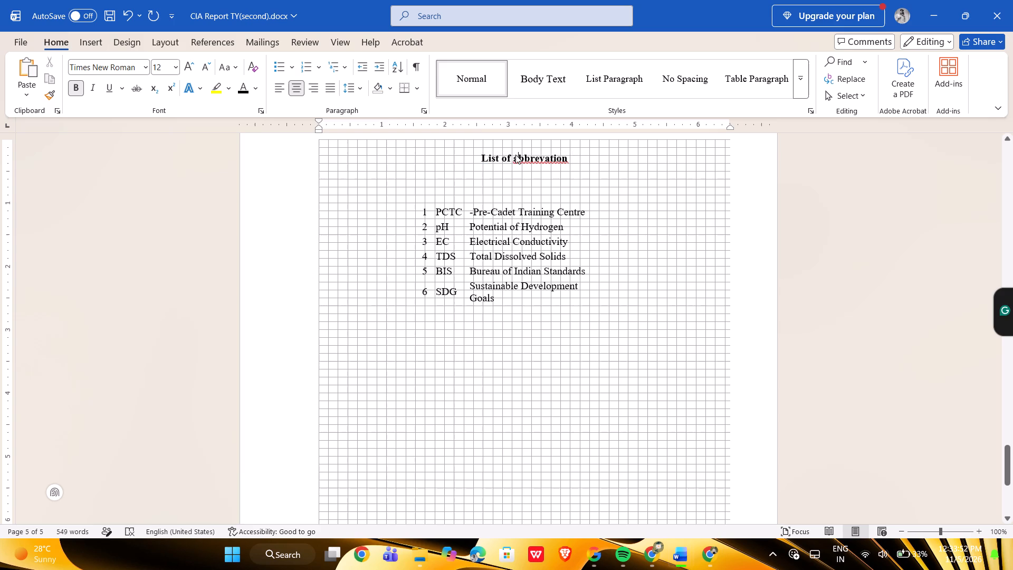
pyautogui.click(515, 155)
pyautogui.click(540, 158)
pyautogui.click(570, 162)
pyautogui.moveTo(570, 162); pyautogui.dragTo(514, 132)
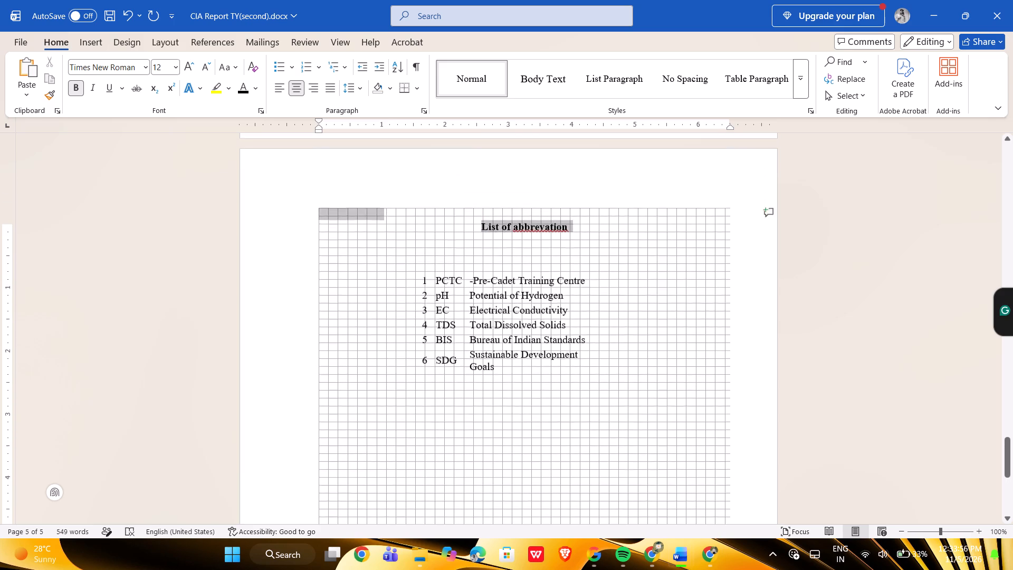
pyautogui.moveTo(514, 132); pyautogui.dragTo(513, 244)
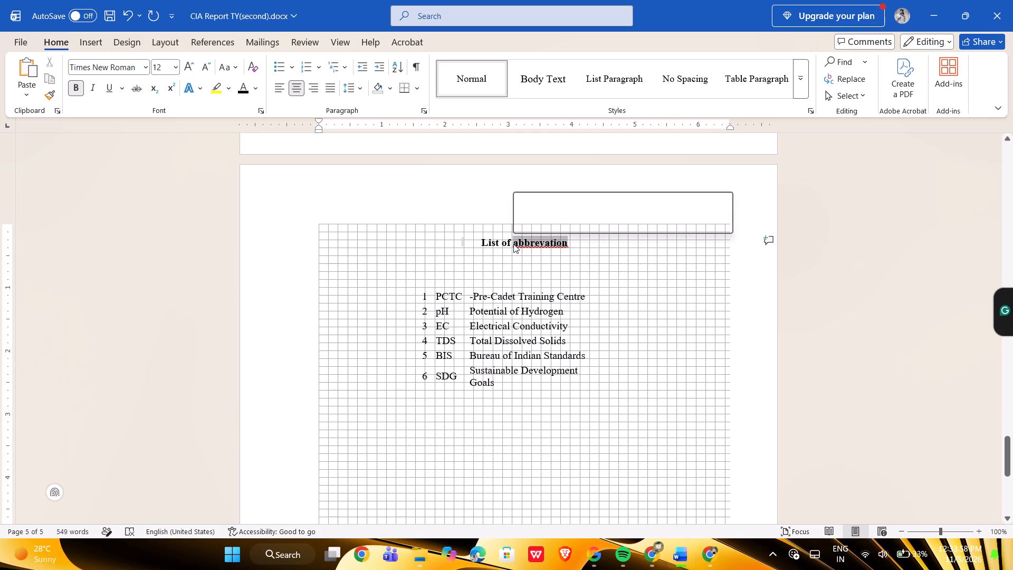
pyautogui.click(559, 253)
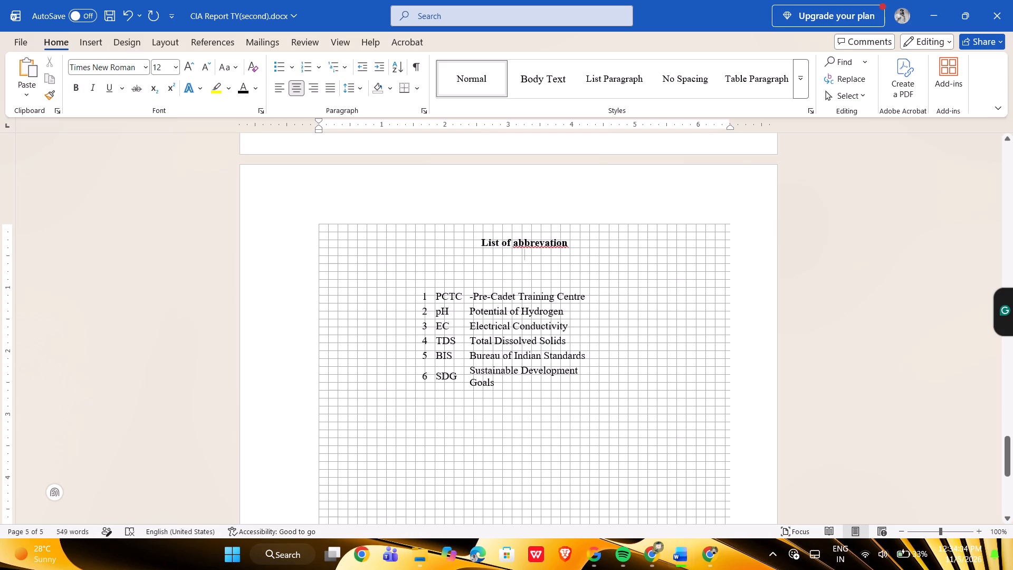
pyautogui.click(518, 240)
pyautogui.press('BackSpace')
pyautogui.hotkey('shift', 'a')
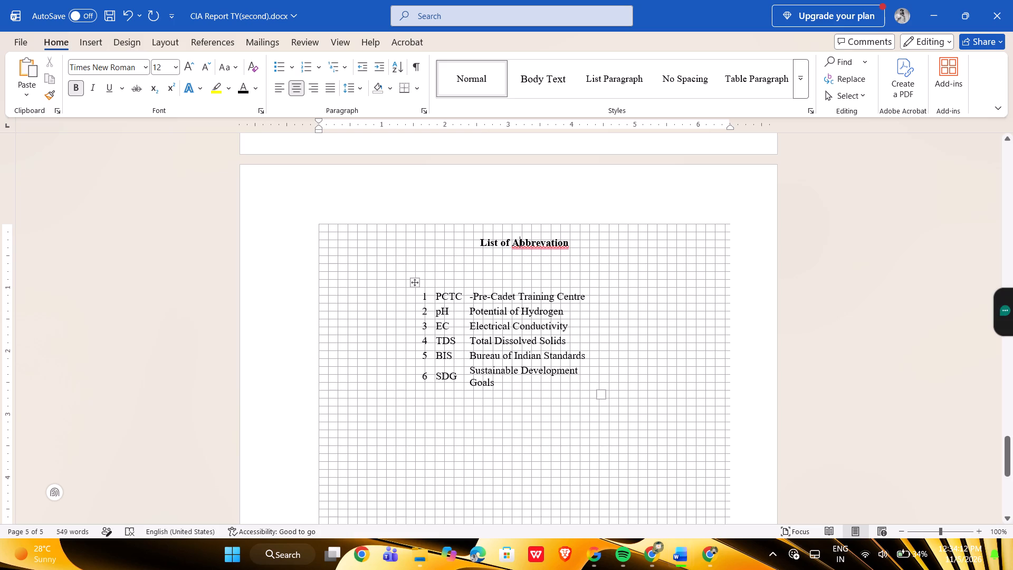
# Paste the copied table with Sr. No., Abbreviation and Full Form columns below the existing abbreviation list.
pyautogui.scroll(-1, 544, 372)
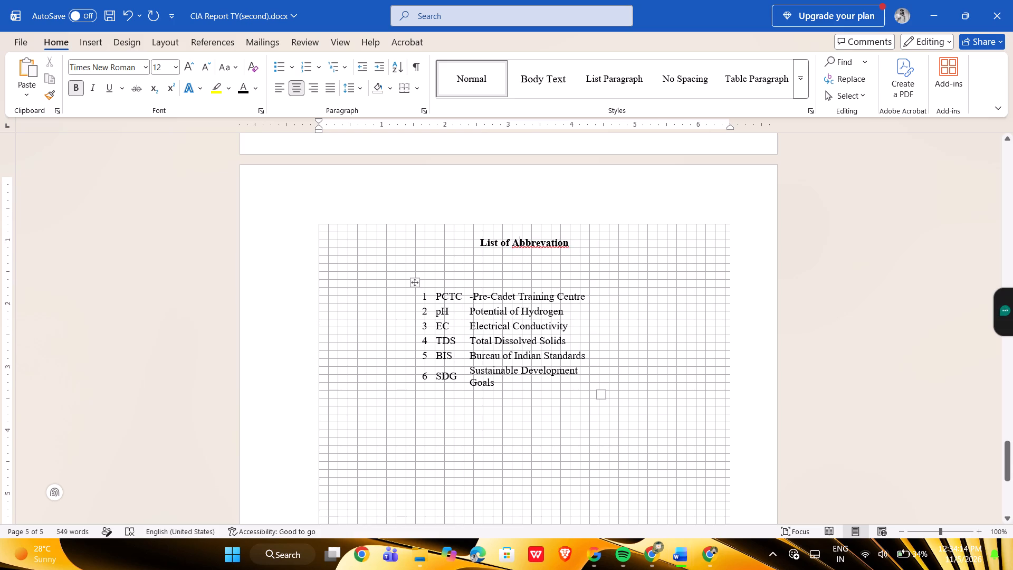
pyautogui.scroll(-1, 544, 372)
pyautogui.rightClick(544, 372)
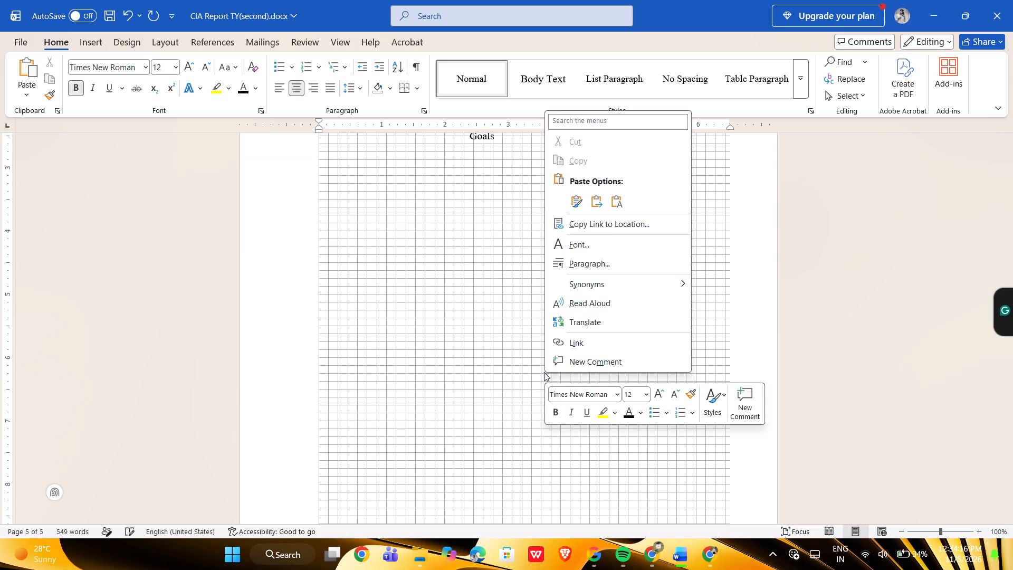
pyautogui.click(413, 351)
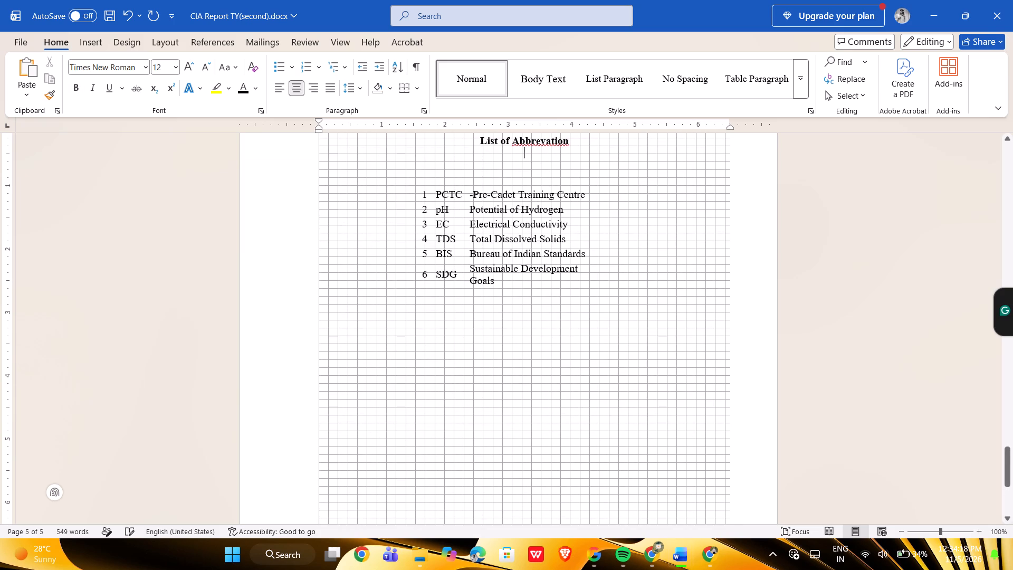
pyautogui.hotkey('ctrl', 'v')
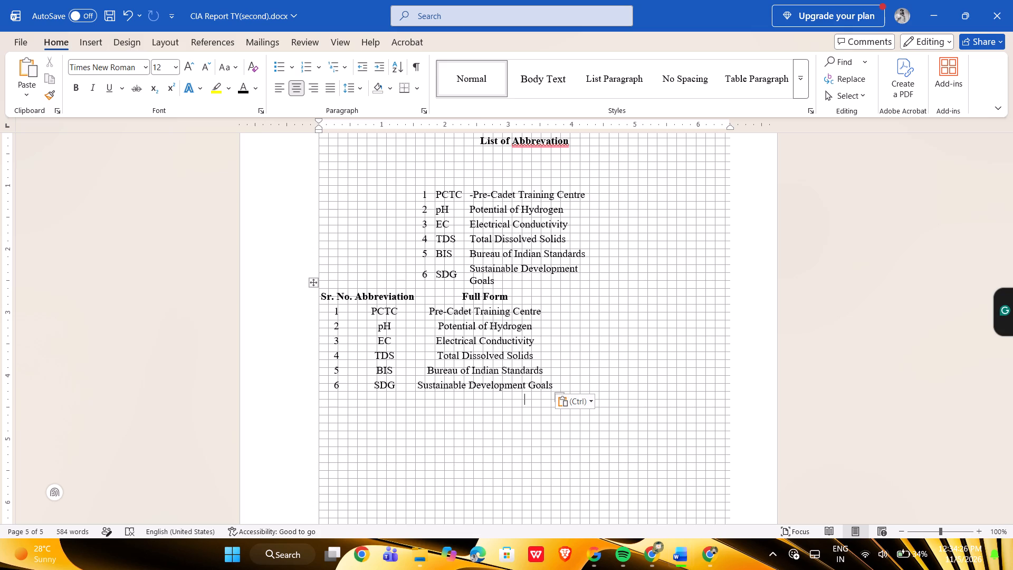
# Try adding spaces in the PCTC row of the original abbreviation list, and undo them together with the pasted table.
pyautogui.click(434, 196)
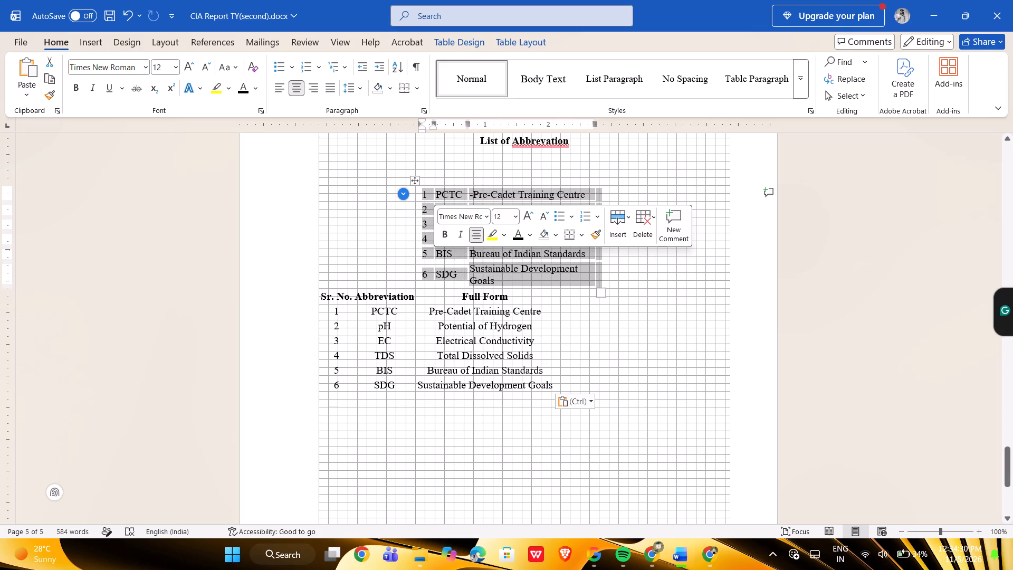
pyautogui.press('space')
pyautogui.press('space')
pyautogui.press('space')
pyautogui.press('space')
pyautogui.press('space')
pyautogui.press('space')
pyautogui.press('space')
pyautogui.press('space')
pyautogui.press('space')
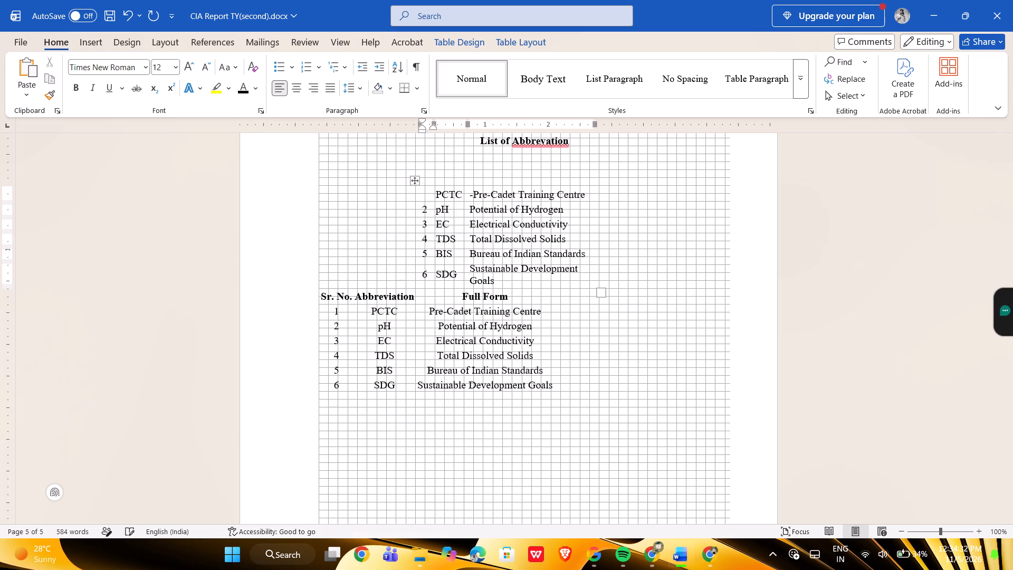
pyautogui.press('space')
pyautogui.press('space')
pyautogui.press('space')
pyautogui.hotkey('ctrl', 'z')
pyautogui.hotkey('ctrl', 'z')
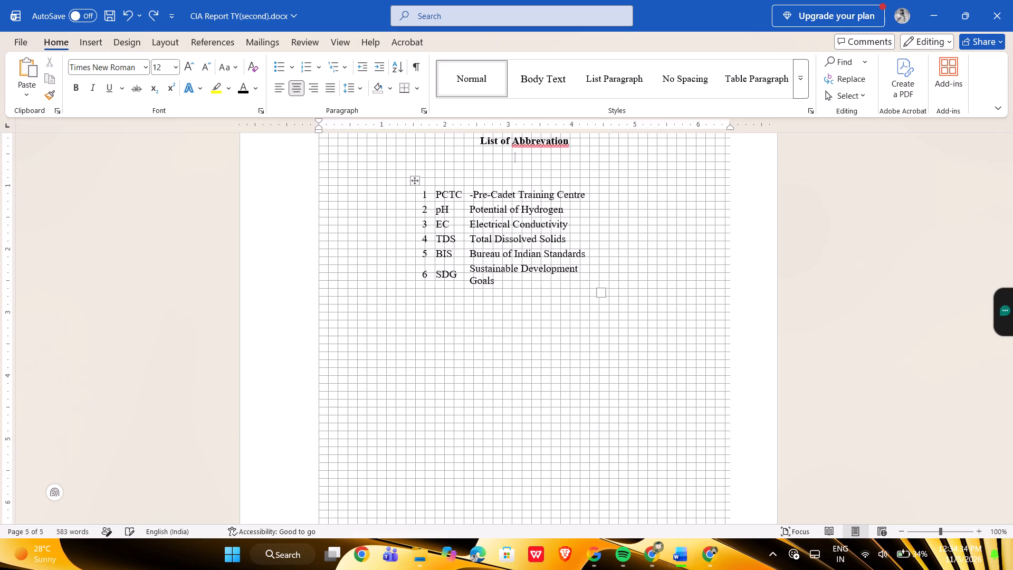
# Widen the column of short forms in the abbreviation list by shifting its boundary with the full forms outward.
pyautogui.click(434, 196)
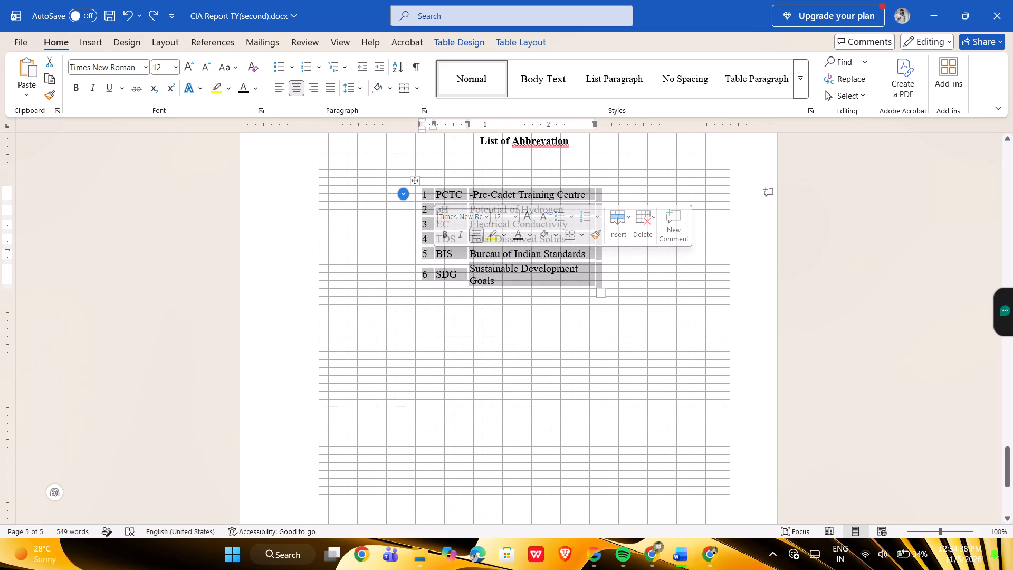
pyautogui.click(414, 179)
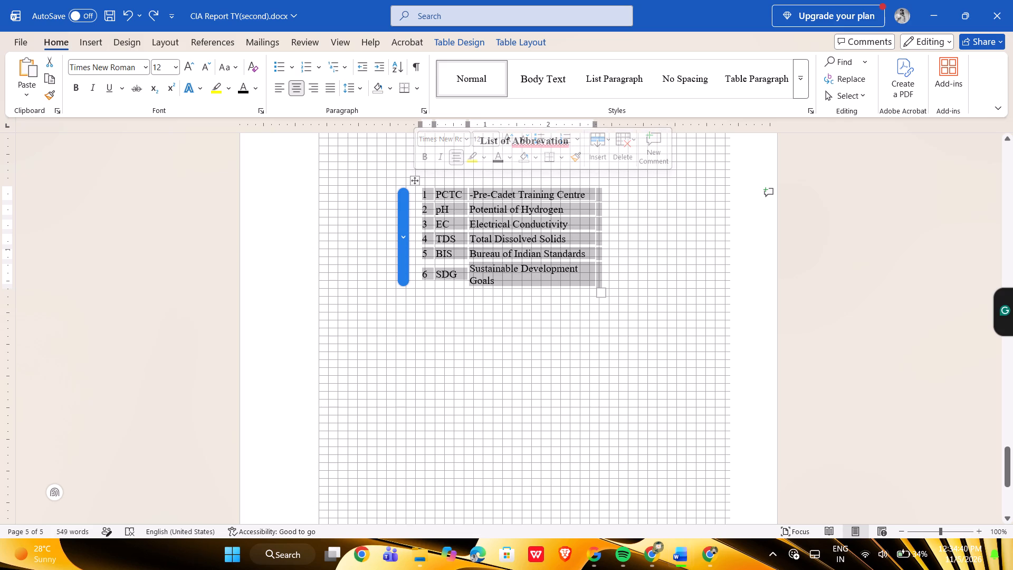
pyautogui.moveTo(468, 199); pyautogui.dragTo(832, 309)
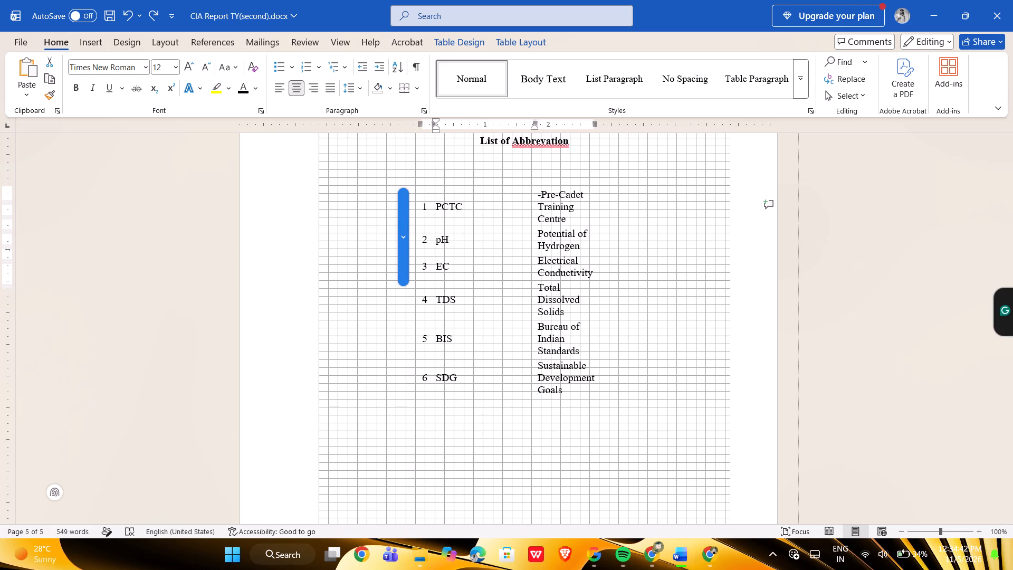
pyautogui.moveTo(832, 309); pyautogui.dragTo(833, 312)
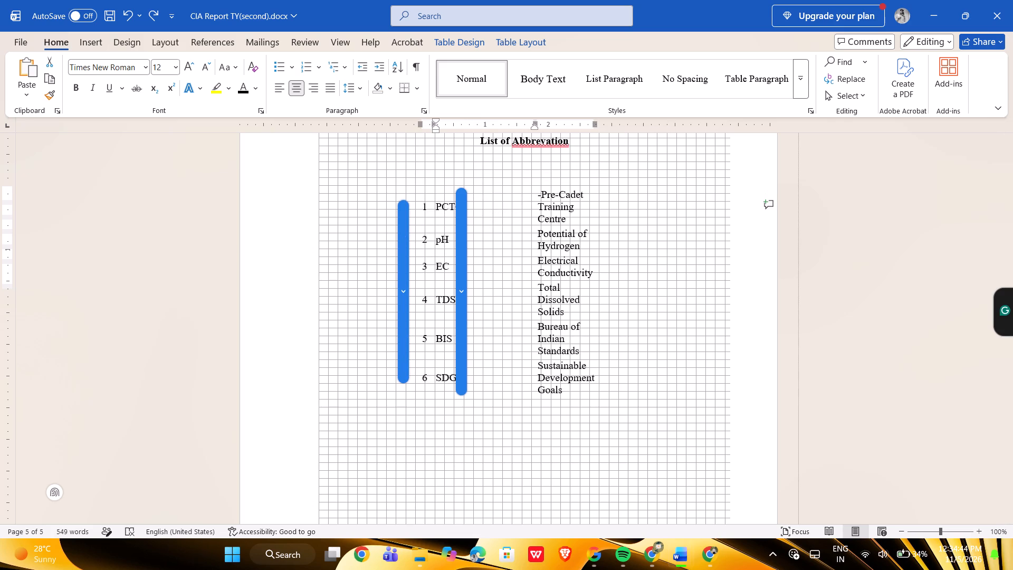
pyautogui.moveTo(833, 312); pyautogui.dragTo(712, 370)
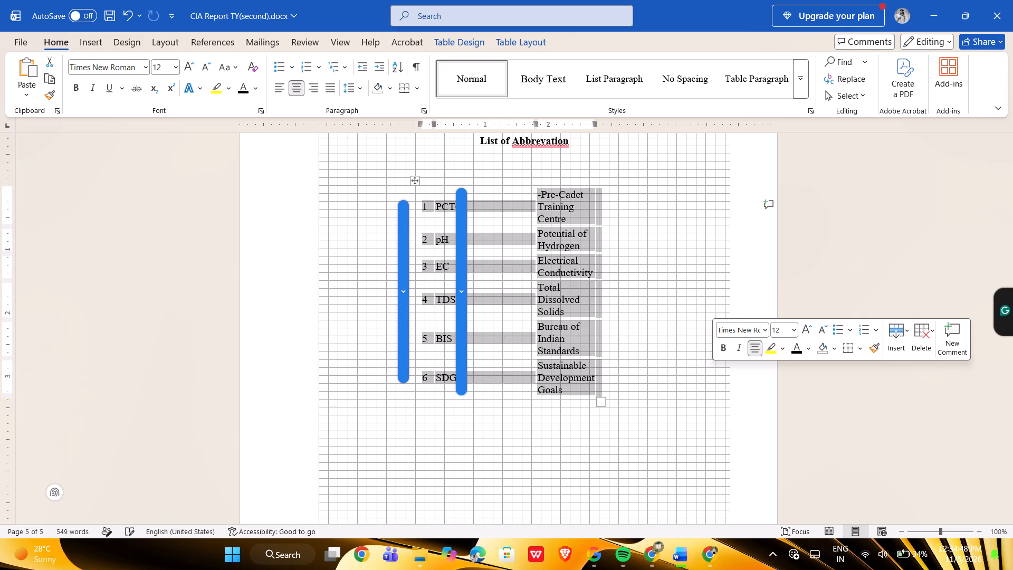
pyautogui.click(712, 370)
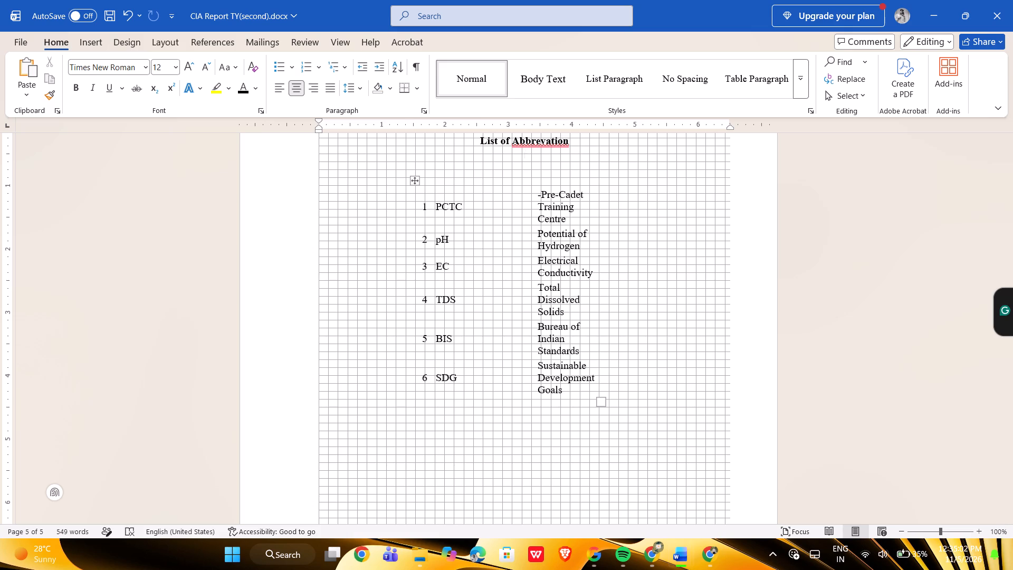
# Check the List of Tables and the abbreviation page, and switch to CIA Report TY(final).docx.
pyautogui.scroll(-8, 418, 180)
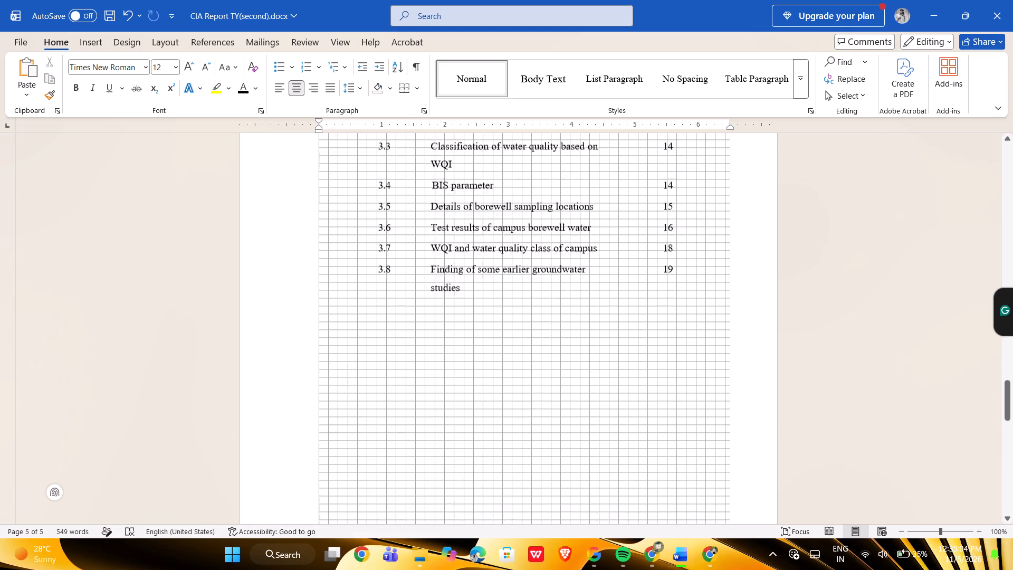
pyautogui.scroll(1, 418, 180)
pyautogui.scroll(-9, 418, 180)
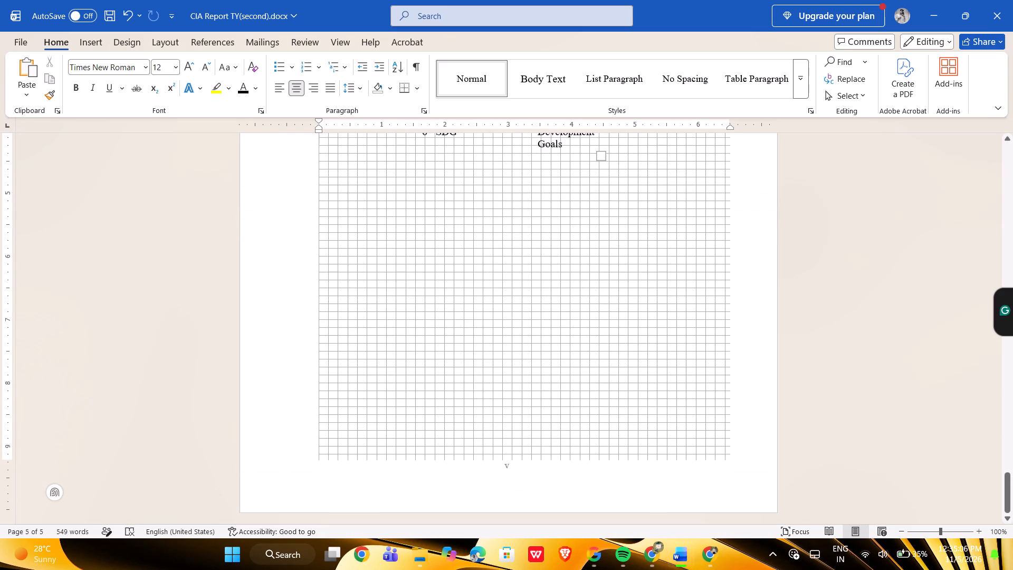
pyautogui.scroll(-3, 418, 180)
pyautogui.scroll(3, 418, 180)
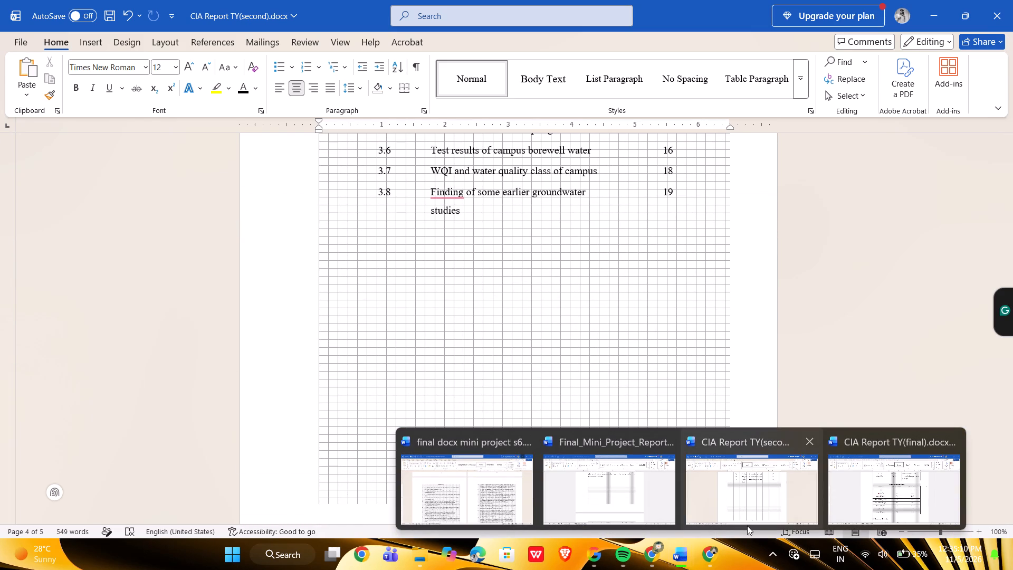
pyautogui.click(773, 495)
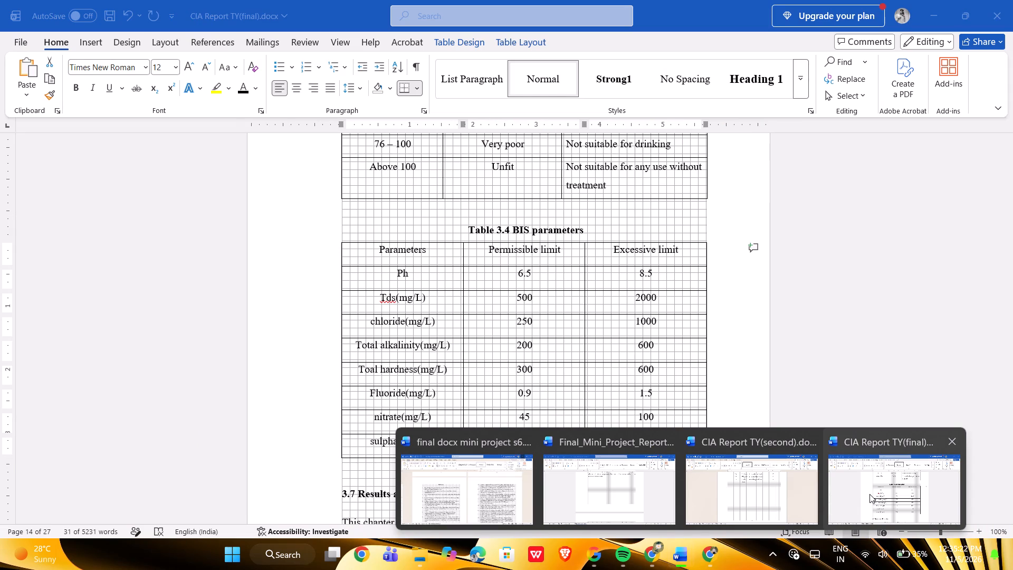
pyautogui.click(869, 494)
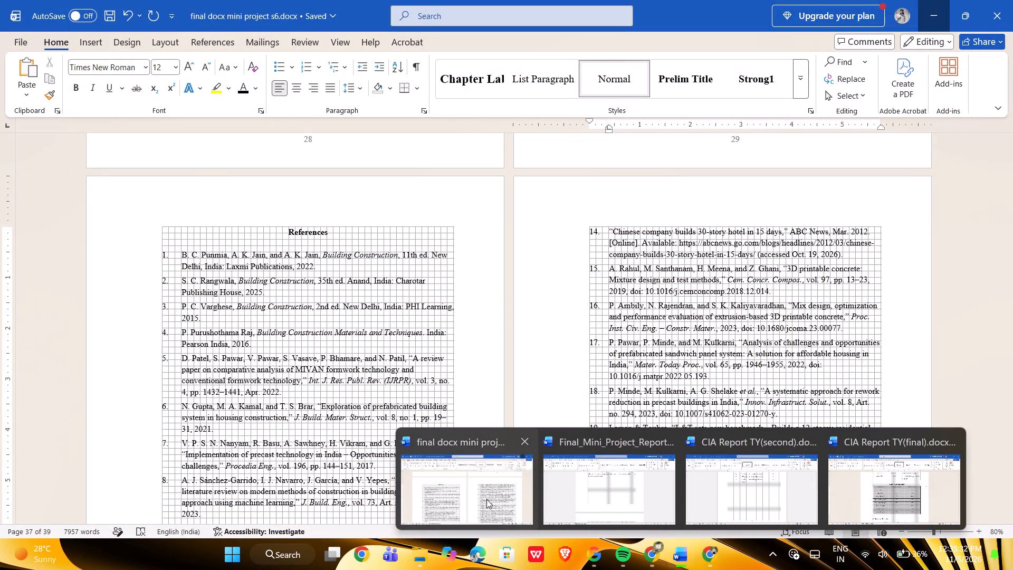
# Switch to final docx mini project s6.docx, look through its references and discussion and comparison pages, and close it.
pyautogui.click(485, 496)
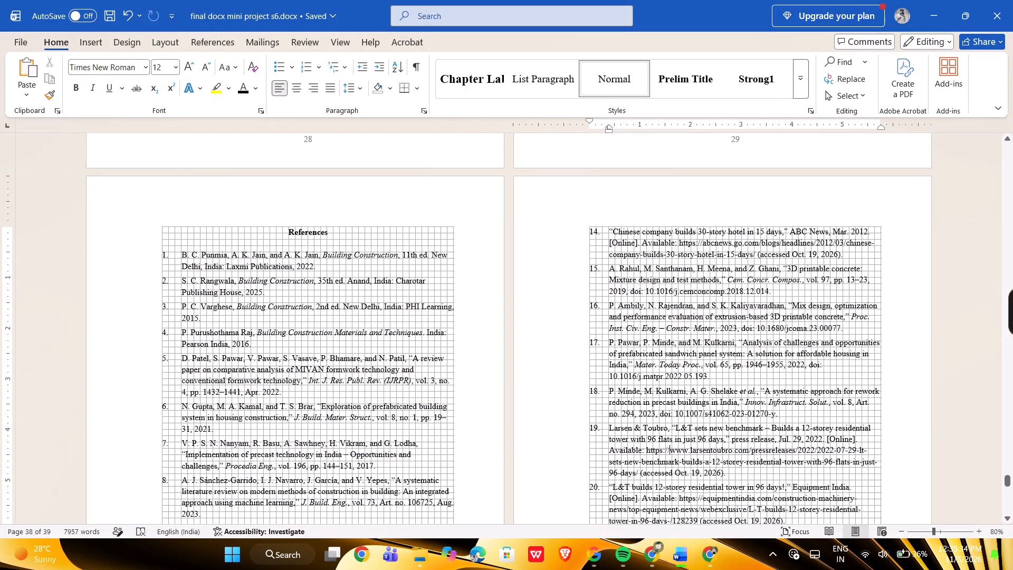
pyautogui.scroll(6, 511, 329)
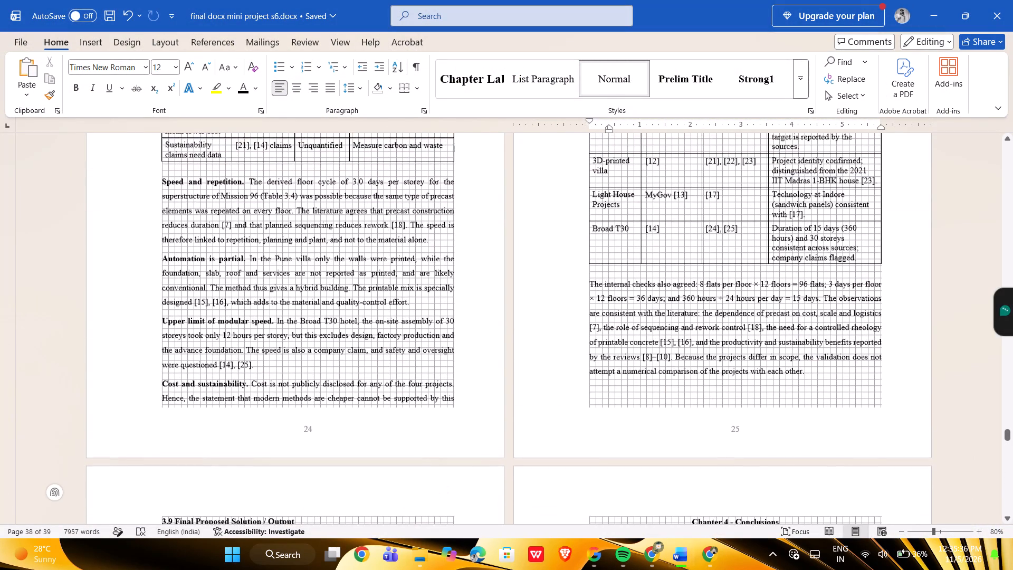
pyautogui.scroll(2, 511, 329)
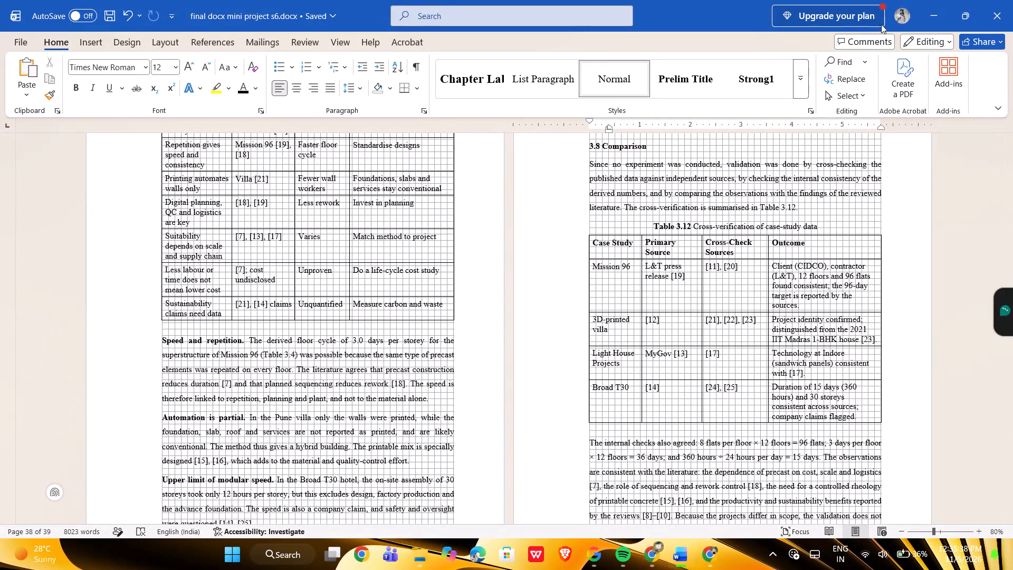
pyautogui.click(982, 15)
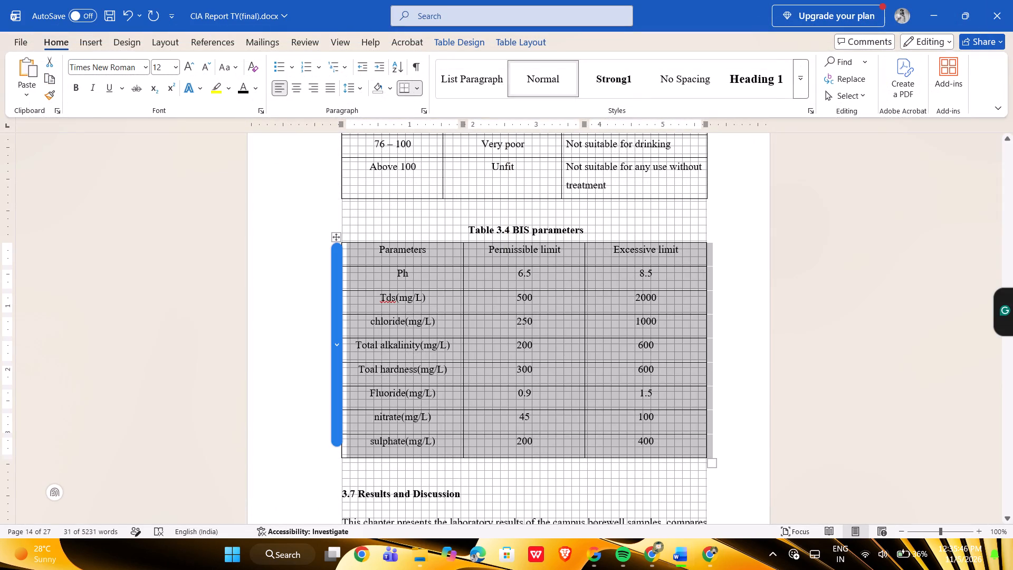
# Deselect the BIS parameters table in CIA Report TY(final).docx and return to the Chapter 1 Introduction.
pyautogui.click(437, 319)
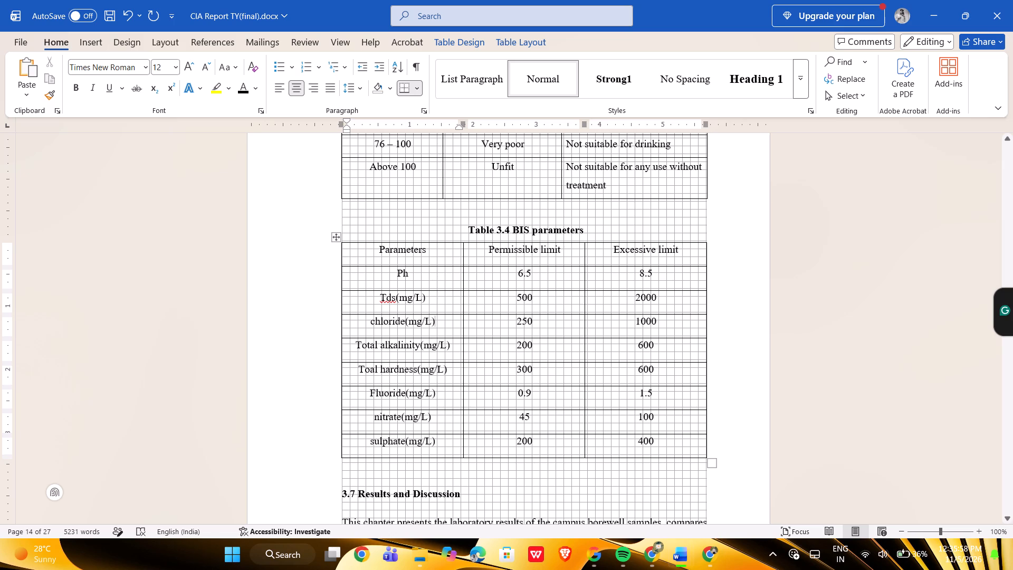
pyautogui.scroll(20, 551, 274)
pyautogui.scroll(20, 551, 274)
pyautogui.scroll(6, 551, 274)
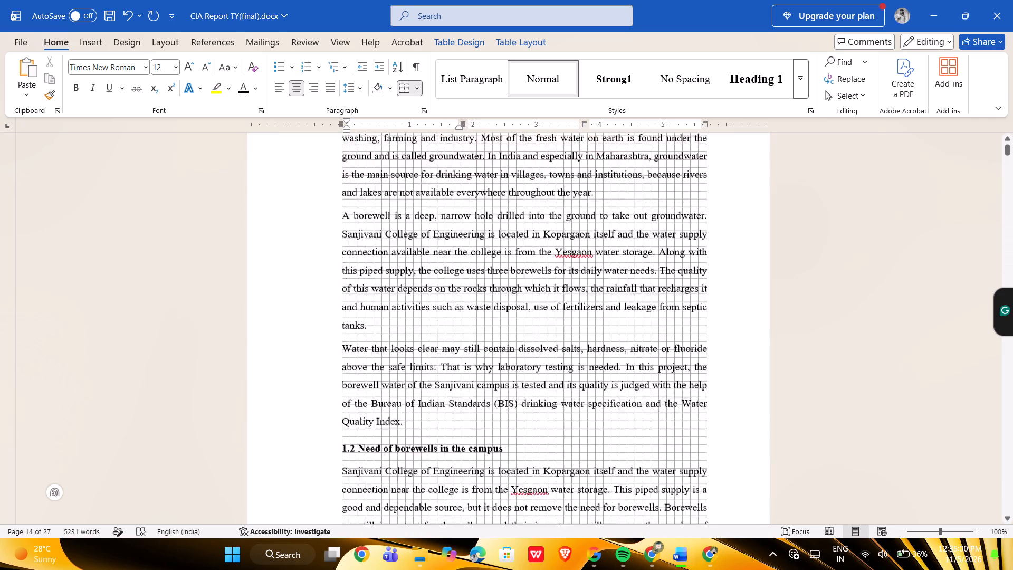
pyautogui.scroll(20, 551, 274)
pyautogui.scroll(6, 551, 274)
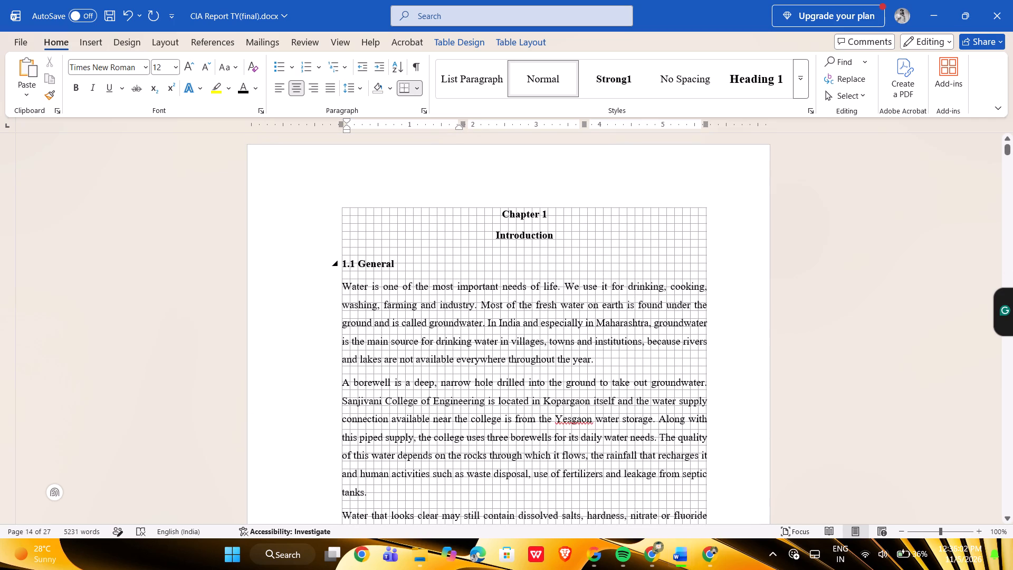
# Switch to Final_Mini_Project_Report_S6.docx, look through its methodology and data source pages, and close it.
pyautogui.scroll(-2, 551, 269)
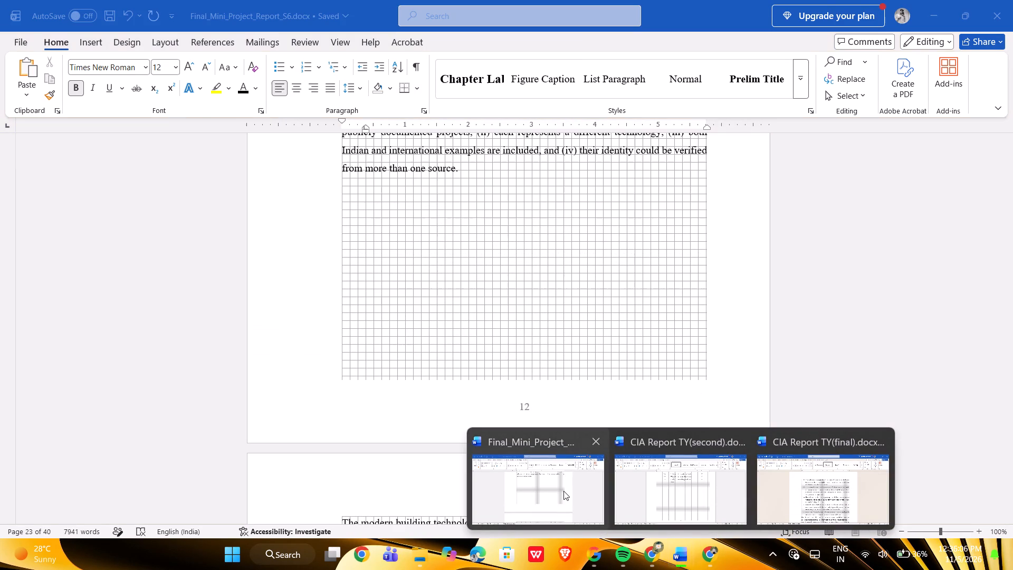
pyautogui.click(563, 491)
pyautogui.scroll(1, 563, 491)
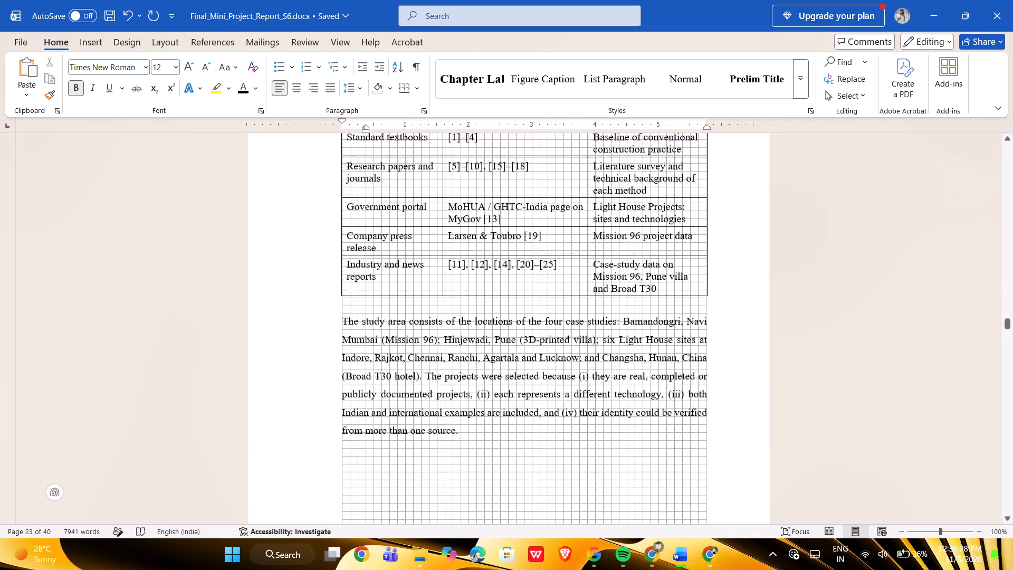
pyautogui.scroll(3, 563, 491)
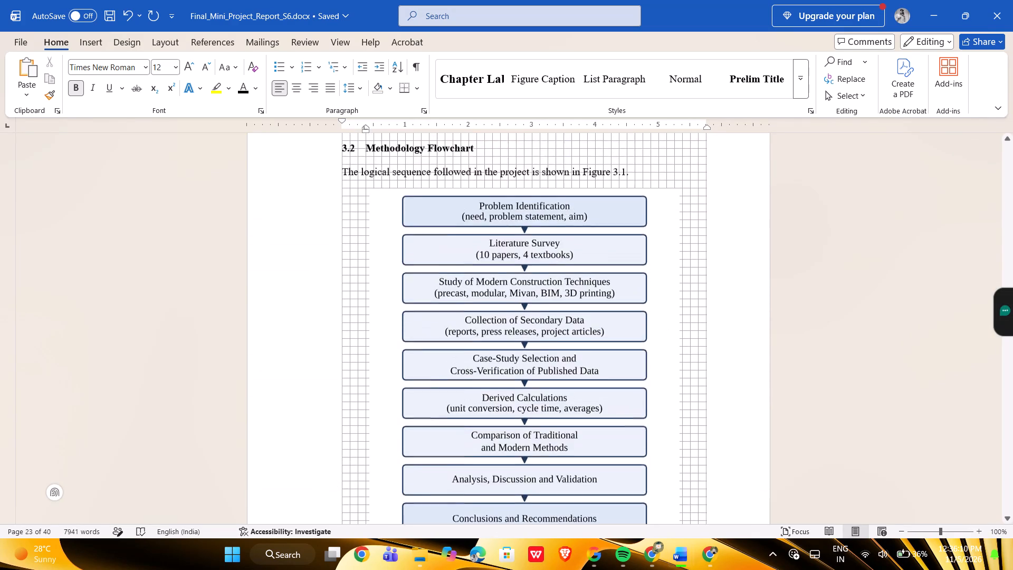
pyautogui.scroll(1, 563, 491)
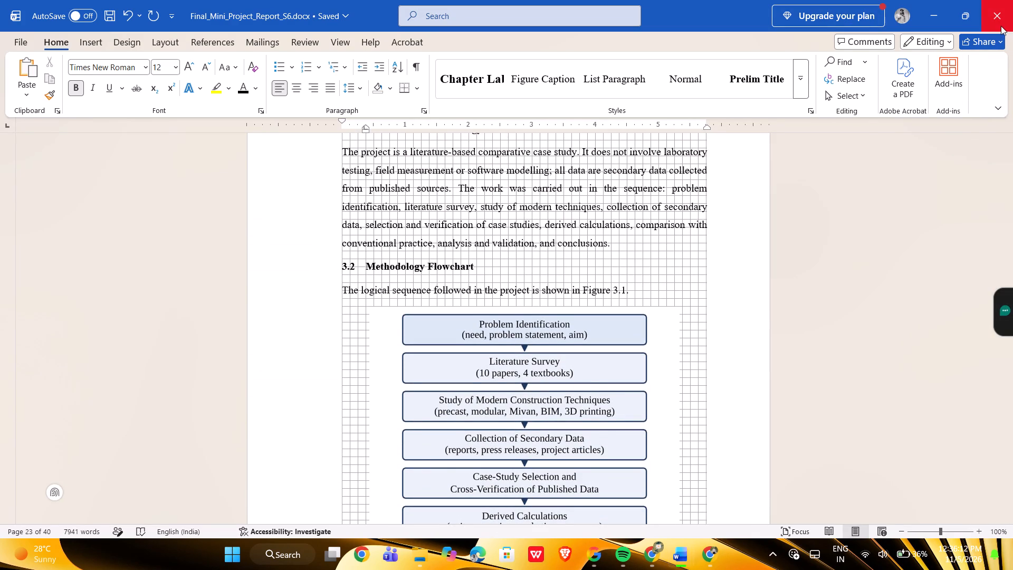
pyautogui.click(1001, 26)
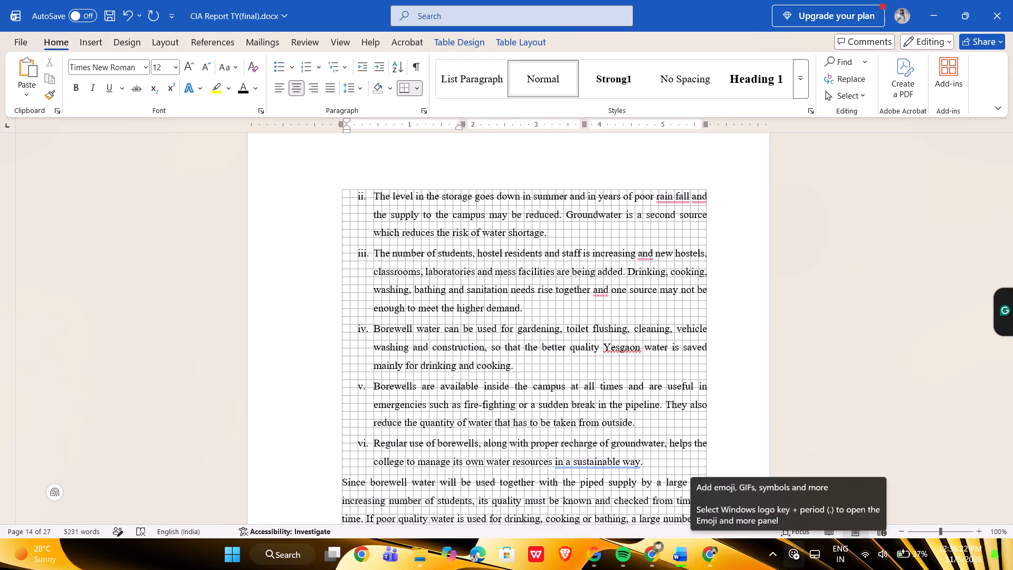
# Open CIA Report TY(front).docx from the Downloads folder.
pyautogui.click(426, 557)
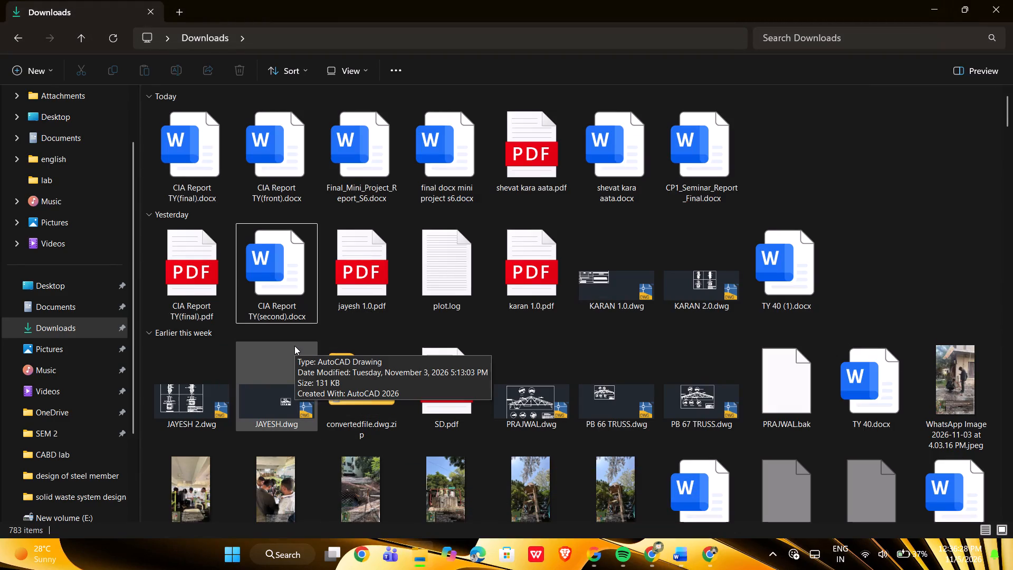
pyautogui.scroll(1, 294, 346)
pyautogui.scroll(1, 294, 285)
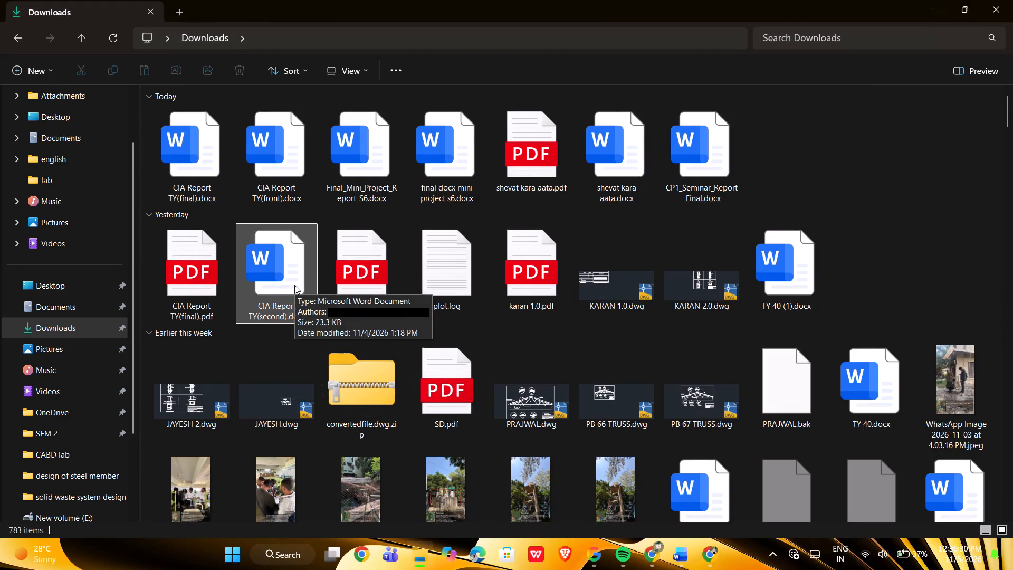
pyautogui.scroll(1, 294, 285)
pyautogui.scroll(-1, 294, 285)
pyautogui.scroll(1, 294, 285)
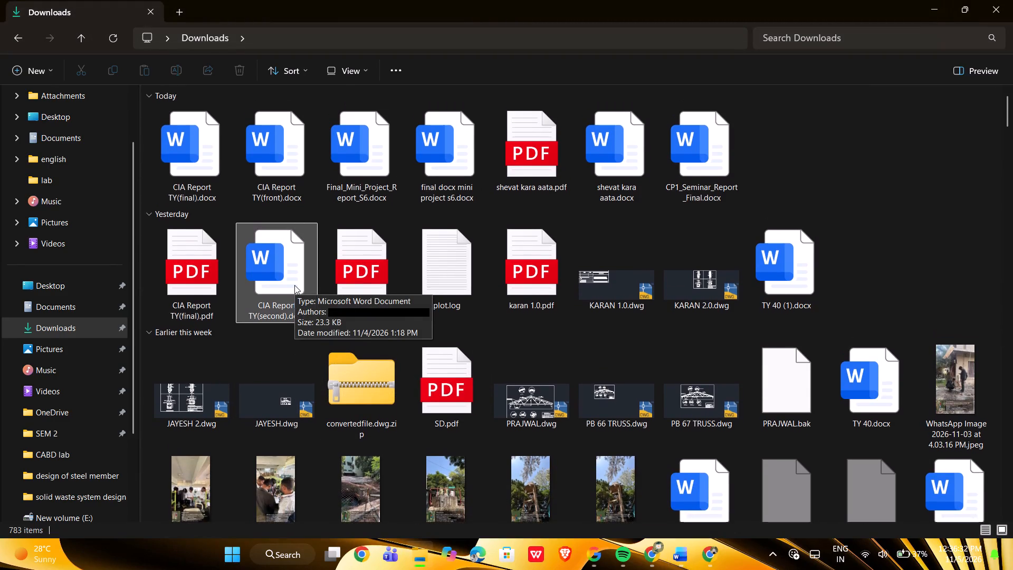
pyautogui.scroll(-1, 294, 285)
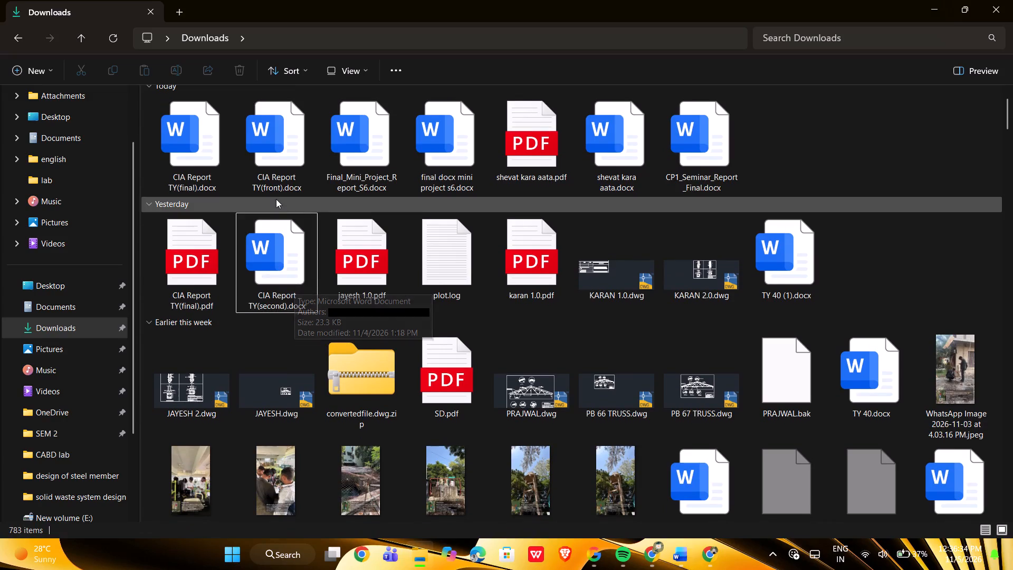
pyautogui.doubleClick(281, 174)
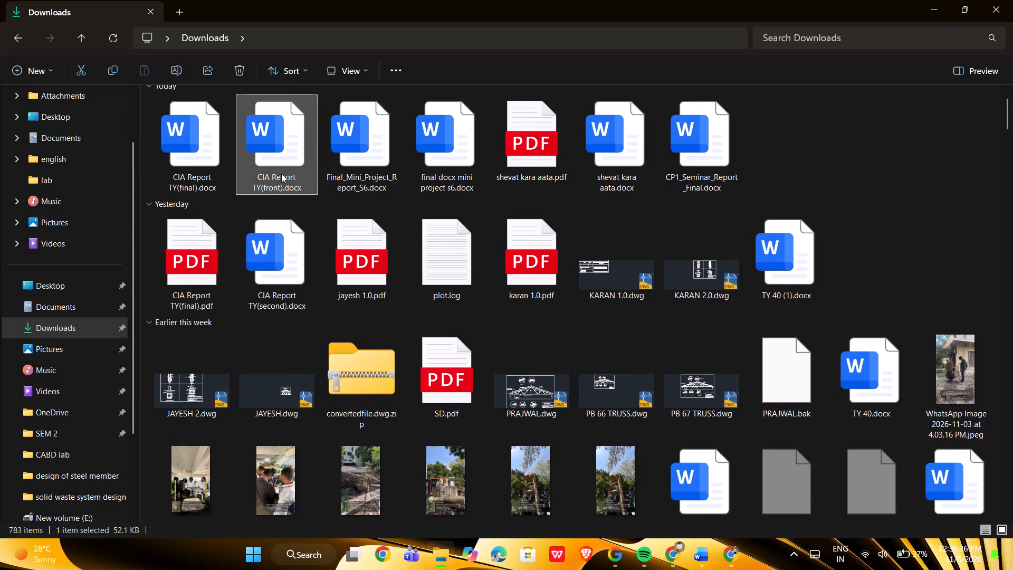
pyautogui.doubleClick(280, 137)
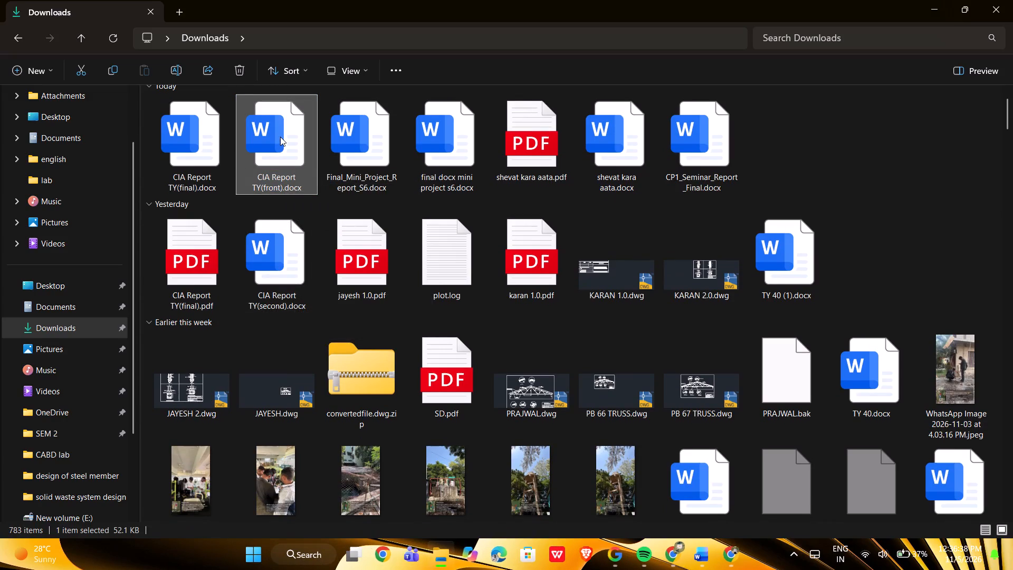
pyautogui.click(280, 137)
pyautogui.click(300, 129)
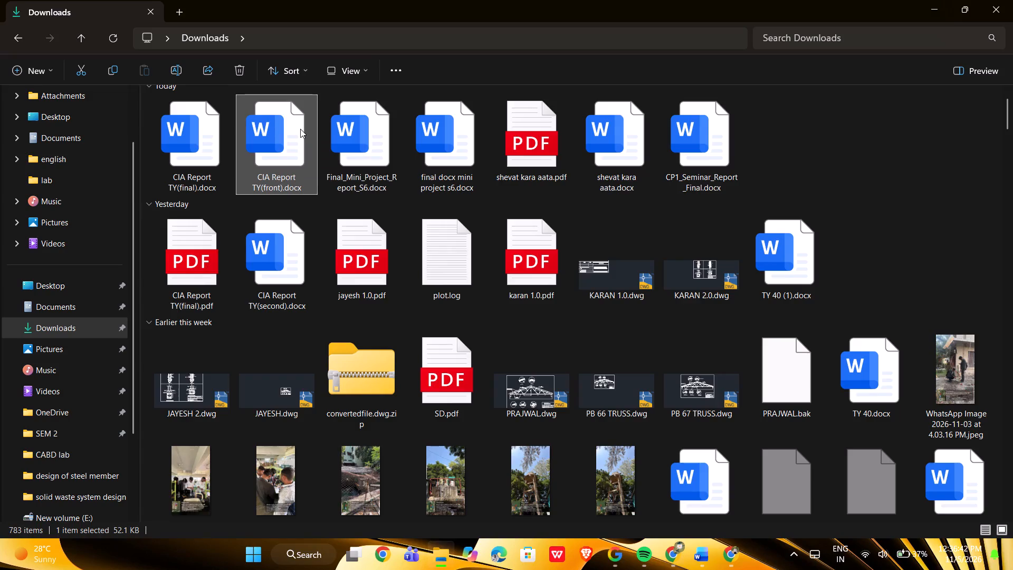
pyautogui.doubleClick(300, 129)
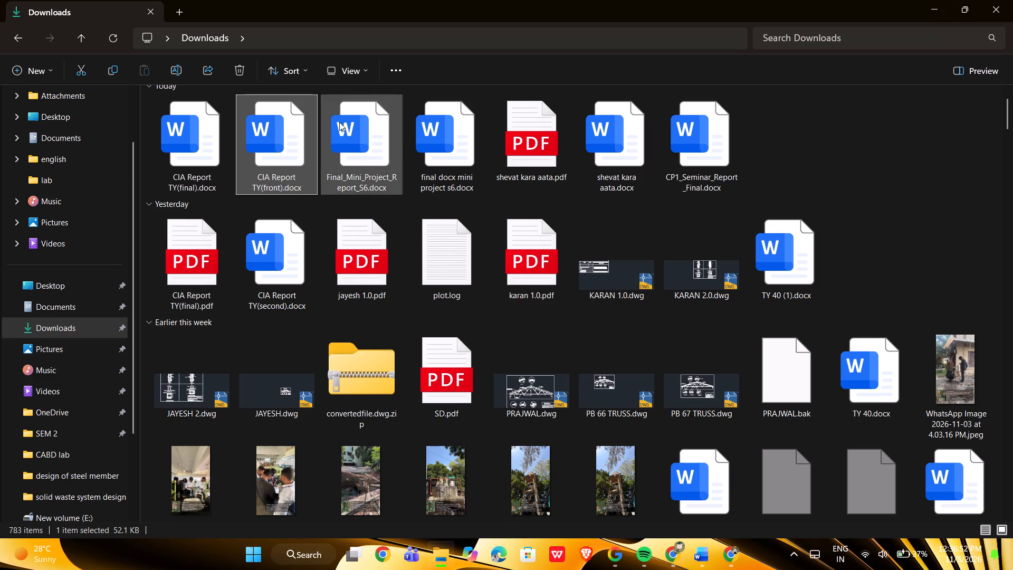
pyautogui.click(294, 104)
pyautogui.rightClick(294, 104)
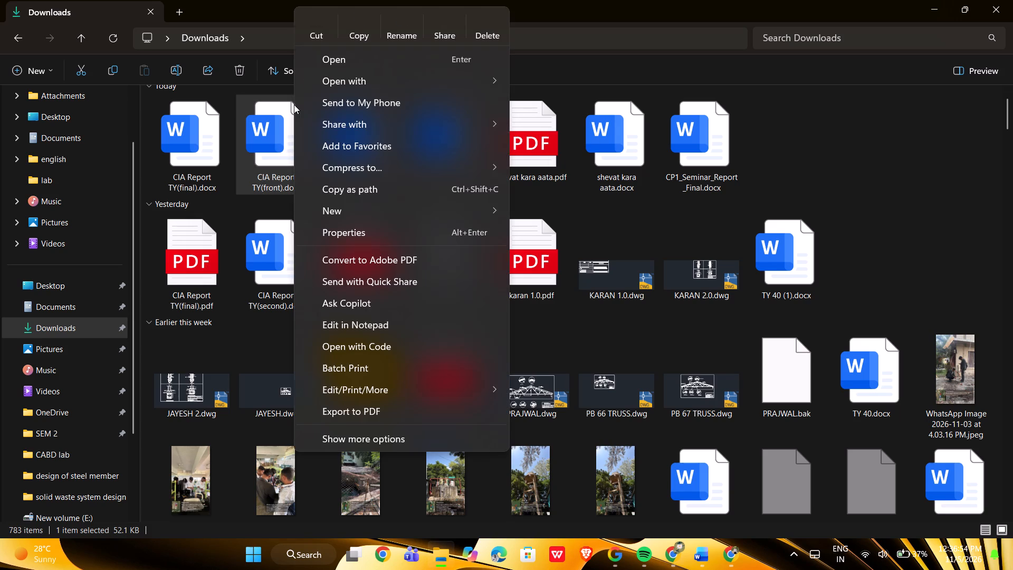
pyautogui.click(347, 62)
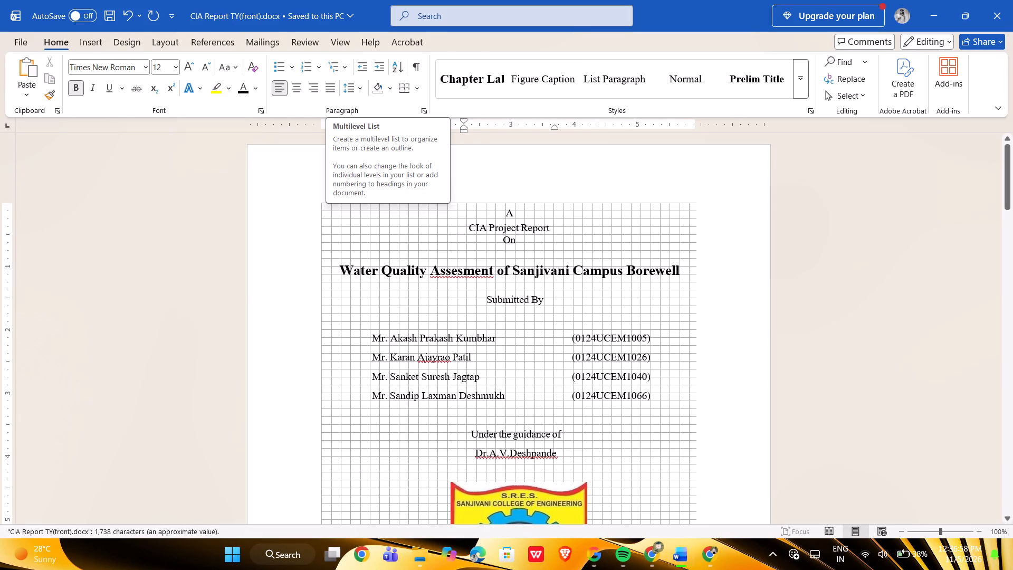
# Check the title page, the CERTIFICATE heading's formatting and the Content page of the front-matter file, and return to its beginning.
pyautogui.scroll(-1, 435, 286)
pyautogui.scroll(1, 435, 286)
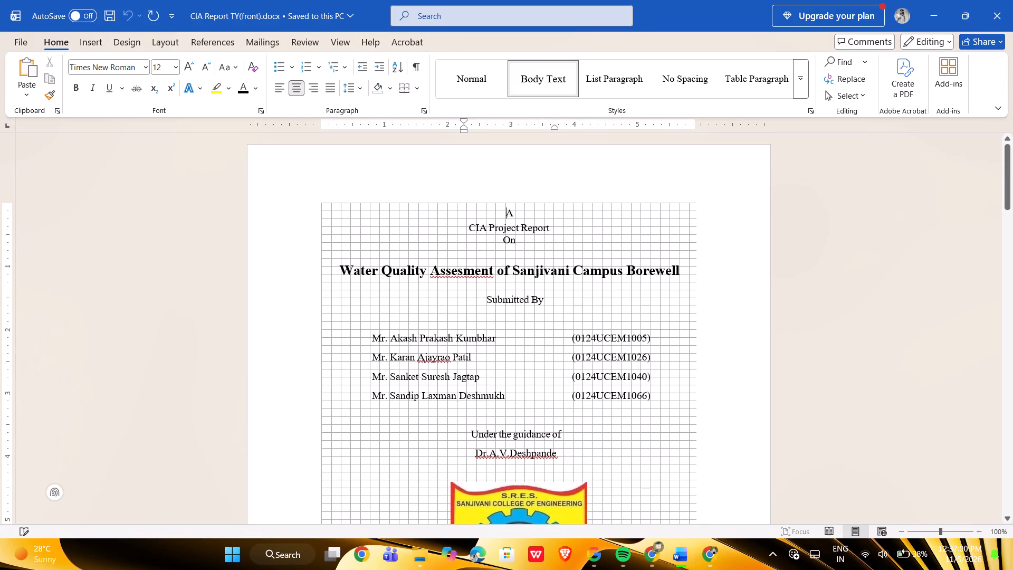
pyautogui.moveTo(435, 286); pyautogui.dragTo(580, 262)
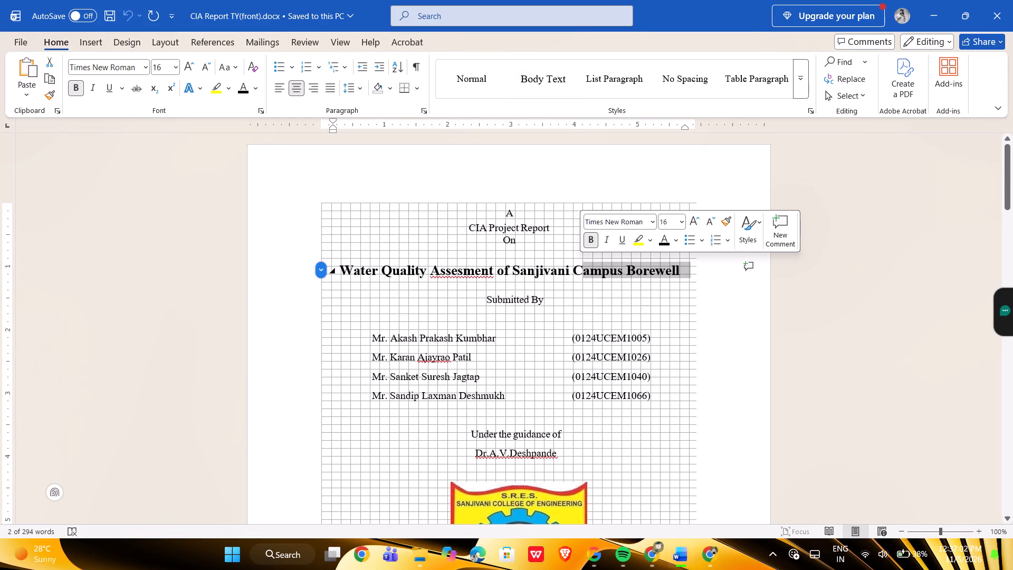
pyautogui.scroll(-1, 467, 312)
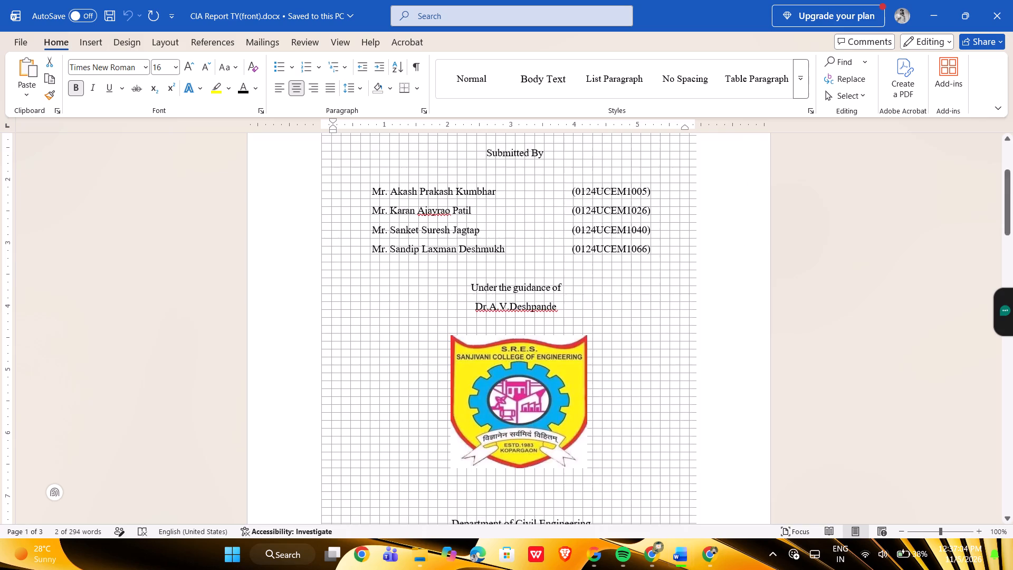
pyautogui.scroll(-1, 467, 312)
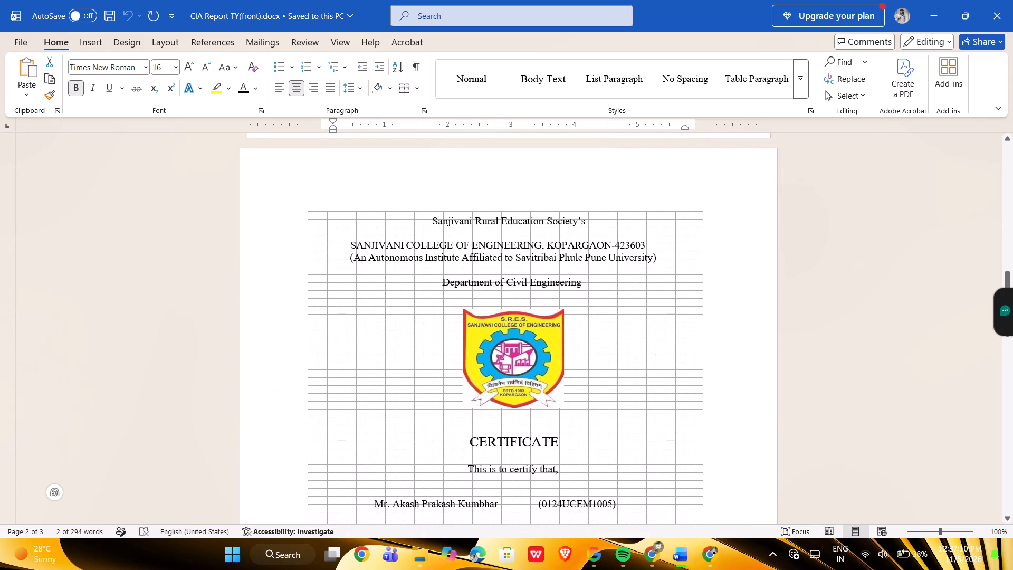
pyautogui.moveTo(471, 429); pyautogui.dragTo(605, 444)
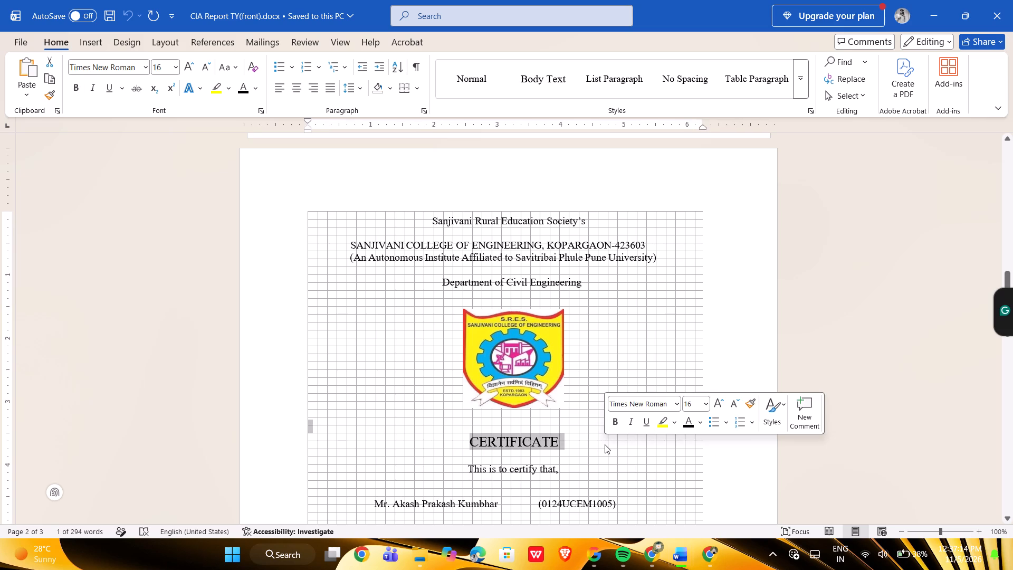
pyautogui.scroll(-3, 559, 404)
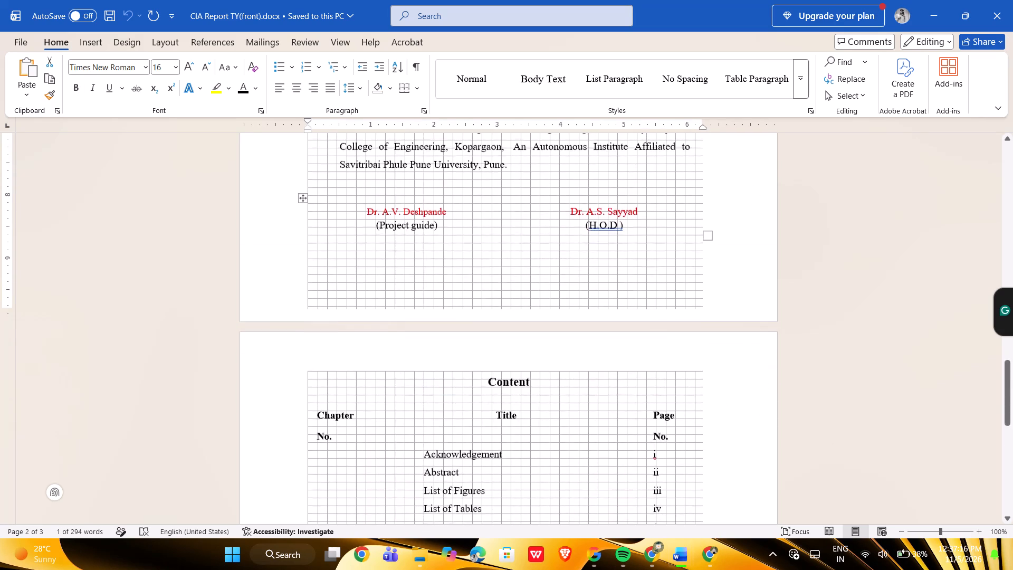
pyautogui.scroll(-5, 559, 404)
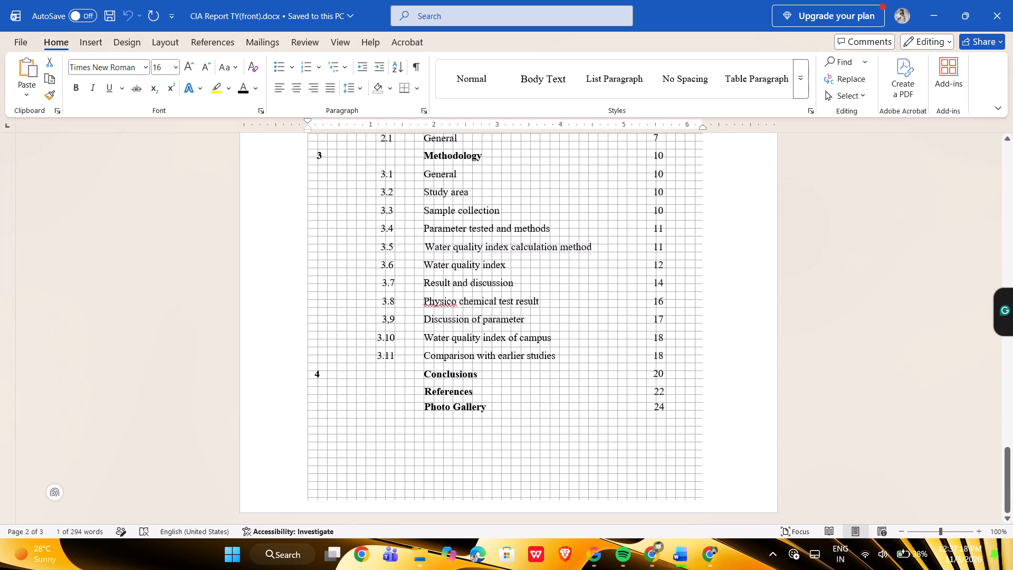
pyautogui.scroll(-1, 559, 404)
pyautogui.scroll(10, 559, 404)
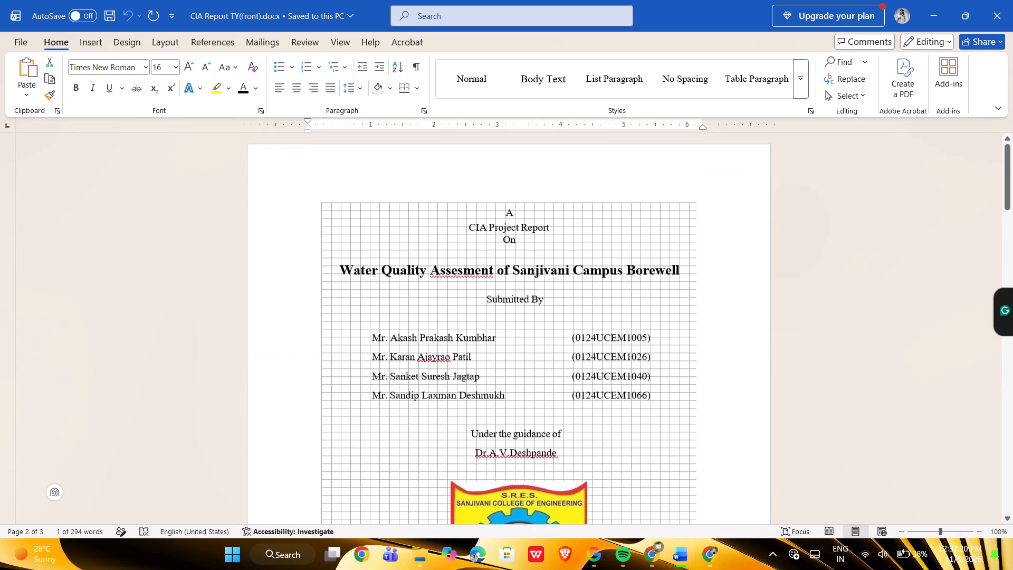
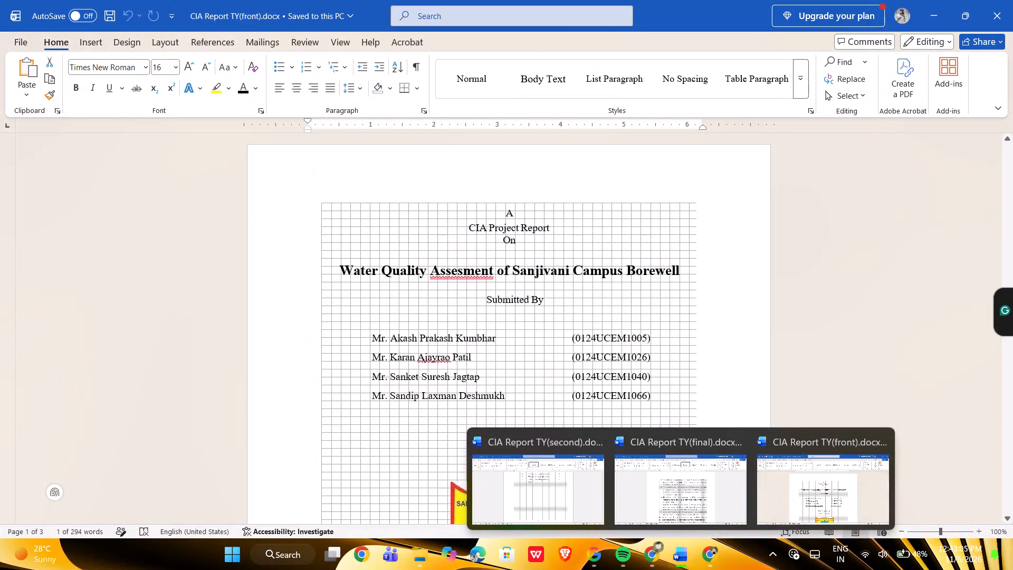
# Review the title page, certificate page and the full Content page of the front-matter file.
pyautogui.moveTo(1012, 126); pyautogui.dragTo(940, 141)
pyautogui.moveTo(940, 141); pyautogui.dragTo(1009, 192)
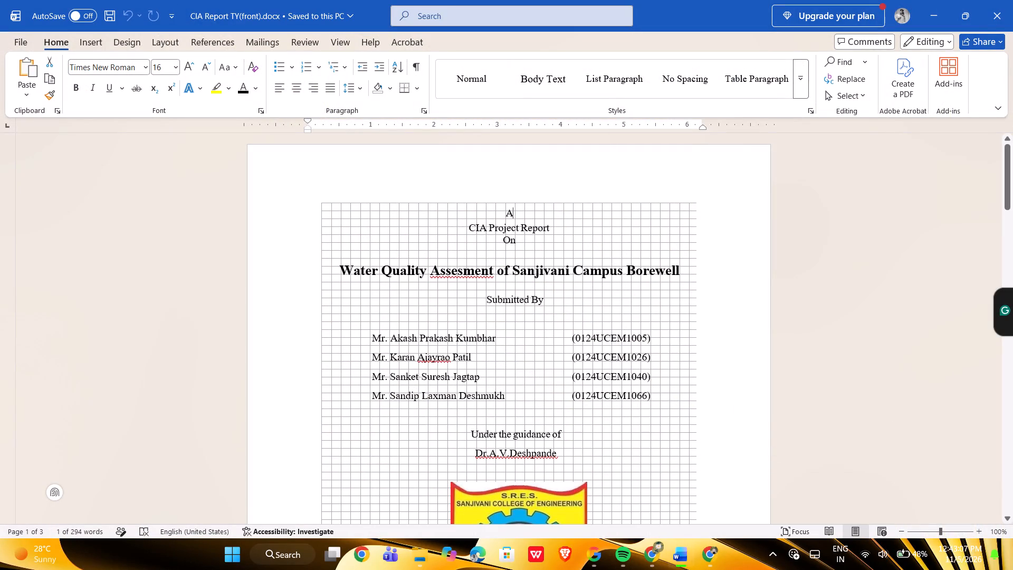
pyautogui.moveTo(1009, 192); pyautogui.dragTo(1005, 182)
pyautogui.moveTo(1004, 180); pyautogui.dragTo(1004, 195)
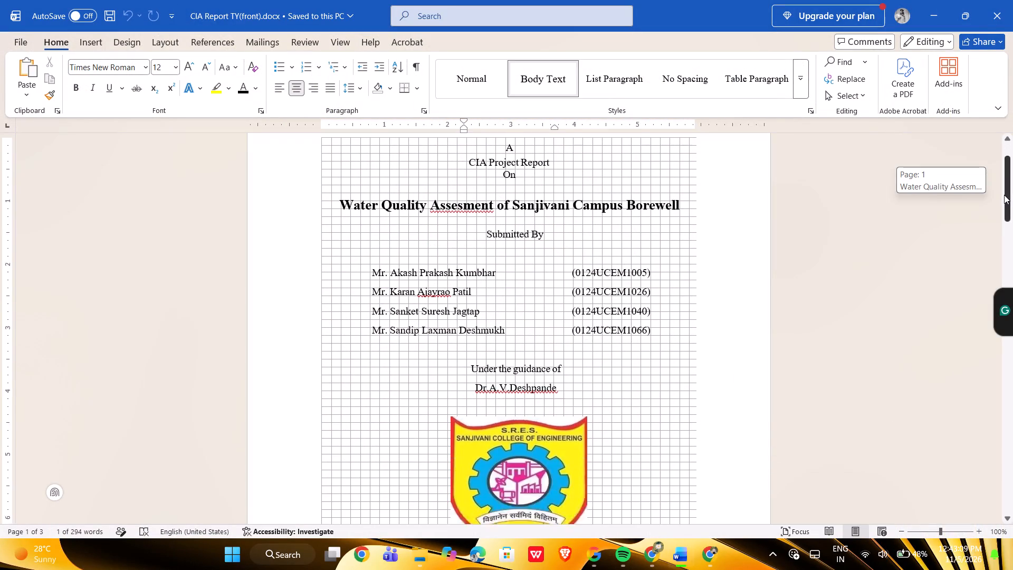
pyautogui.moveTo(1004, 195); pyautogui.dragTo(971, 485)
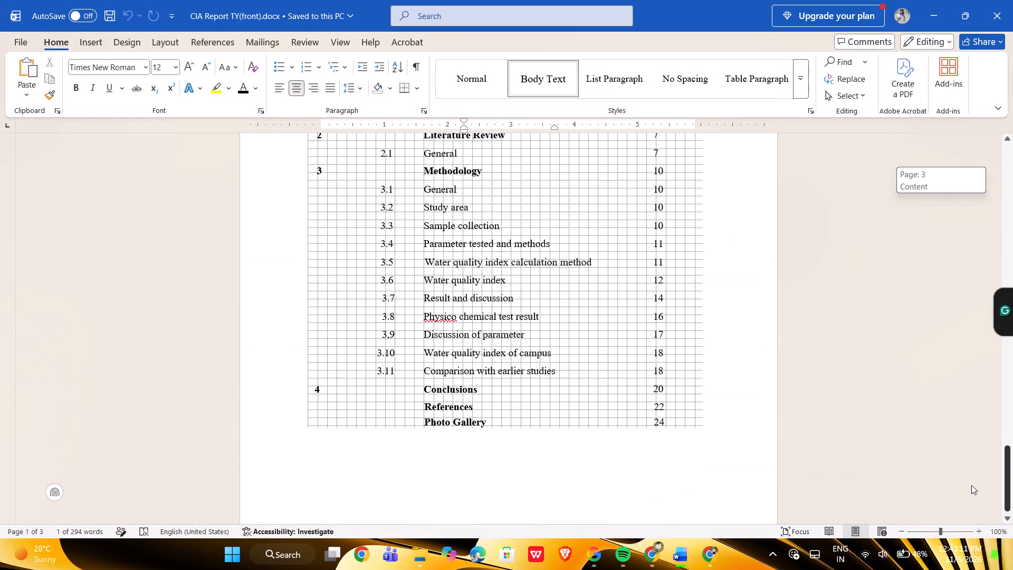
pyautogui.moveTo(971, 485); pyautogui.dragTo(997, 223)
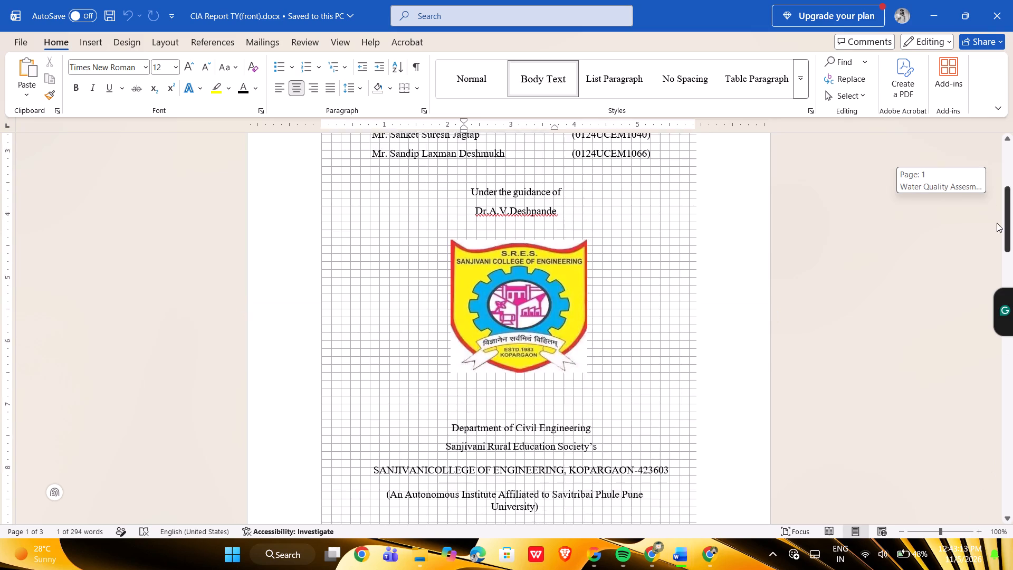
pyautogui.moveTo(997, 223); pyautogui.dragTo(988, 307)
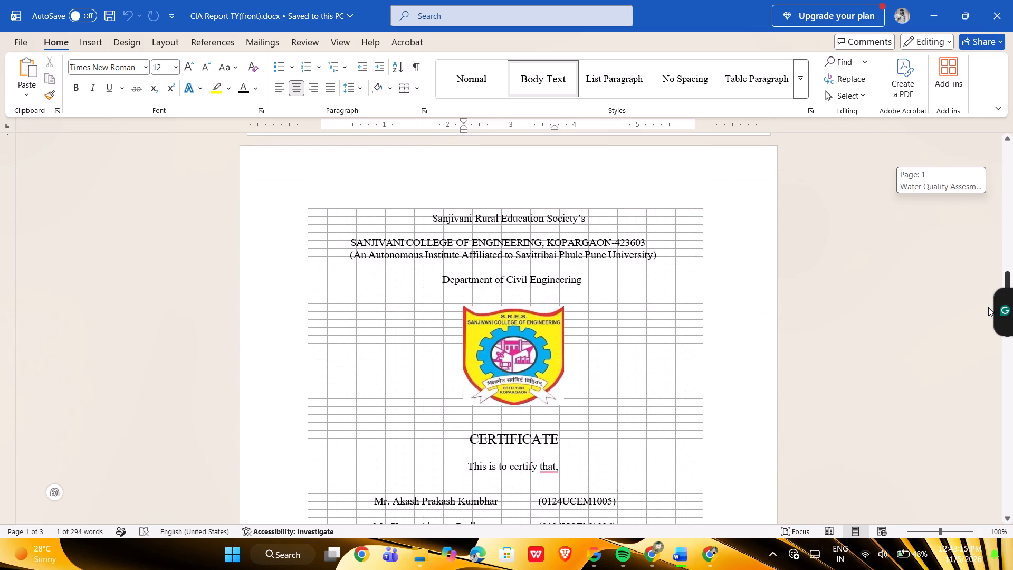
pyautogui.moveTo(988, 307); pyautogui.dragTo(980, 366)
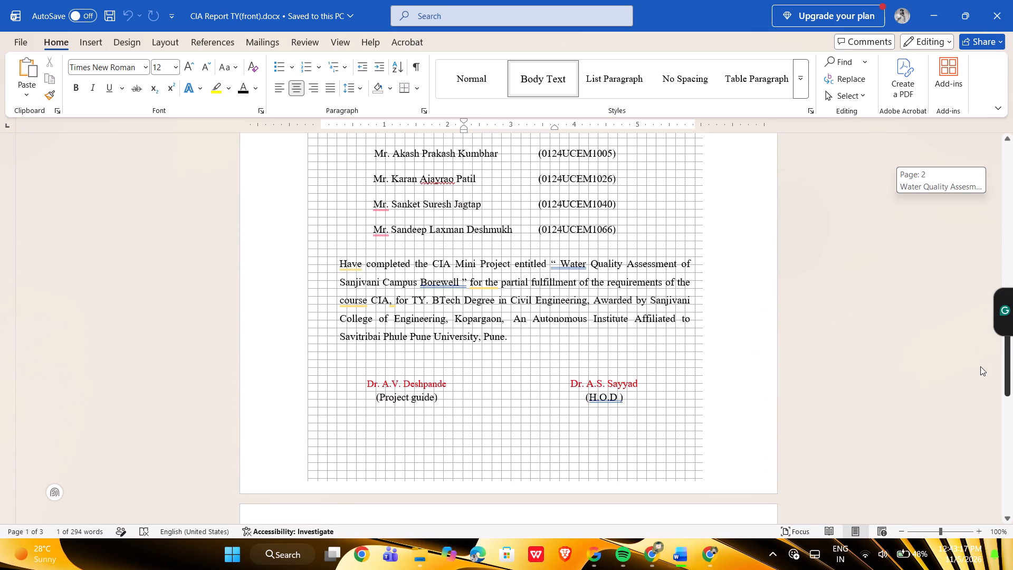
pyautogui.moveTo(980, 366); pyautogui.dragTo(972, 428)
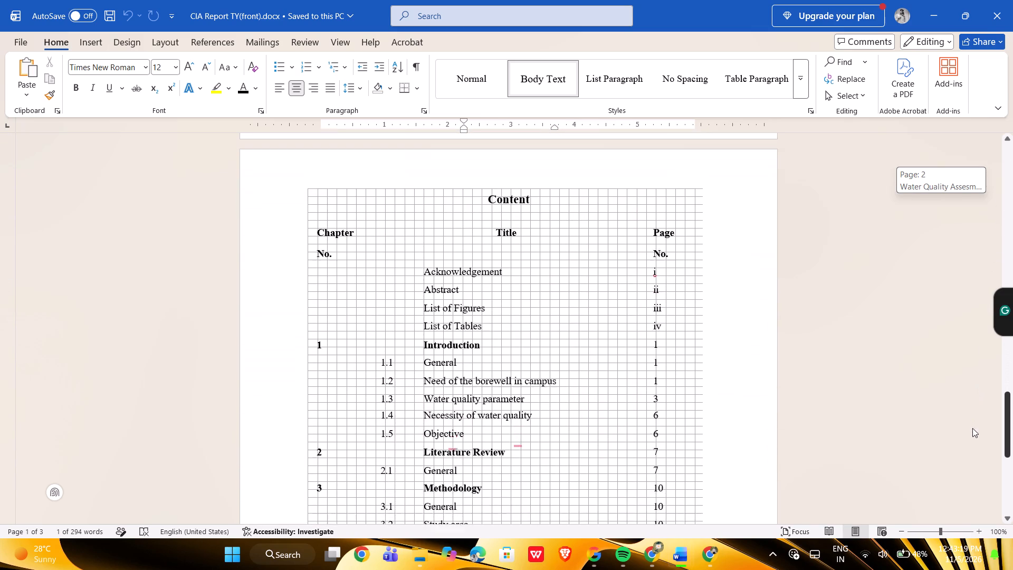
pyautogui.moveTo(972, 428); pyautogui.dragTo(969, 441)
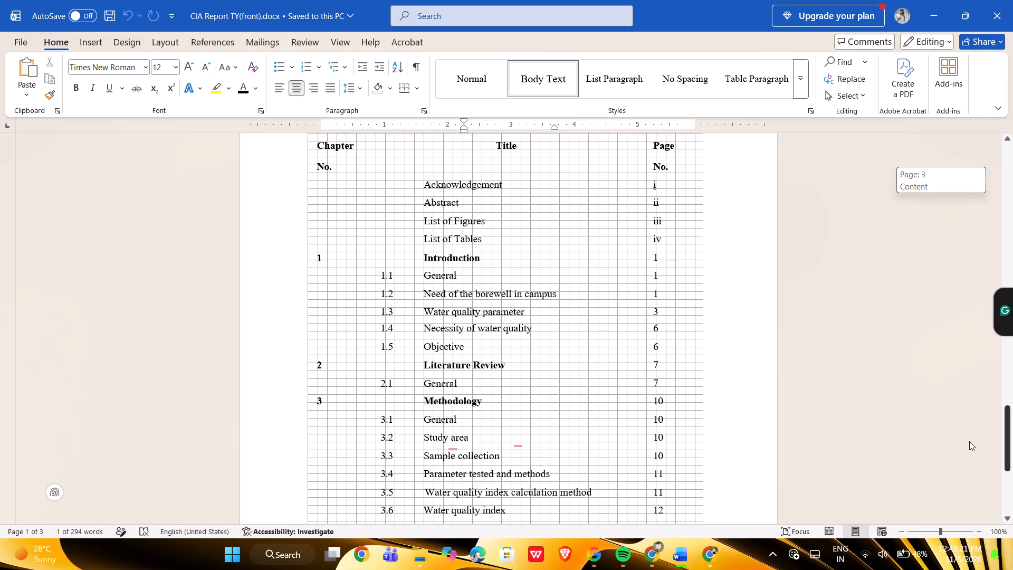
pyautogui.moveTo(969, 441); pyautogui.dragTo(957, 539)
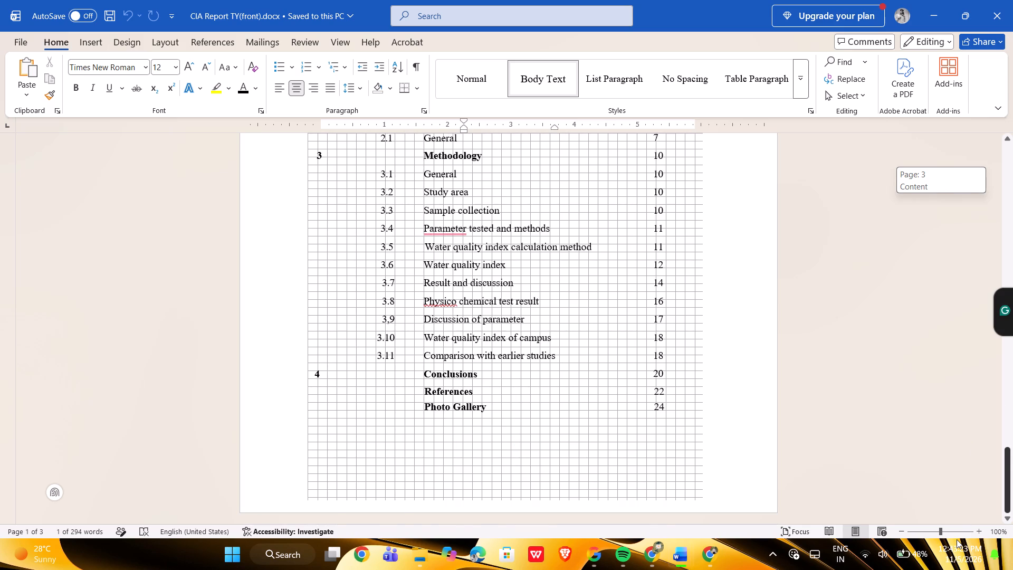
pyautogui.moveTo(957, 539); pyautogui.dragTo(969, 535)
pyautogui.moveTo(969, 535); pyautogui.dragTo(983, 0)
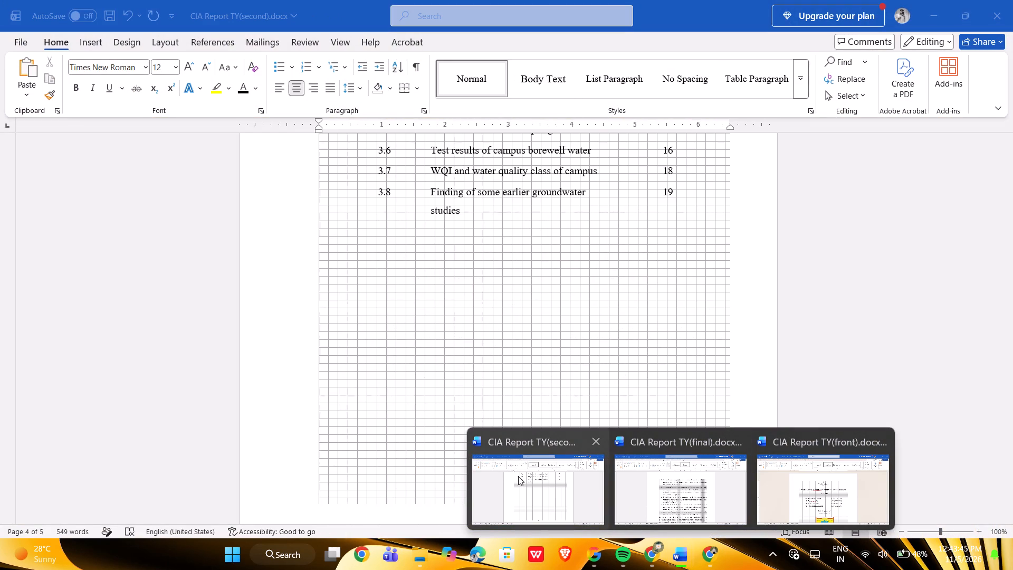
# Switch to CIA Report TY(second).docx and examine the List of Abbrevation page and its table's rows.
pyautogui.click(540, 491)
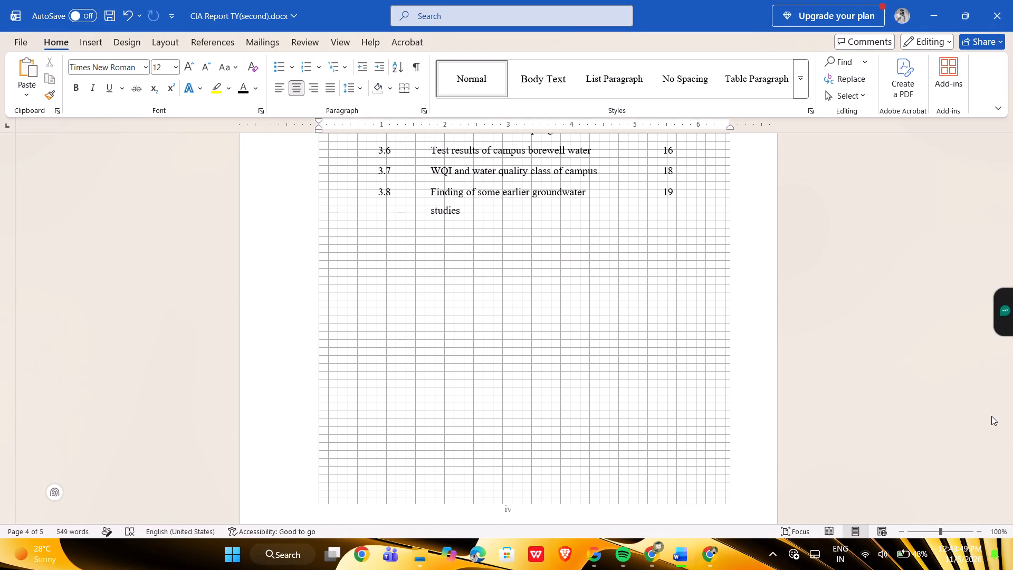
pyautogui.moveTo(1005, 412); pyautogui.dragTo(1006, 456)
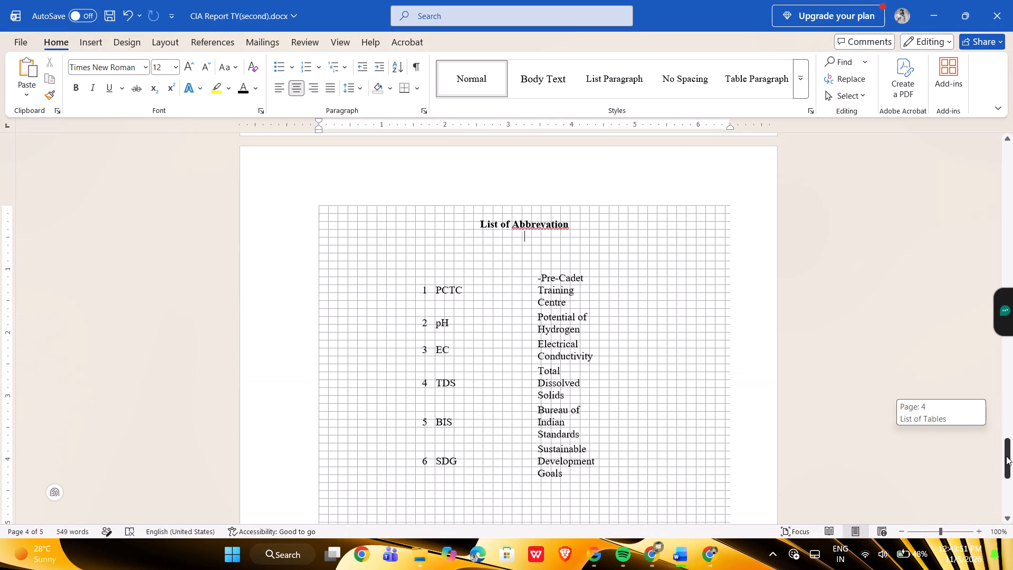
pyautogui.moveTo(1006, 456); pyautogui.dragTo(1006, 478)
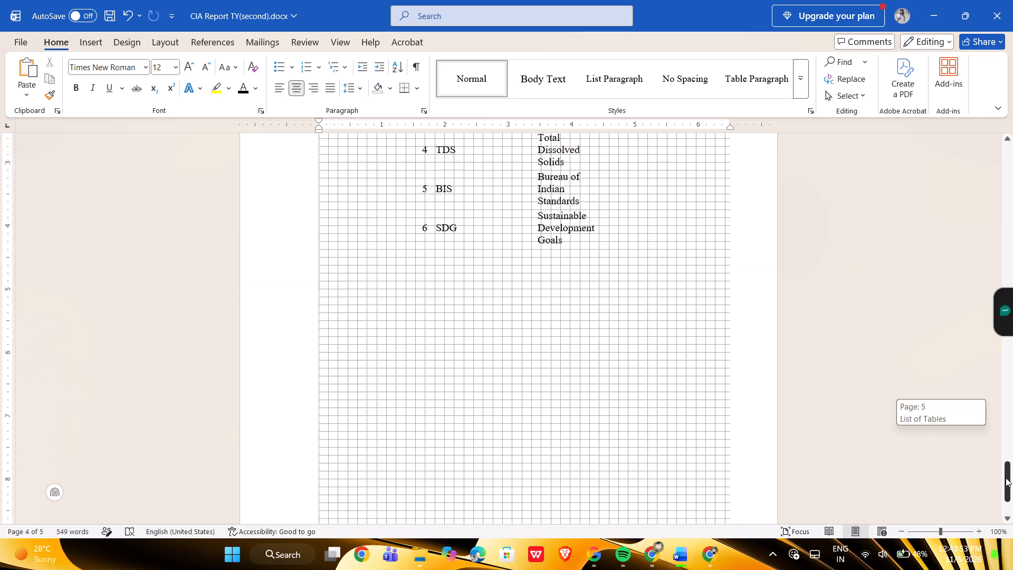
pyautogui.moveTo(1006, 478); pyautogui.dragTo(1002, 461)
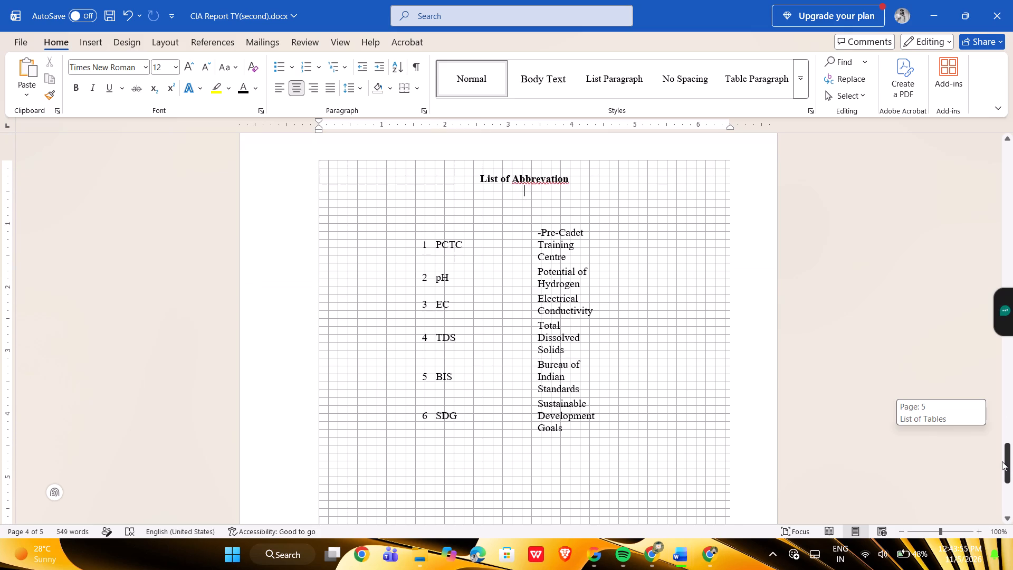
pyautogui.moveTo(1002, 461); pyautogui.dragTo(1007, 468)
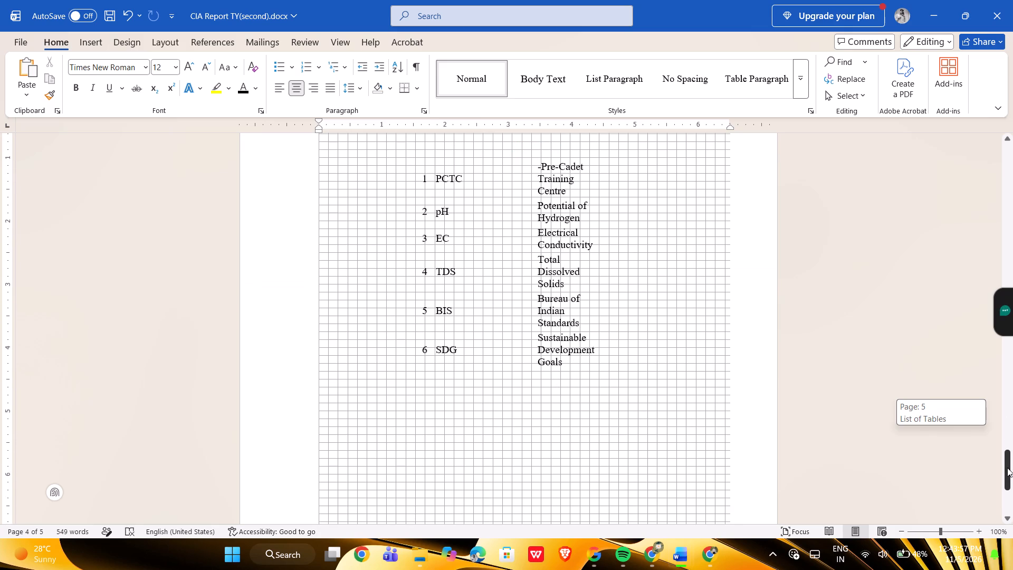
pyautogui.moveTo(1007, 468); pyautogui.dragTo(995, 470)
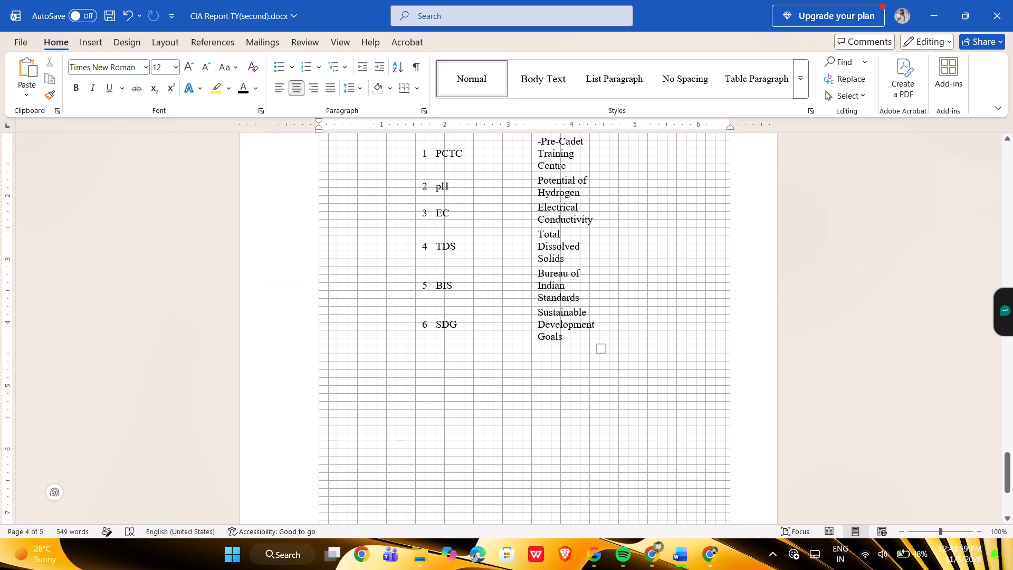
pyautogui.click(598, 351)
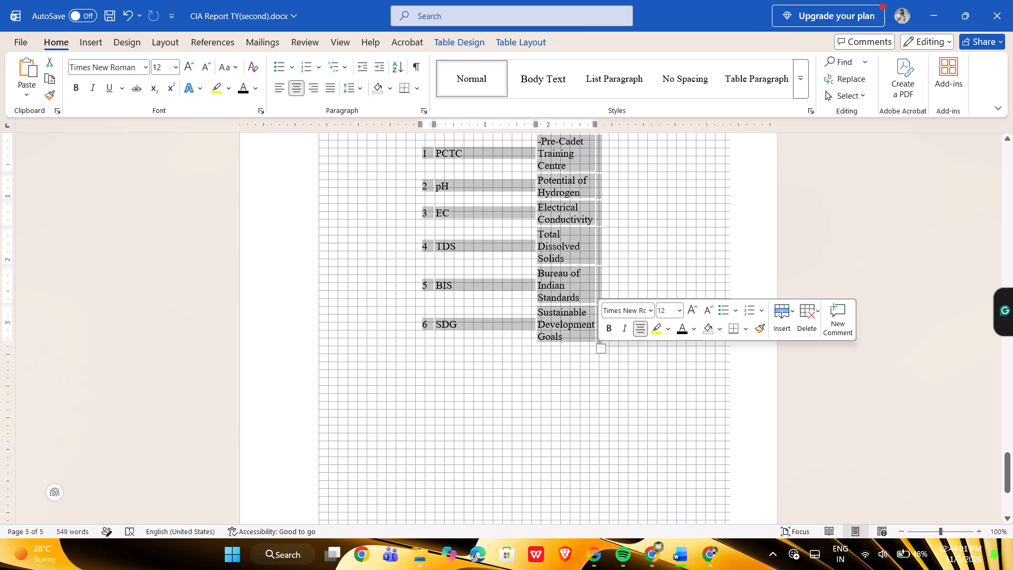
pyautogui.click(606, 198)
pyautogui.click(564, 236)
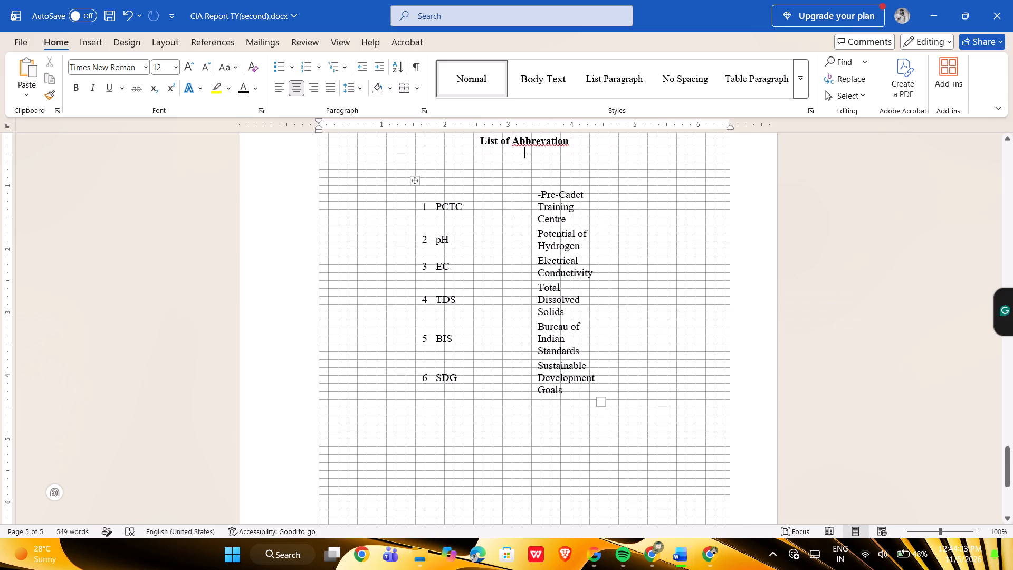
pyautogui.click(413, 241)
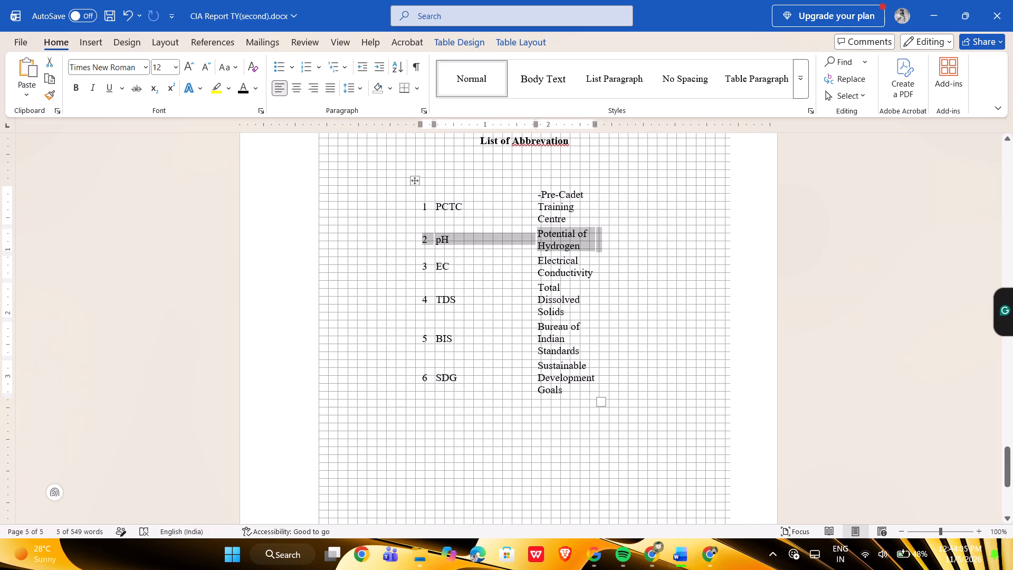
pyautogui.moveTo(1008, 479); pyautogui.dragTo(1005, 553)
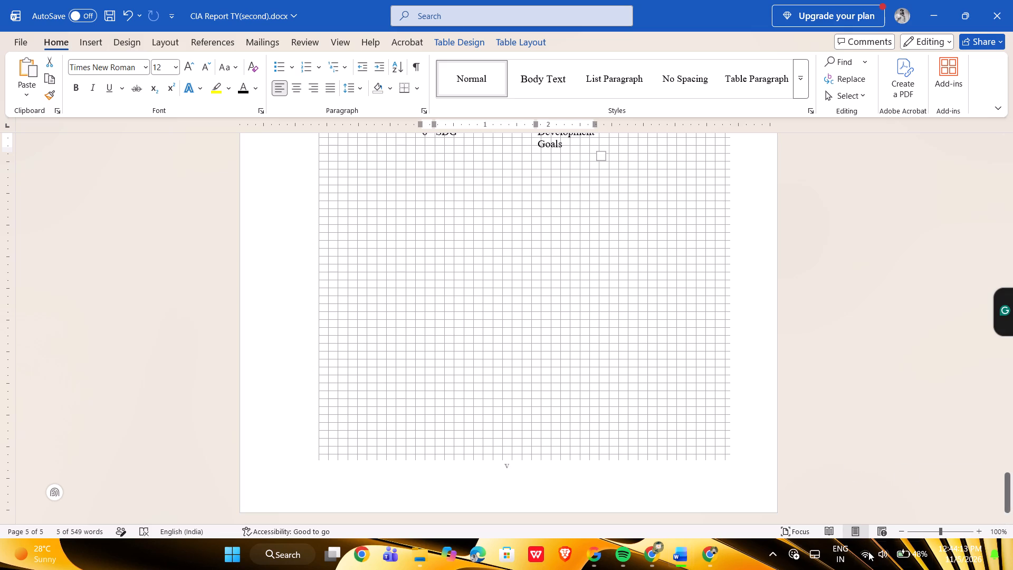
pyautogui.moveTo(1012, 499); pyautogui.dragTo(1011, 471)
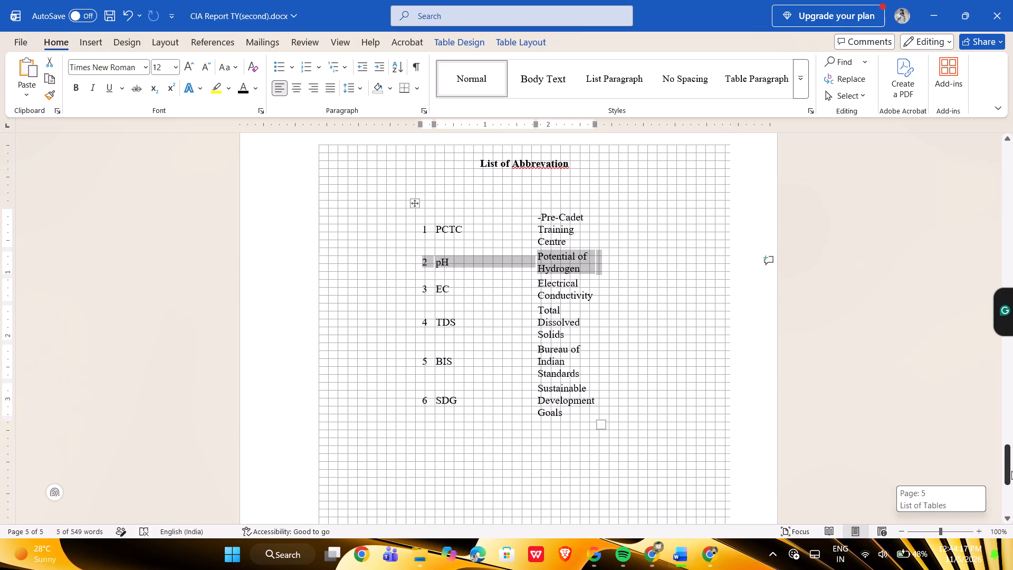
pyautogui.moveTo(1011, 471); pyautogui.dragTo(1010, 471)
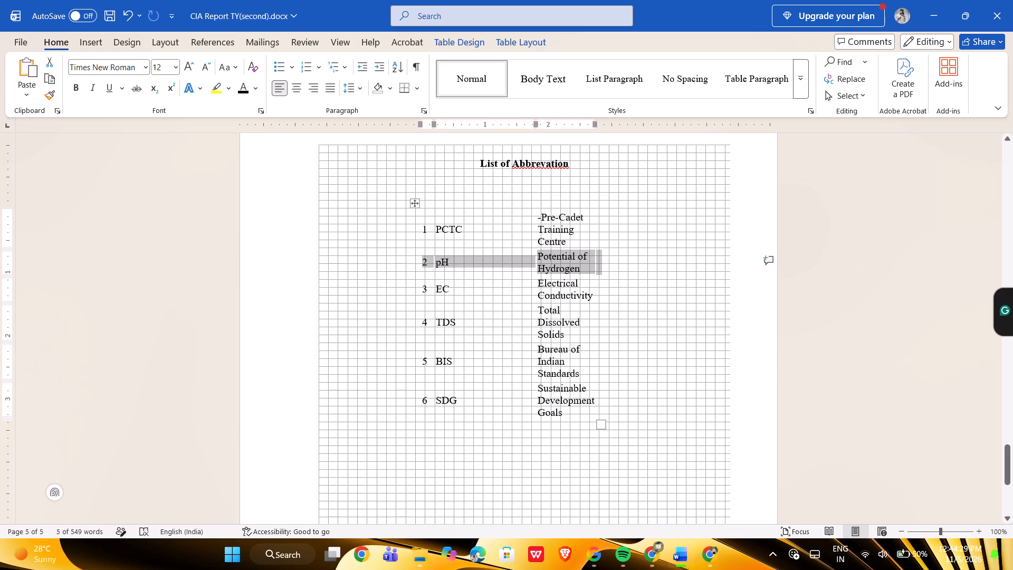
# Apply the All border setting with a ½ pt solid line to the whole List of Abbrevation table.
pyautogui.click(432, 221)
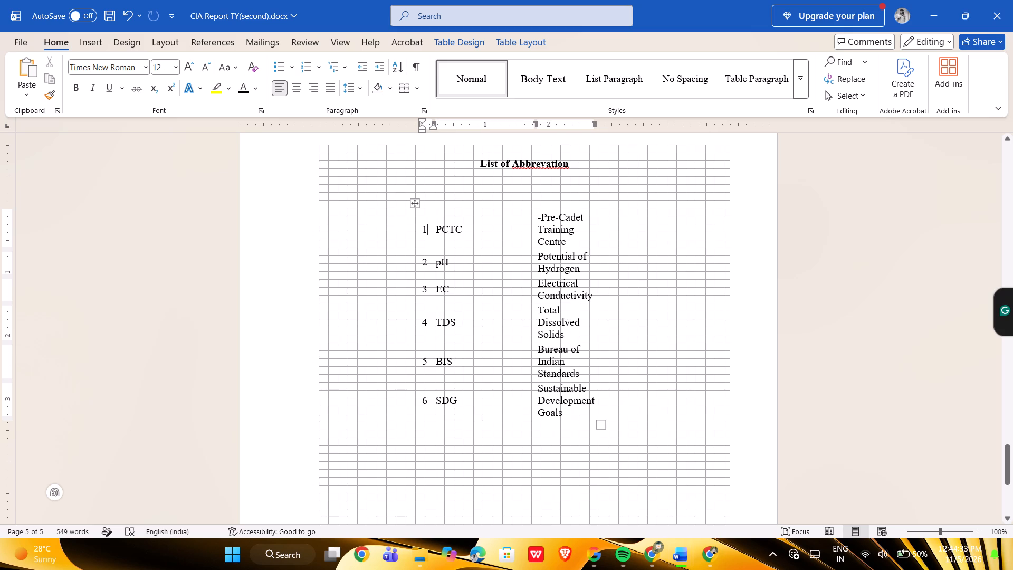
pyautogui.rightClick(414, 206)
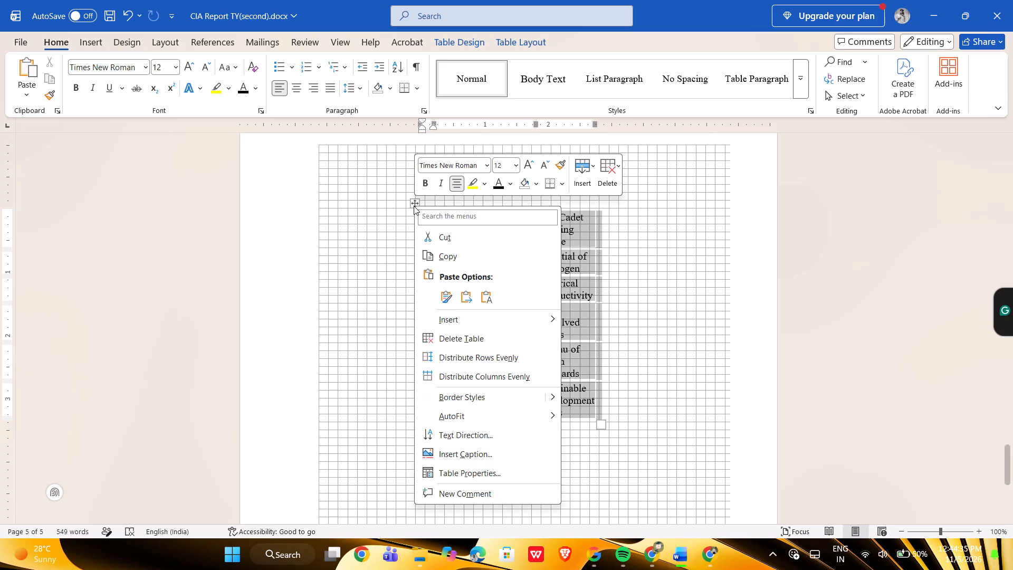
pyautogui.click(414, 206)
pyautogui.scroll(1, 332, 116)
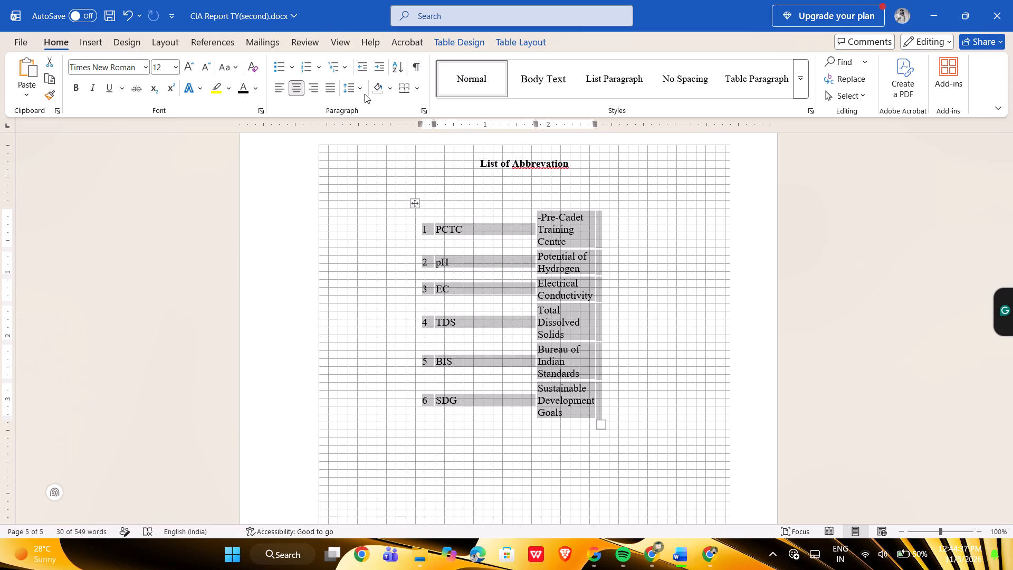
pyautogui.rightClick(415, 204)
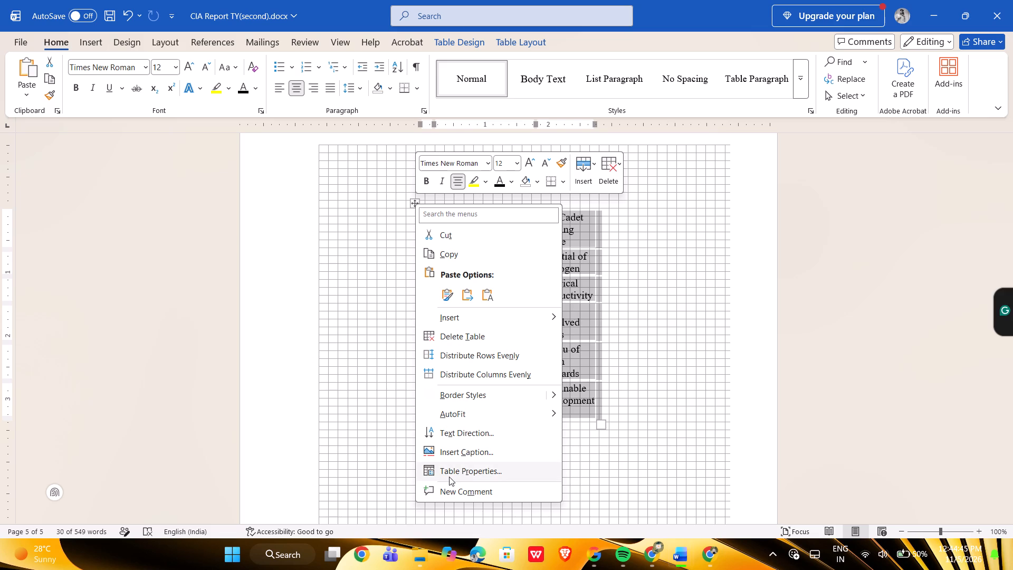
pyautogui.click(450, 482)
pyautogui.click(450, 482)
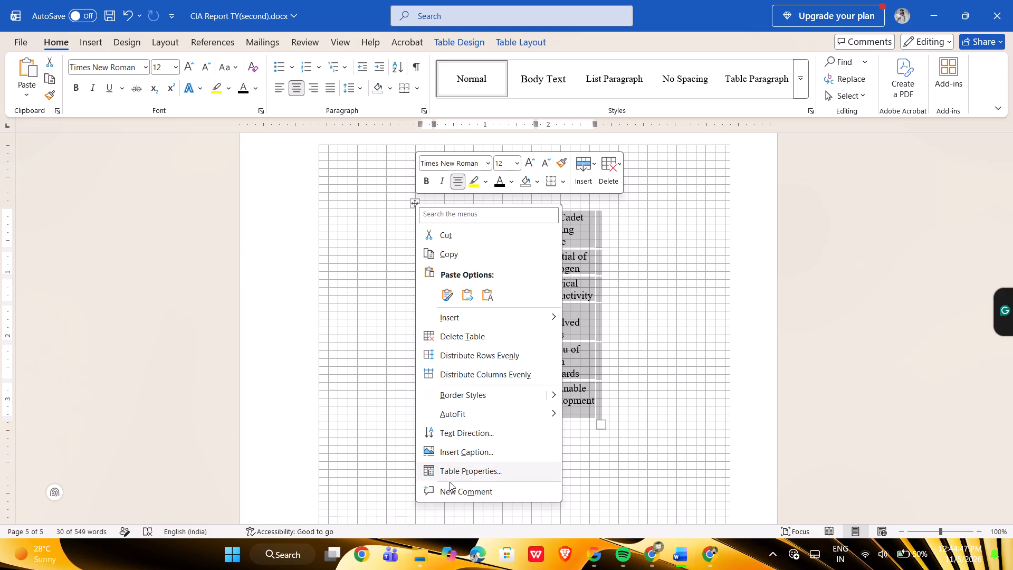
pyautogui.moveTo(450, 482); pyautogui.dragTo(445, 470)
pyautogui.click(445, 470)
pyautogui.click(523, 376)
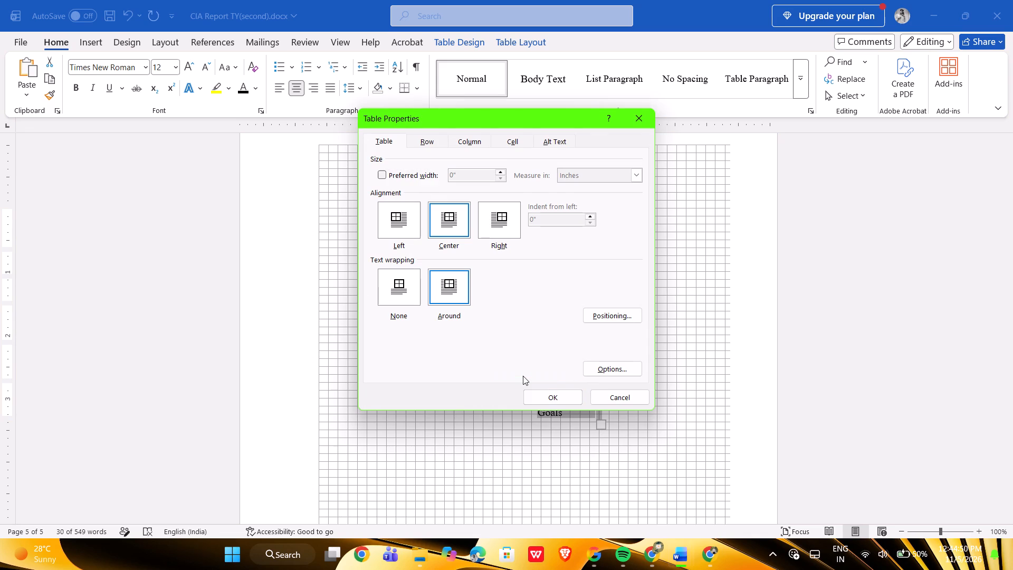
pyautogui.click(343, 267)
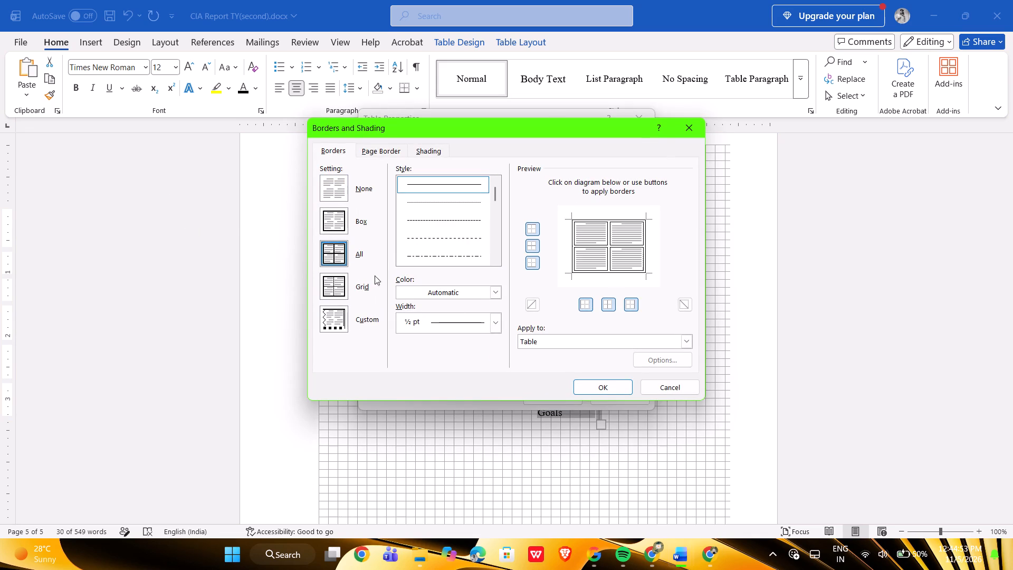
pyautogui.click(606, 391)
pyautogui.click(559, 403)
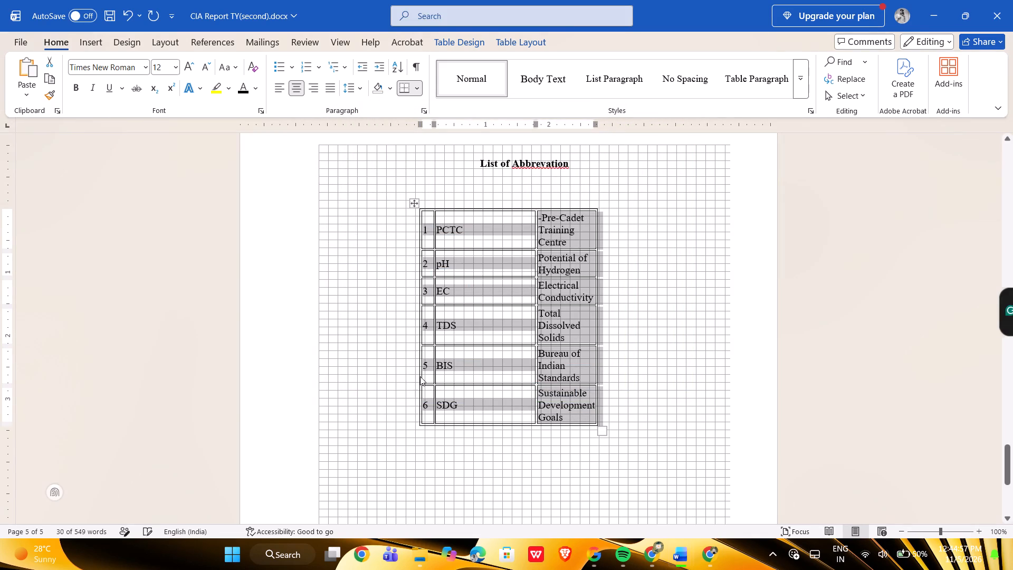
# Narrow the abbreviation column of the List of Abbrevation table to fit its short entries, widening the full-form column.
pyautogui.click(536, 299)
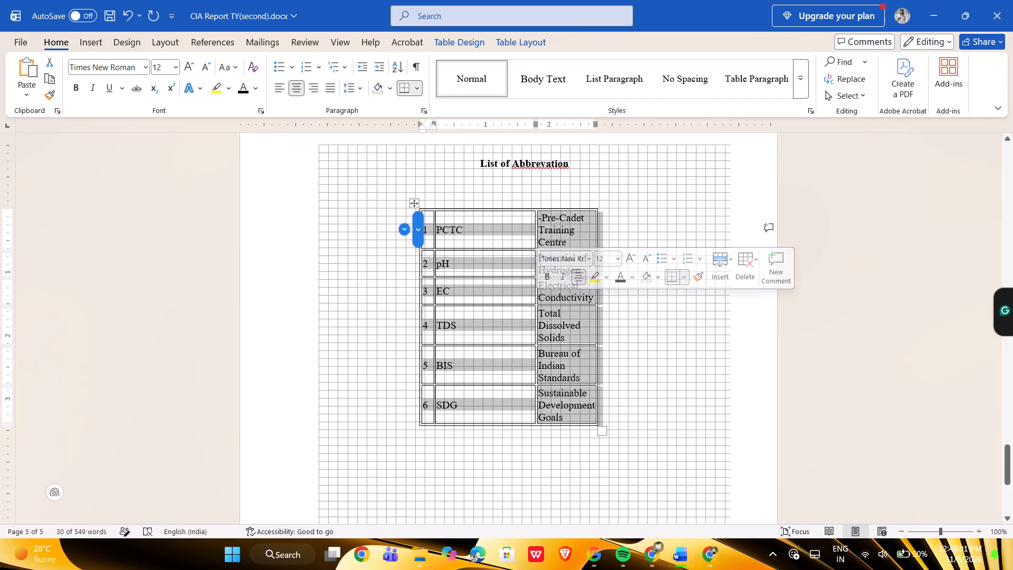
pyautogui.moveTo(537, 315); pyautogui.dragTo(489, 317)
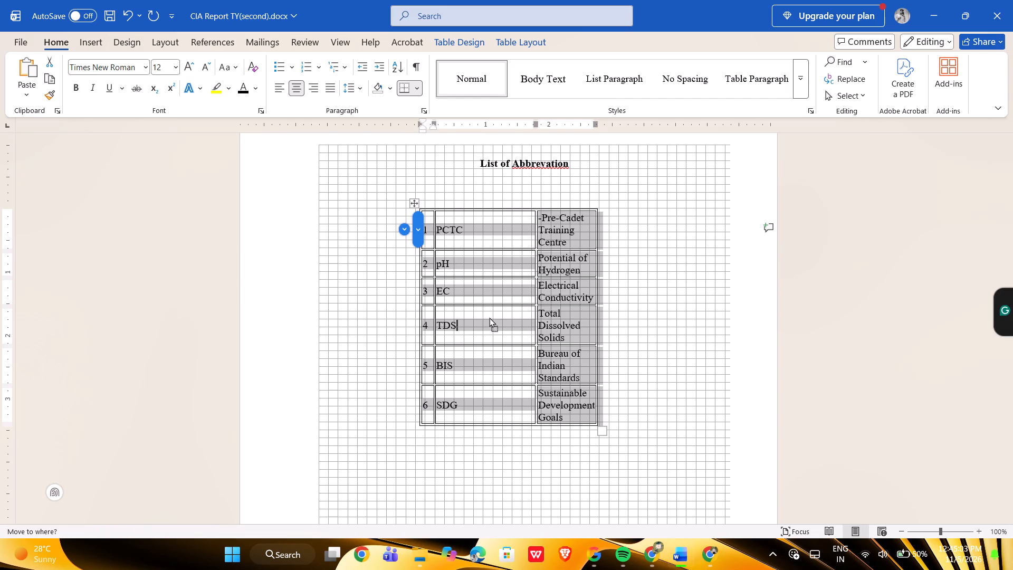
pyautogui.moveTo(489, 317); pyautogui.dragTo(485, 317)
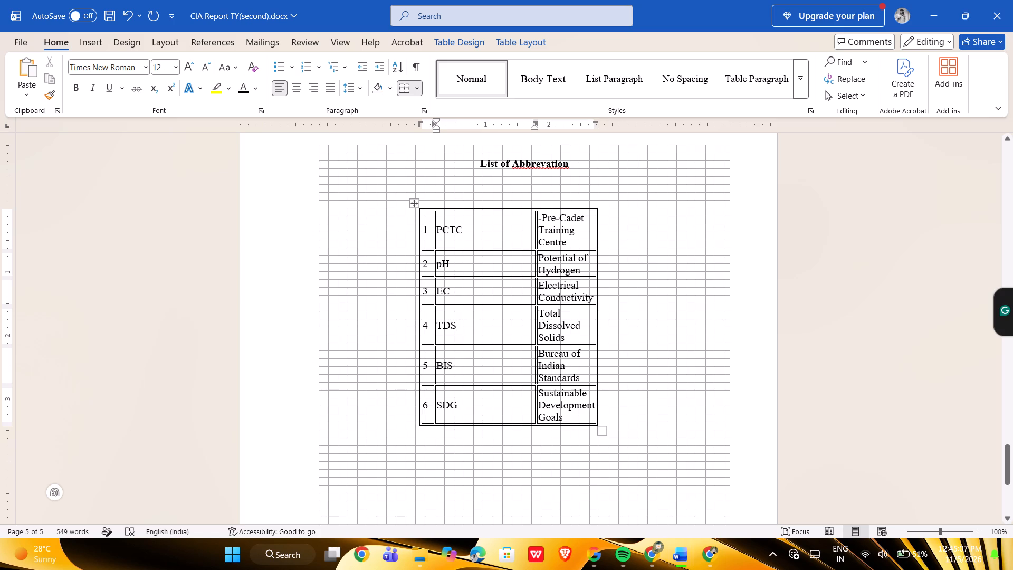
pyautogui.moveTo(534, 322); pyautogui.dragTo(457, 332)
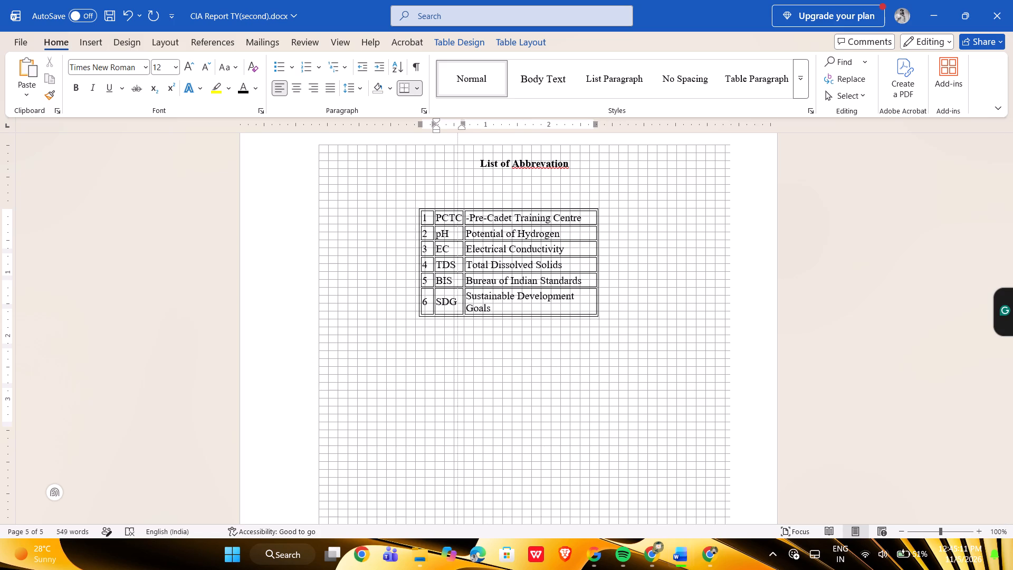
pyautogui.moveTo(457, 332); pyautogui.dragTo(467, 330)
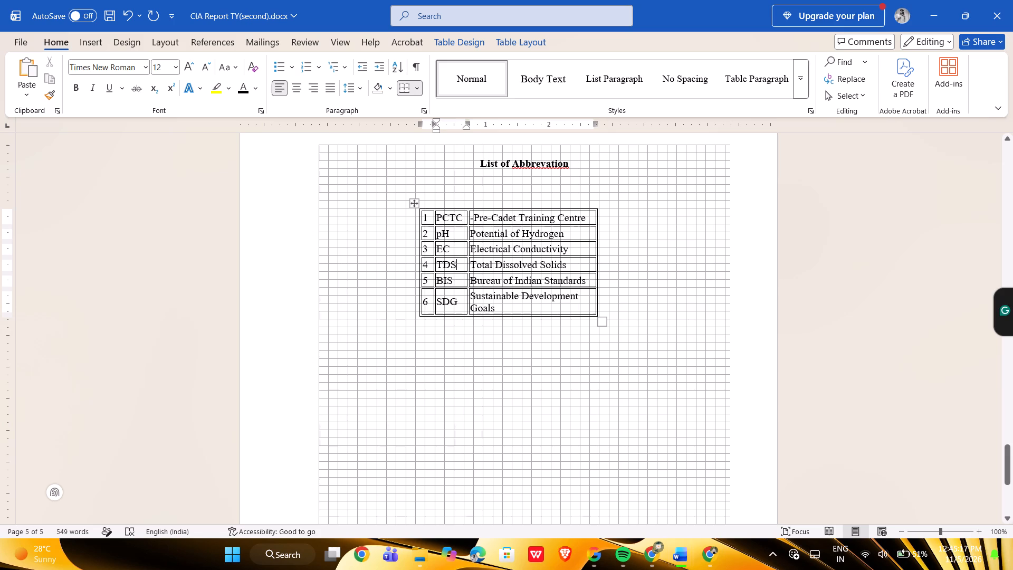
# Copy all six rows of the List of Abbrevation table and clear the text from every cell.
pyautogui.click(441, 217)
pyautogui.click(413, 201)
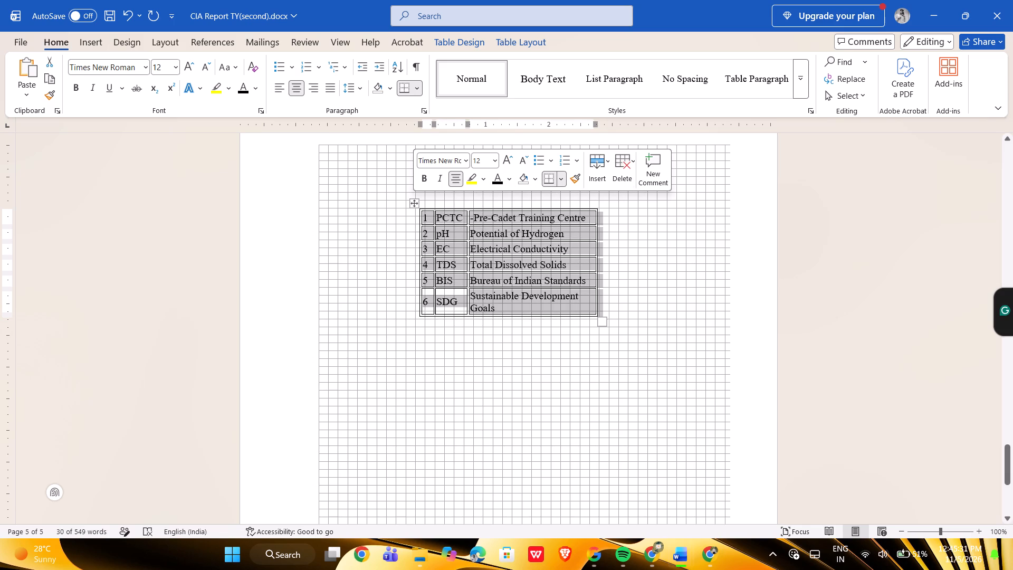
pyautogui.click(333, 357)
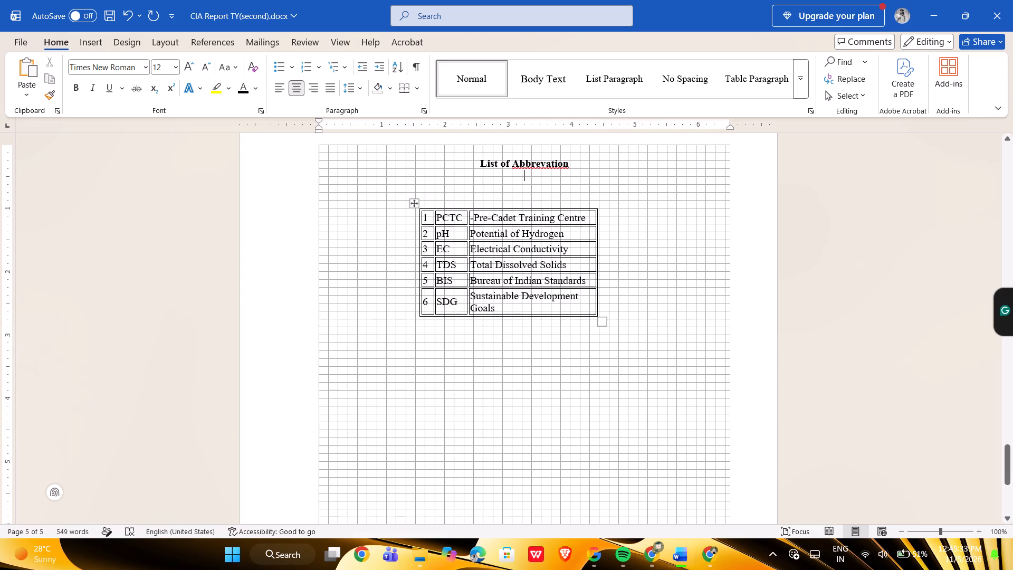
pyautogui.moveTo(514, 304); pyautogui.dragTo(423, 240)
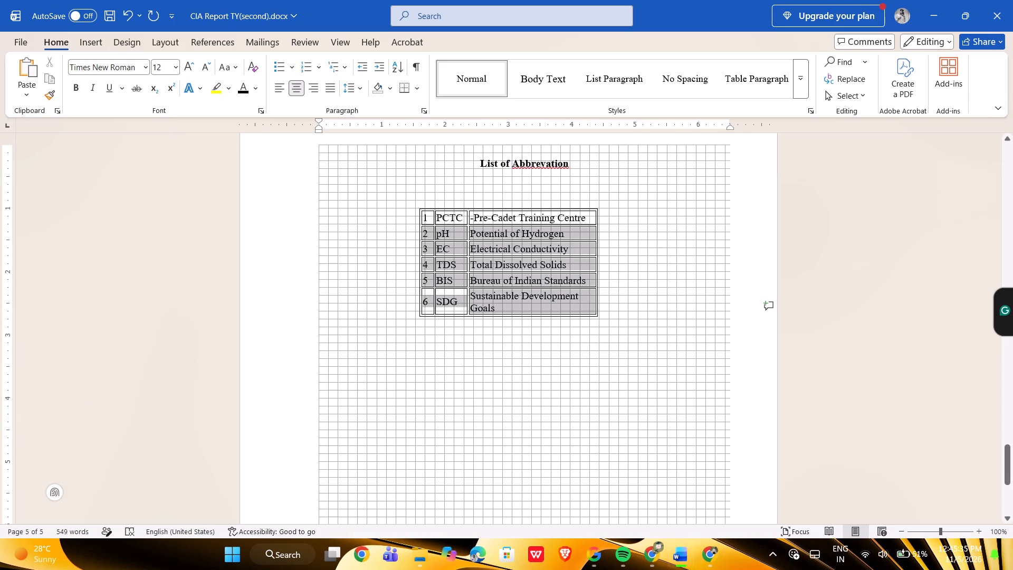
pyautogui.moveTo(423, 240); pyautogui.dragTo(424, 227)
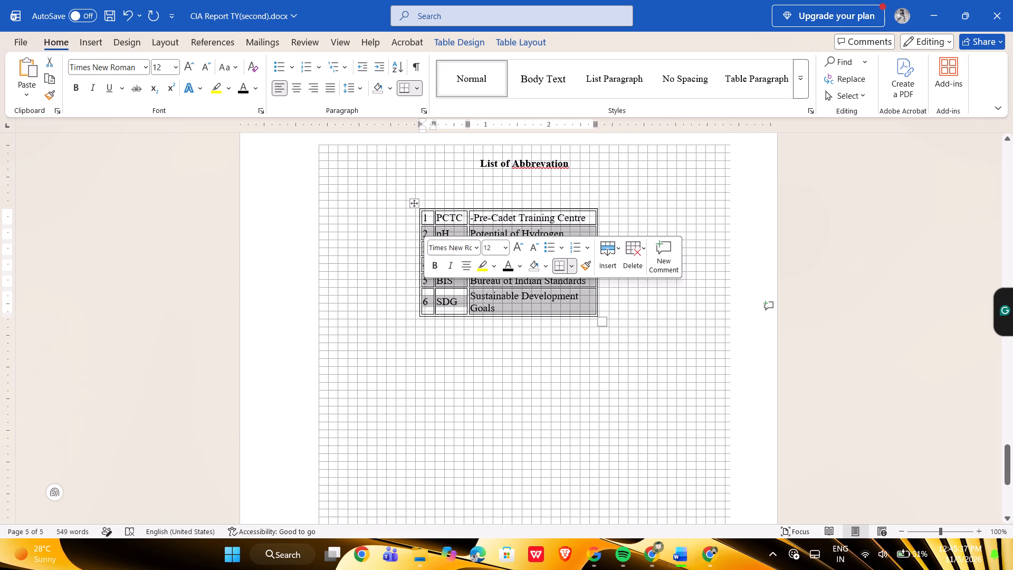
pyautogui.click(501, 301)
pyautogui.moveTo(501, 303); pyautogui.dragTo(430, 213)
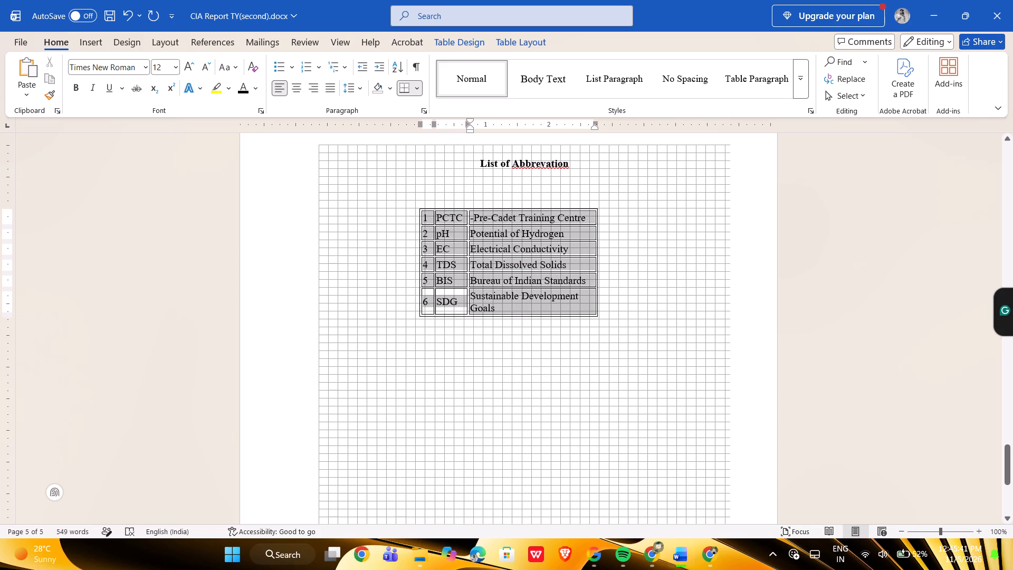
pyautogui.moveTo(430, 213); pyautogui.dragTo(432, 223)
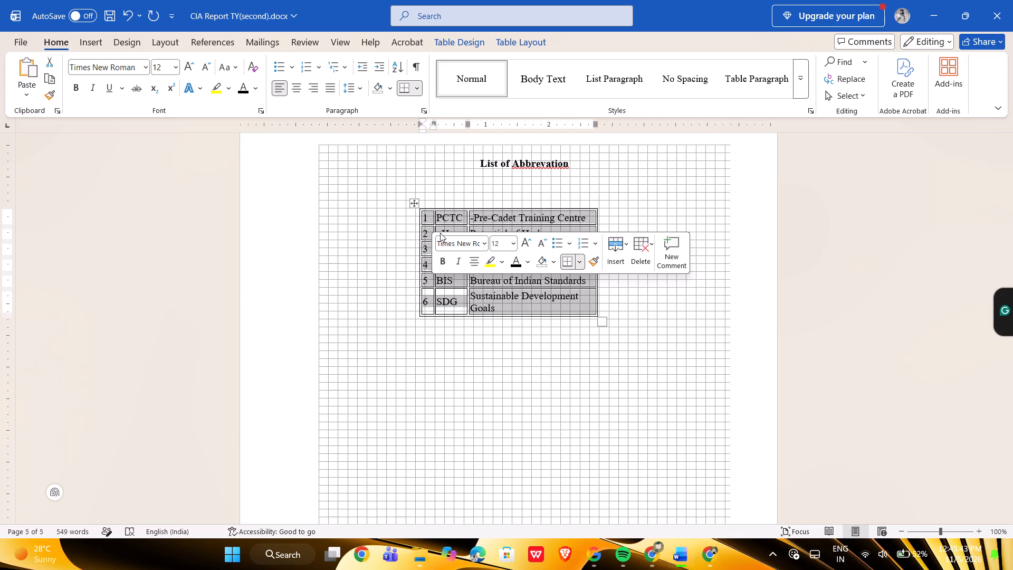
pyautogui.hotkey('ctrl', 'c')
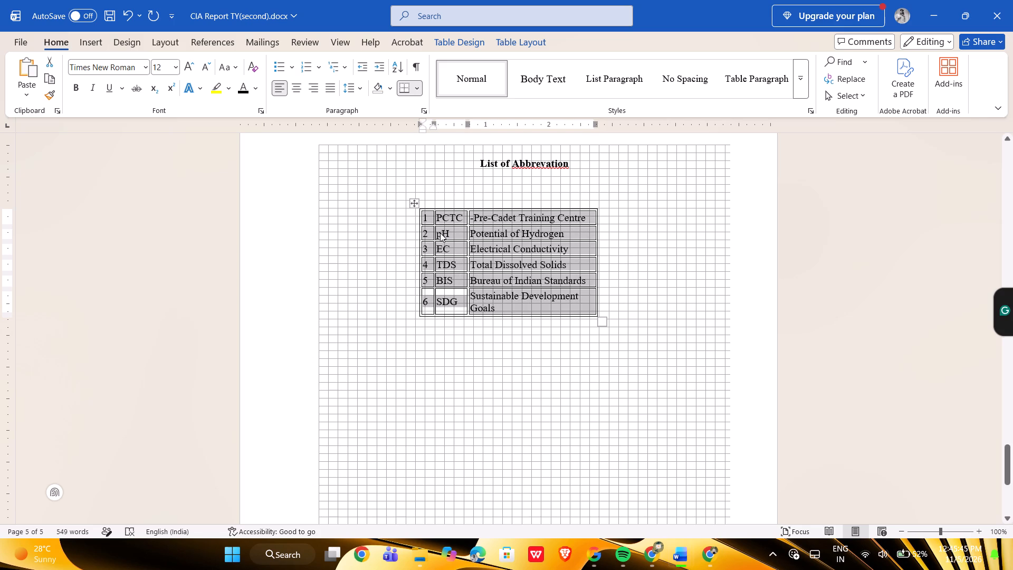
pyautogui.press('Delete')
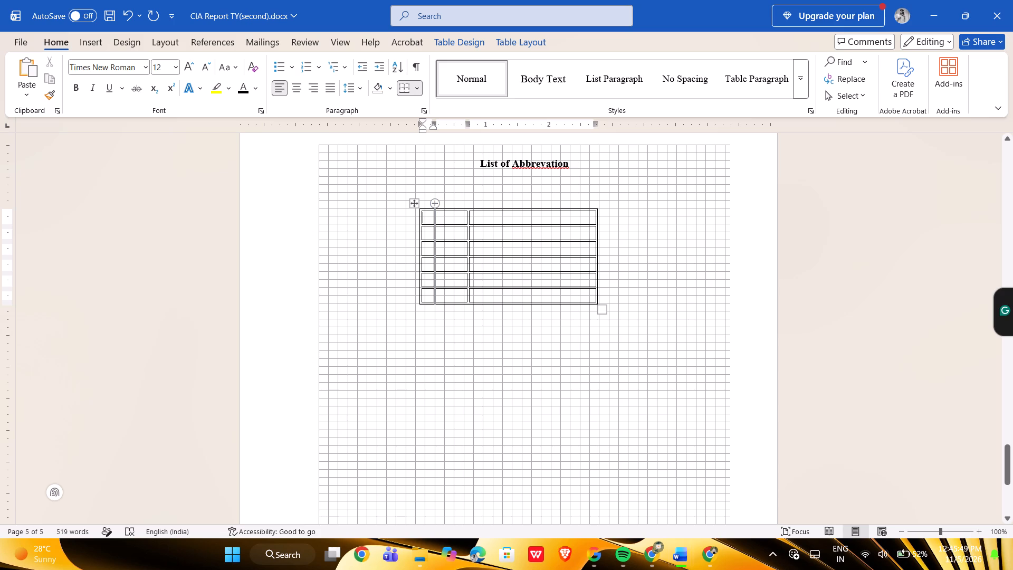
# Cut the whole emptied table from the List of Abbrevation page.
pyautogui.rightClick(442, 206)
pyautogui.click(442, 206)
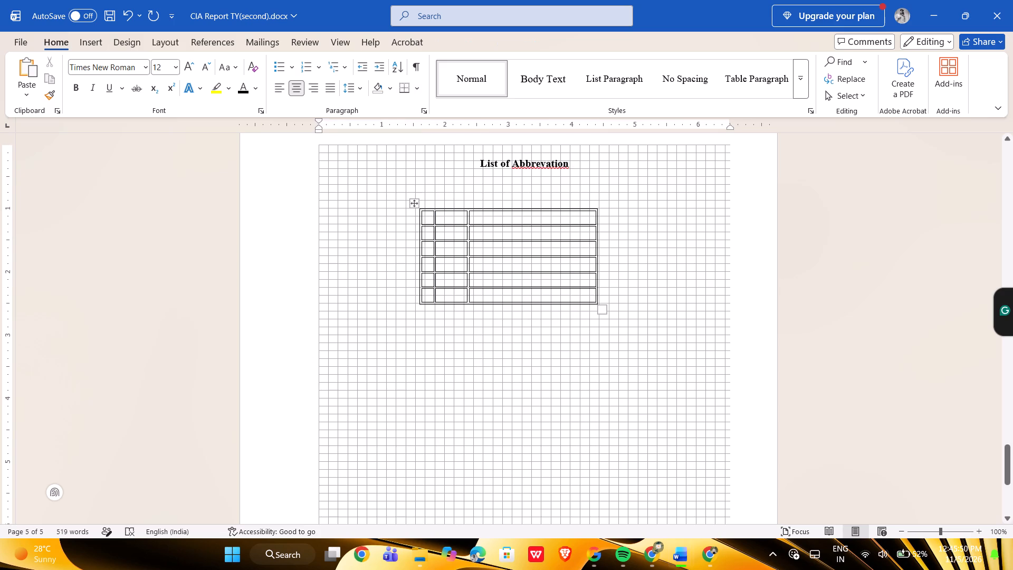
pyautogui.rightClick(415, 204)
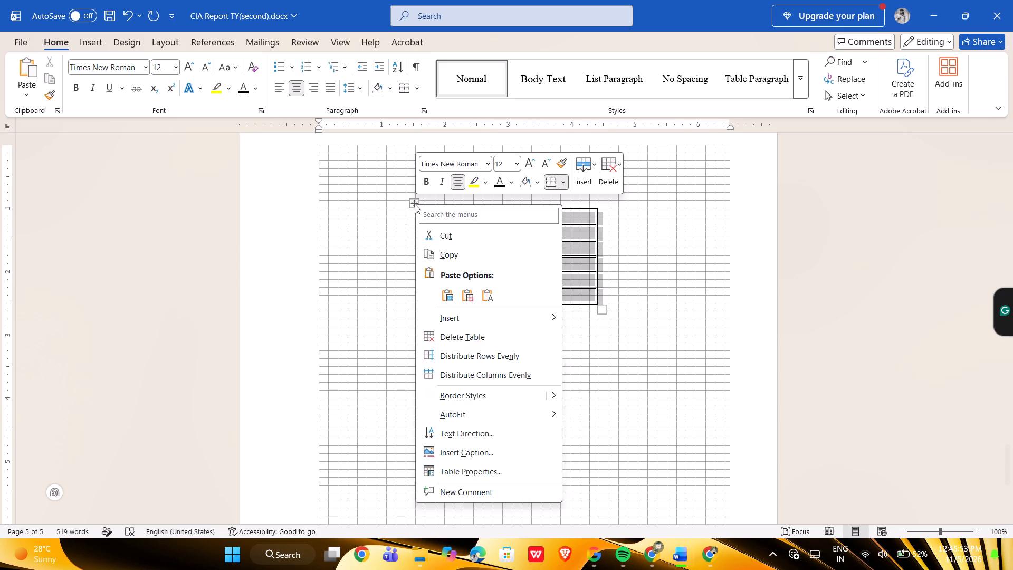
pyautogui.press('Delete')
pyautogui.click(434, 233)
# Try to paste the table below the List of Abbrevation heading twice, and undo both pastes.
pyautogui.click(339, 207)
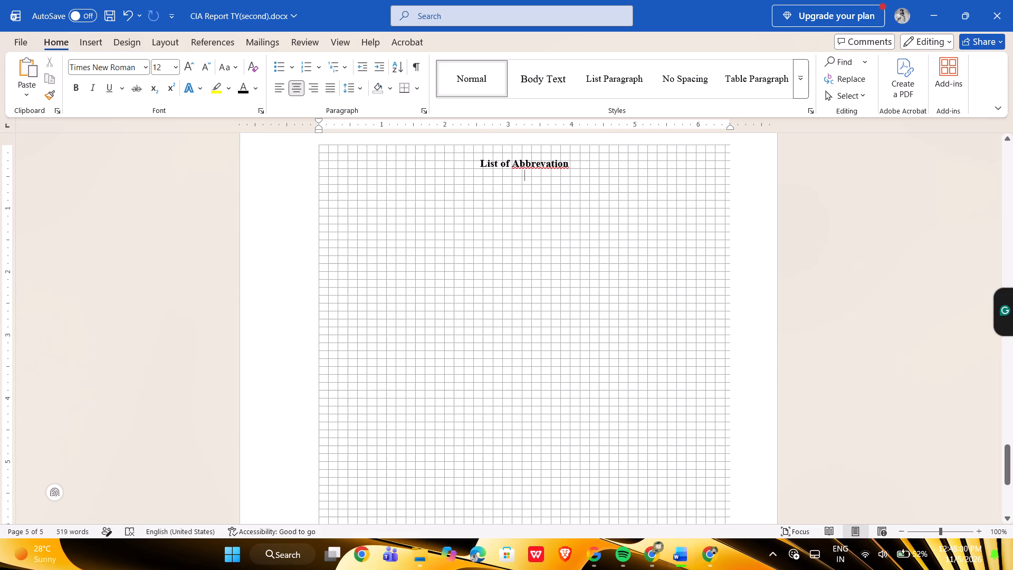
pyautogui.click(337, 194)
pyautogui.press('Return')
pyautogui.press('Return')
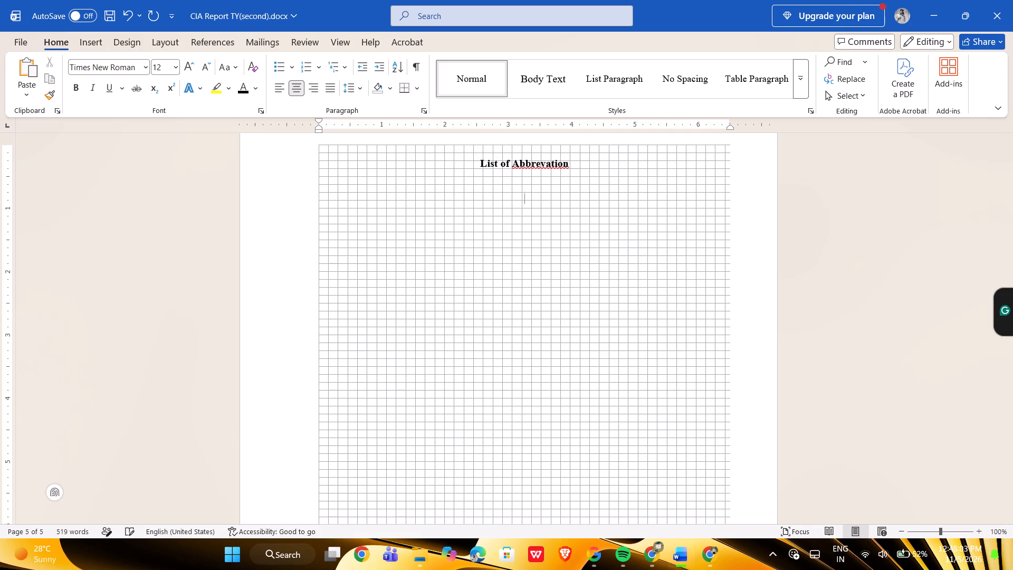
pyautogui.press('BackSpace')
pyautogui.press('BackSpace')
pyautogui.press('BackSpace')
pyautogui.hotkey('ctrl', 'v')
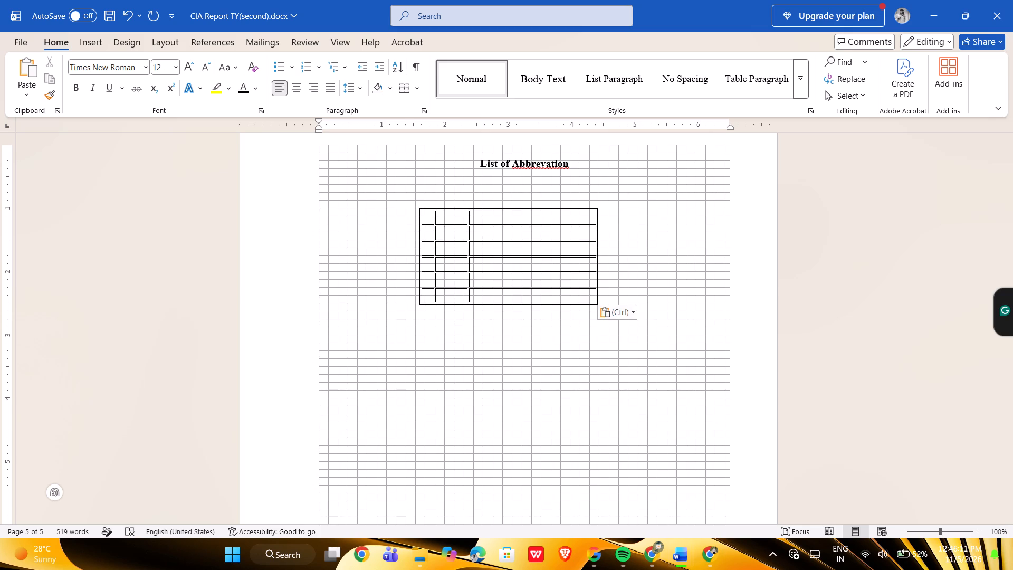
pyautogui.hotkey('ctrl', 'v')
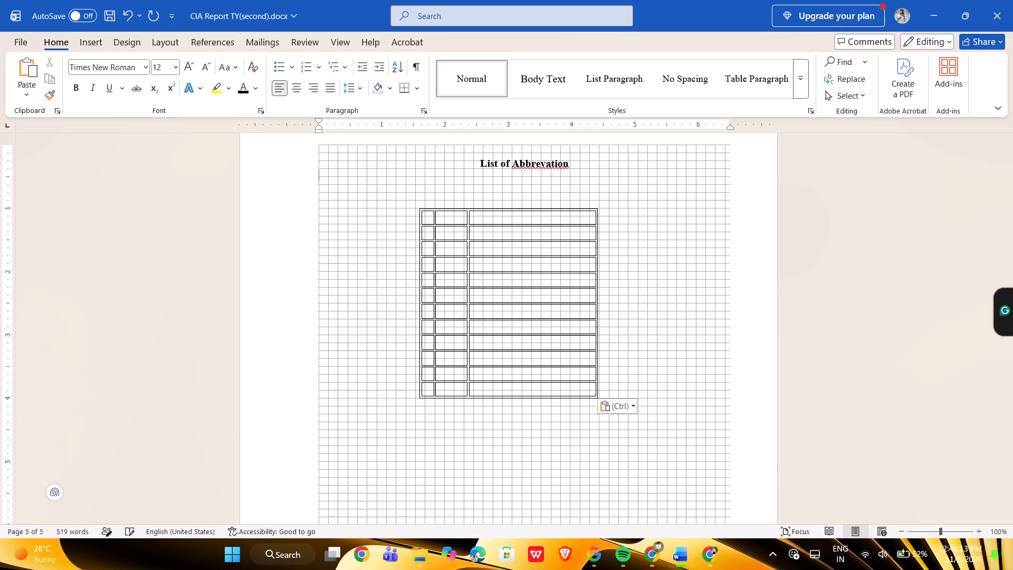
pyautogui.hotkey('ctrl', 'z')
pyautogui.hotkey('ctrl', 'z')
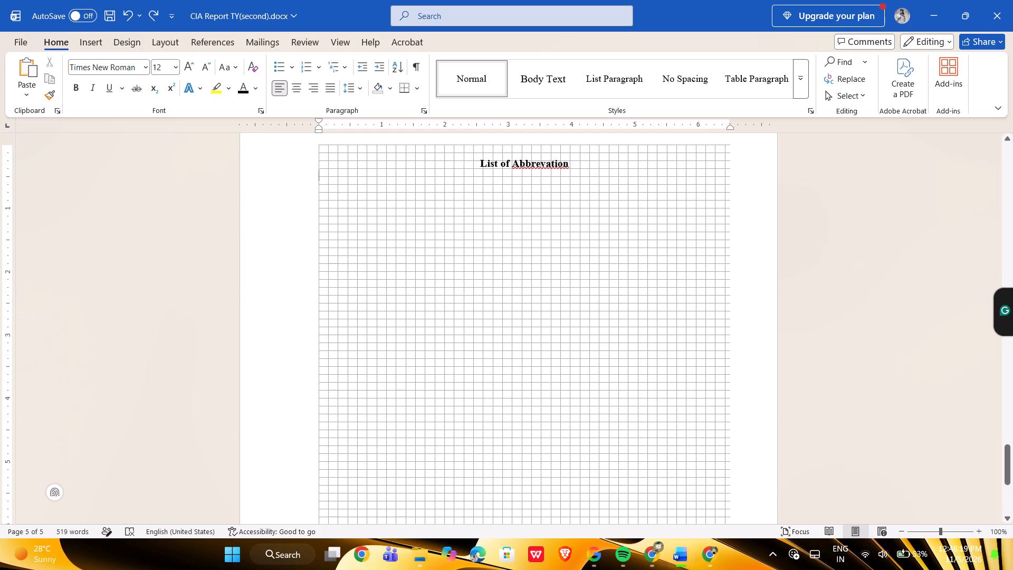
pyautogui.click(665, 558)
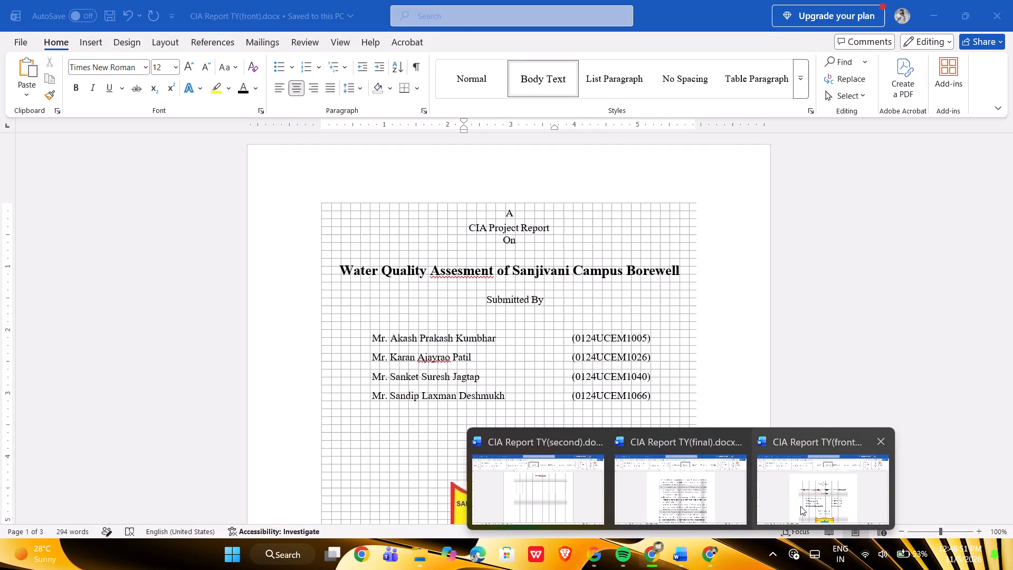
# Switch back to CIA Report TY(second).docx and examine the List of Tables page and the List of Abbrevation page.
pyautogui.click(562, 489)
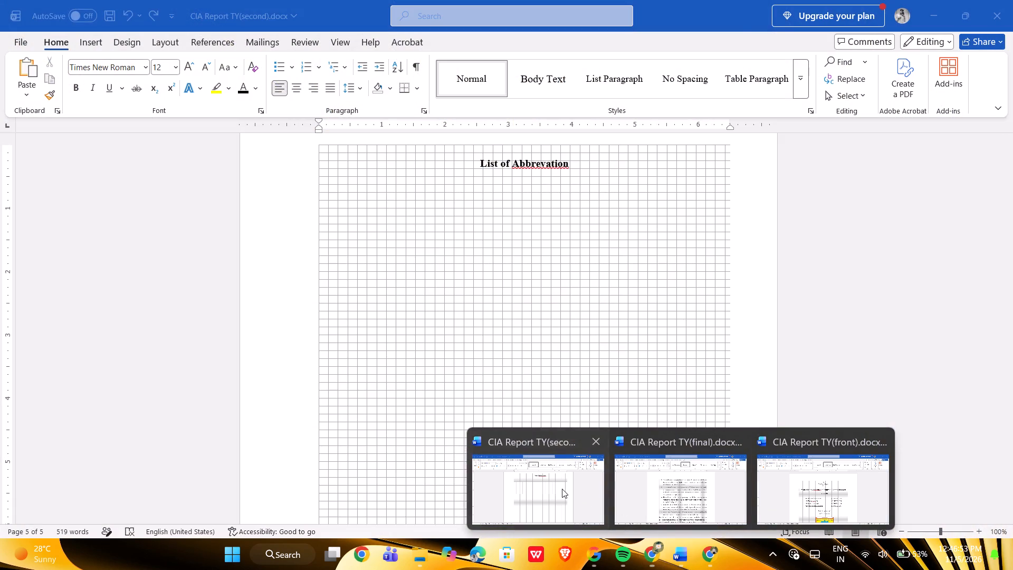
pyautogui.scroll(2, 601, 377)
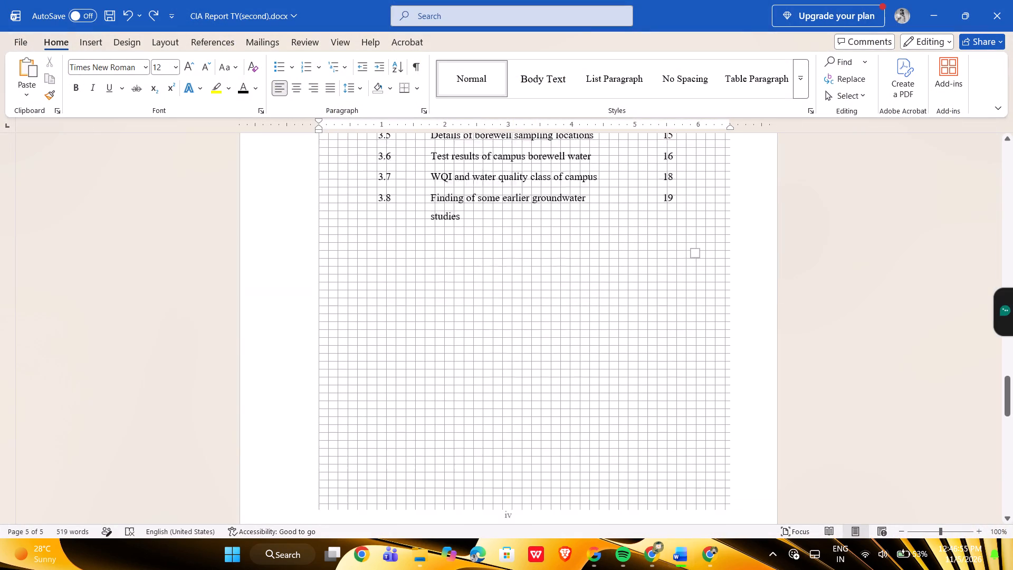
pyautogui.scroll(1, 601, 377)
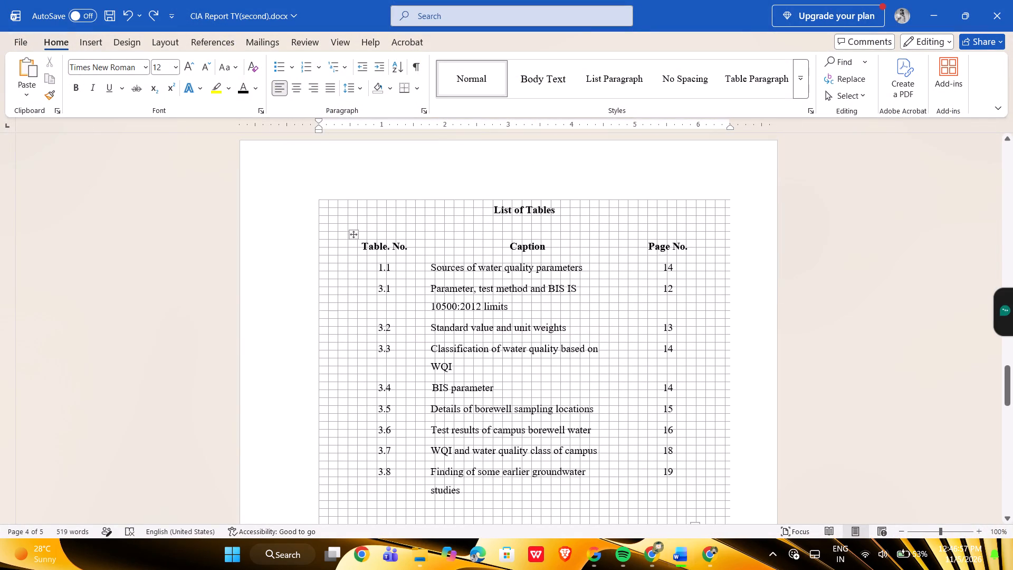
pyautogui.scroll(-1, 601, 377)
pyautogui.rightClick(601, 377)
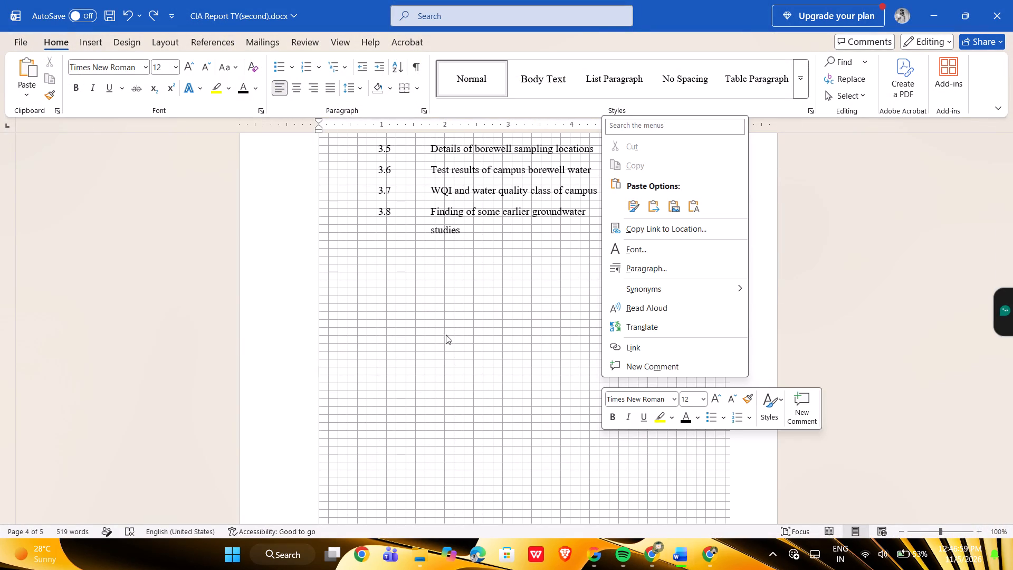
pyautogui.scroll(-1, 498, 417)
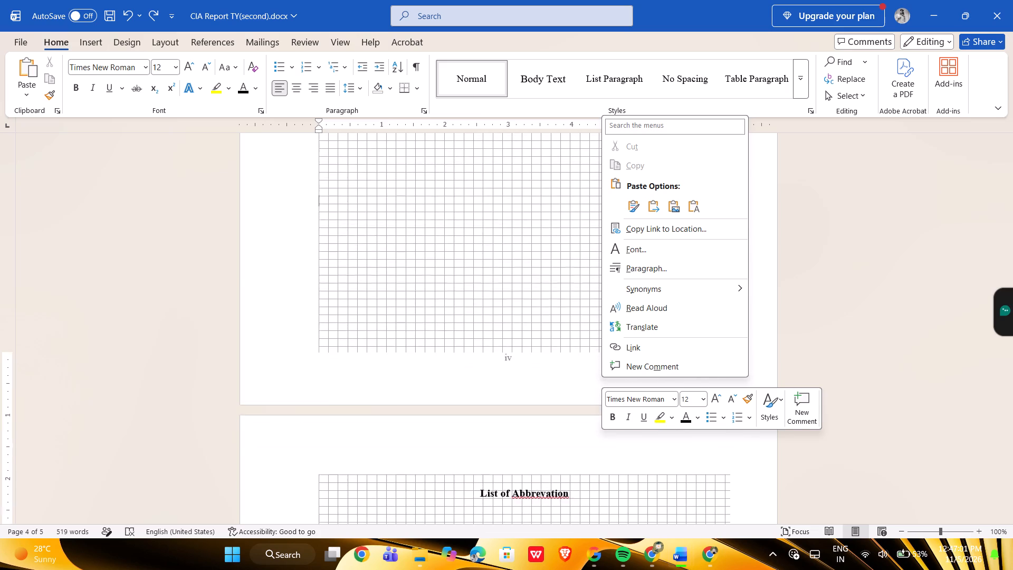
pyautogui.scroll(-1, 498, 417)
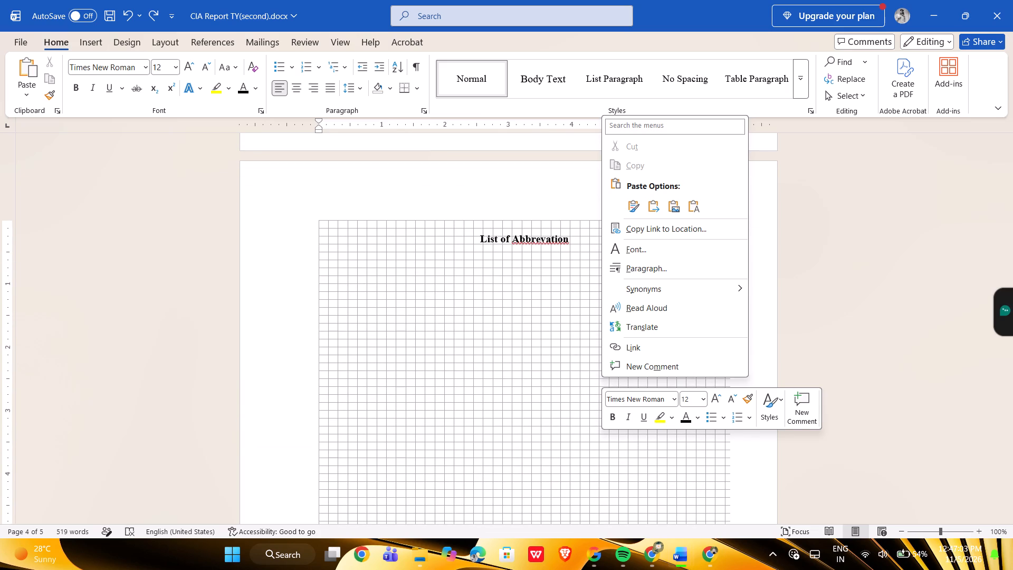
pyautogui.click(510, 300)
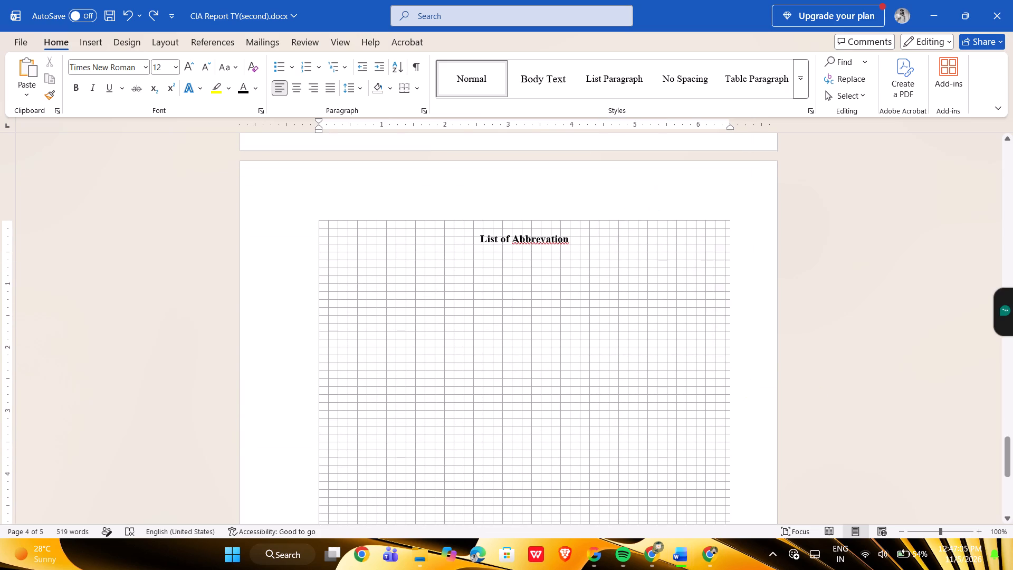
# Start a new left-aligned line directly below the List of Abbrevation heading.
pyautogui.press('Down')
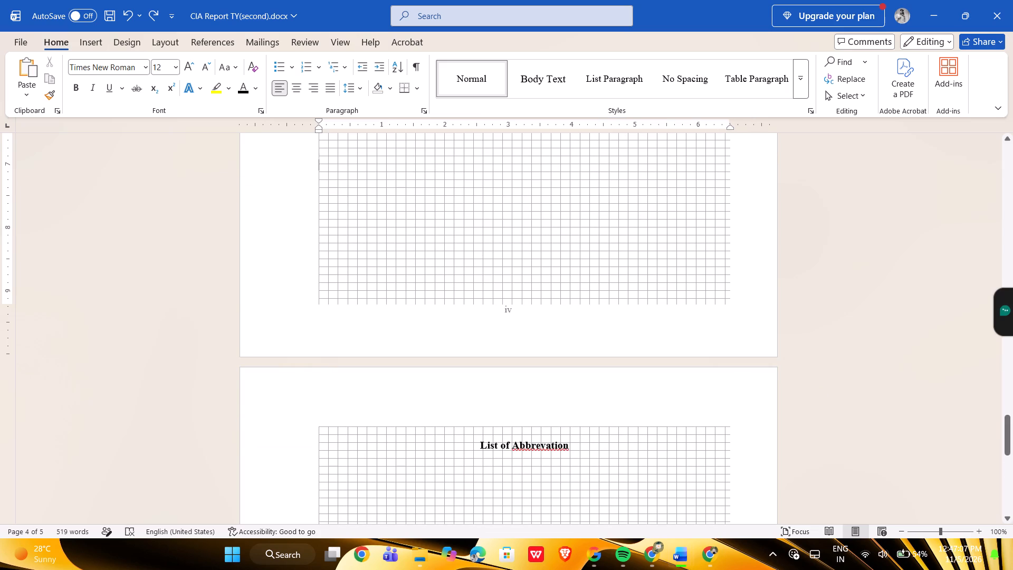
pyautogui.press('Down')
pyautogui.press('Down')
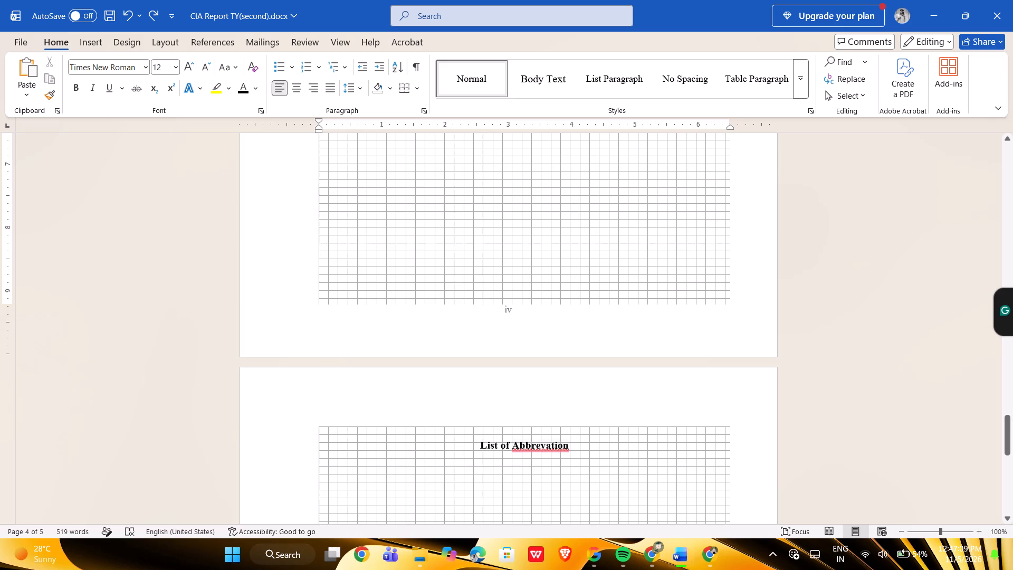
pyautogui.click(592, 446)
pyautogui.press('Return')
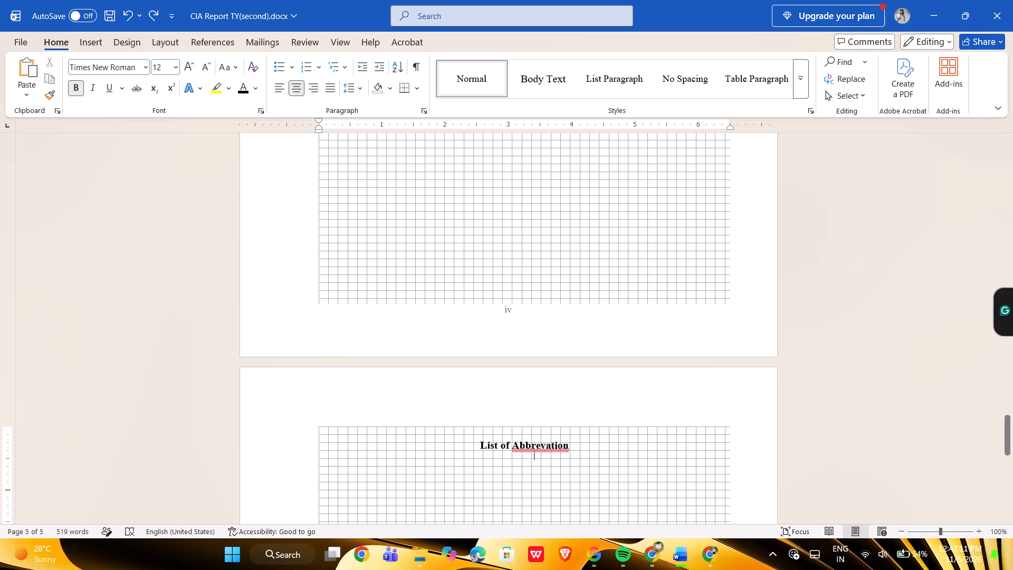
pyautogui.press('Return')
pyautogui.press('Return')
pyautogui.press('Return')
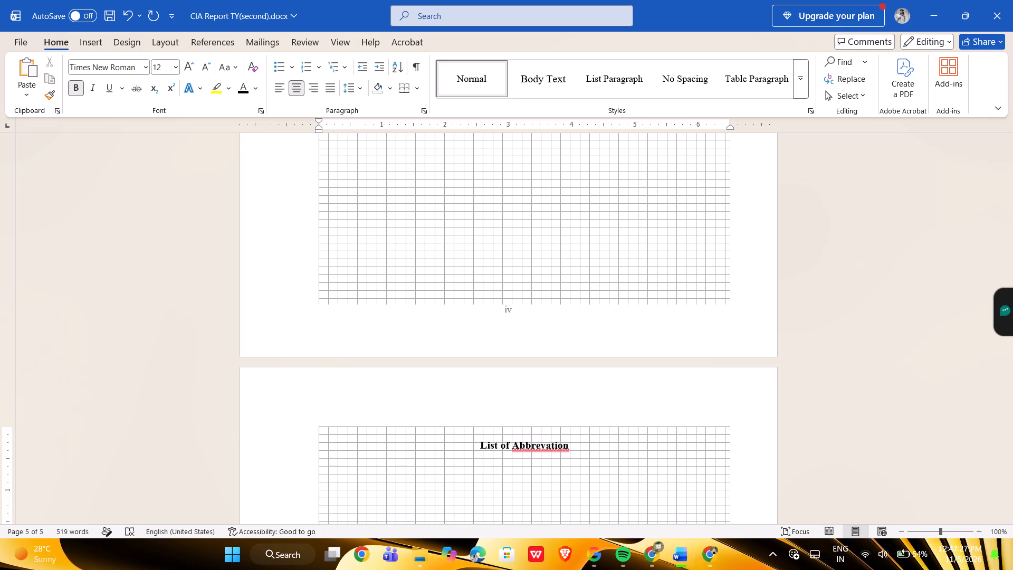
pyautogui.press('BackSpace')
pyautogui.press('BackSpace')
pyautogui.press('BackSpace')
pyautogui.press('BackSpace')
# Start a numbered list below the List of Abbrevation heading with the first entry "PCTC- Precadet training center".
pyautogui.write('1.')
pyautogui.press('space')
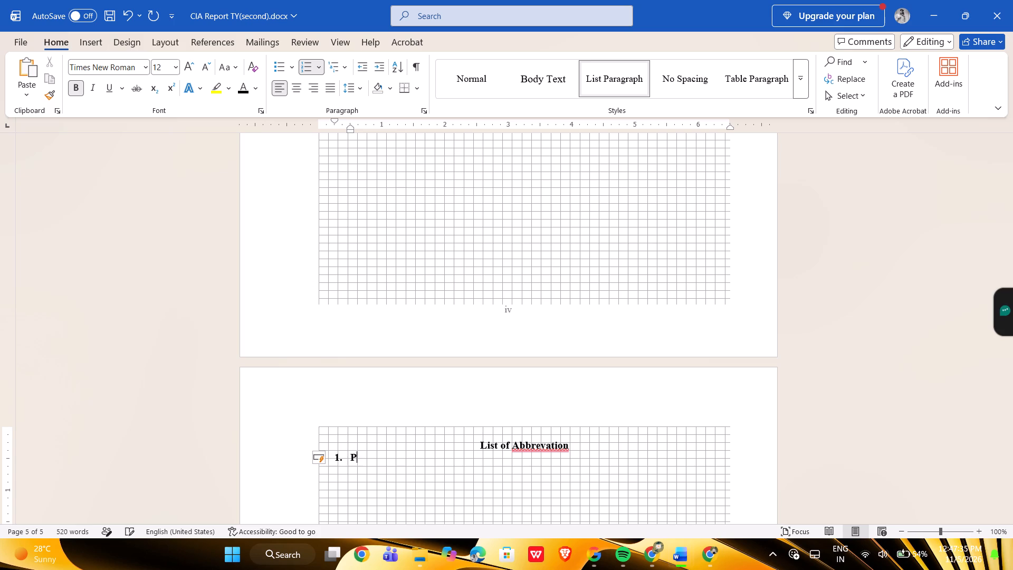
pyautogui.write('CTC')
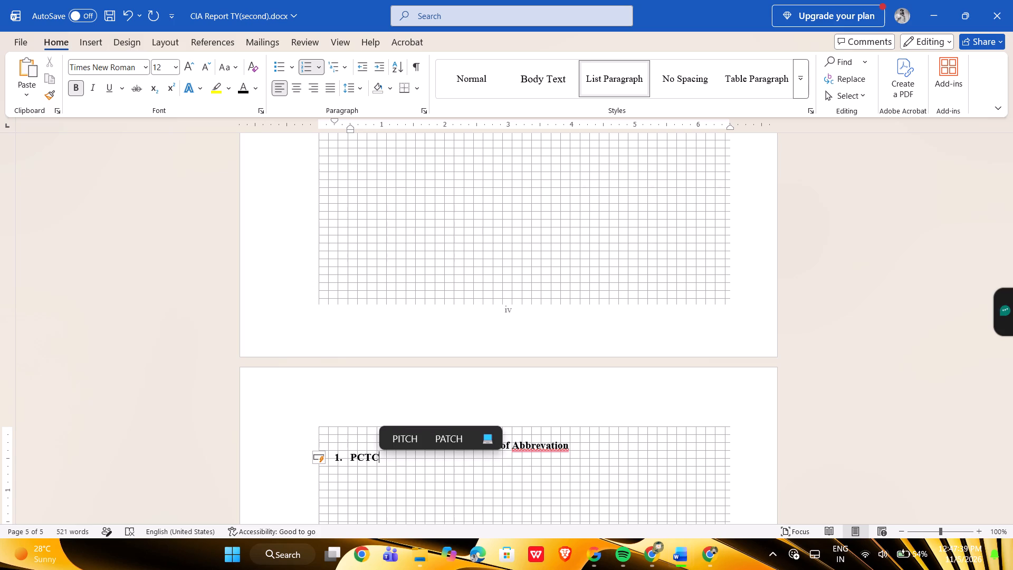
pyautogui.write('-')
pyautogui.press('space')
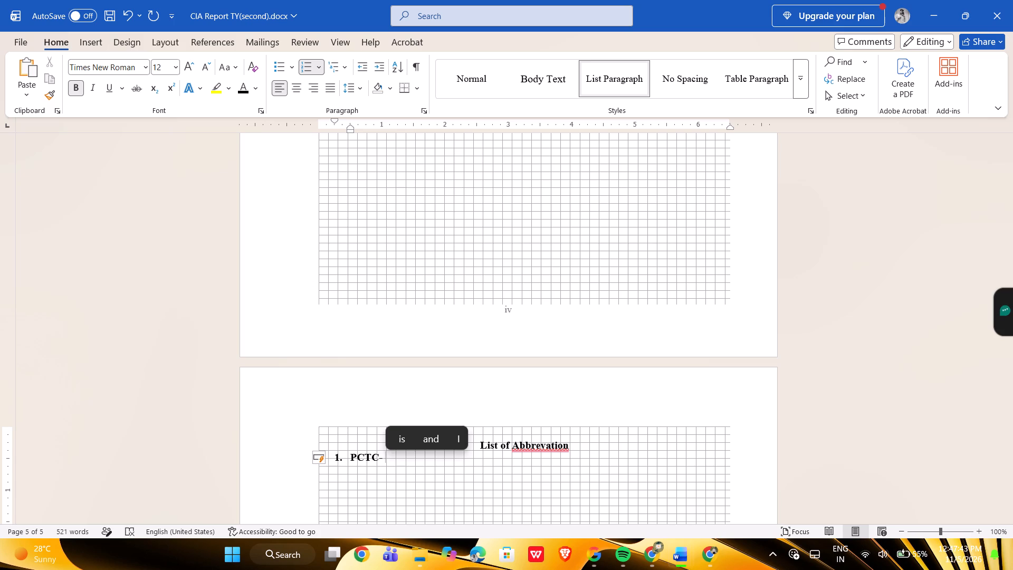
pyautogui.write('Pre')
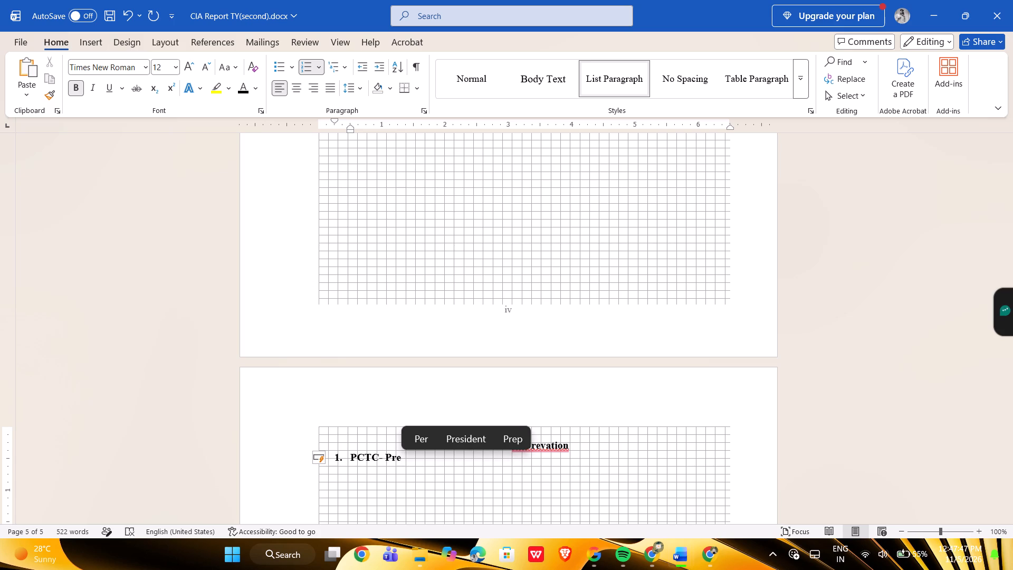
pyautogui.write('ca')
pyautogui.write('det')
pyautogui.press('space')
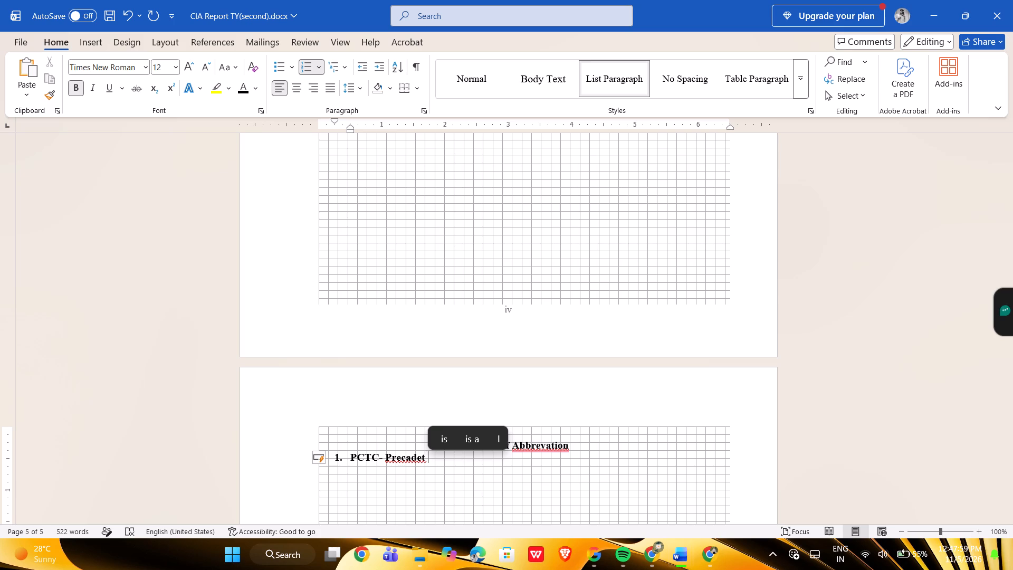
pyautogui.write('trainin')
pyautogui.click(592, 446)
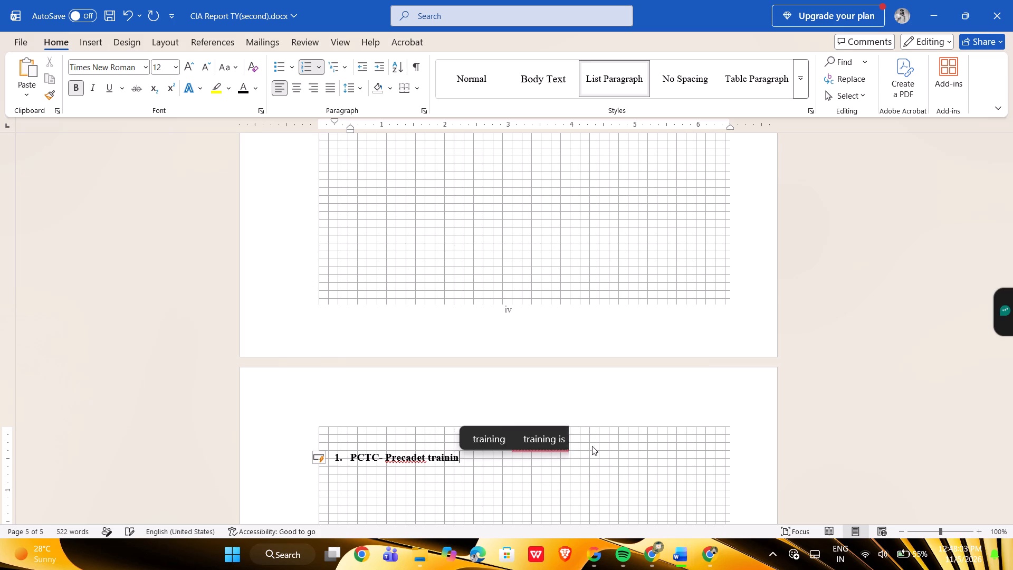
pyautogui.press('g')
pyautogui.press('space')
pyautogui.write('center')
pyautogui.press('Return')
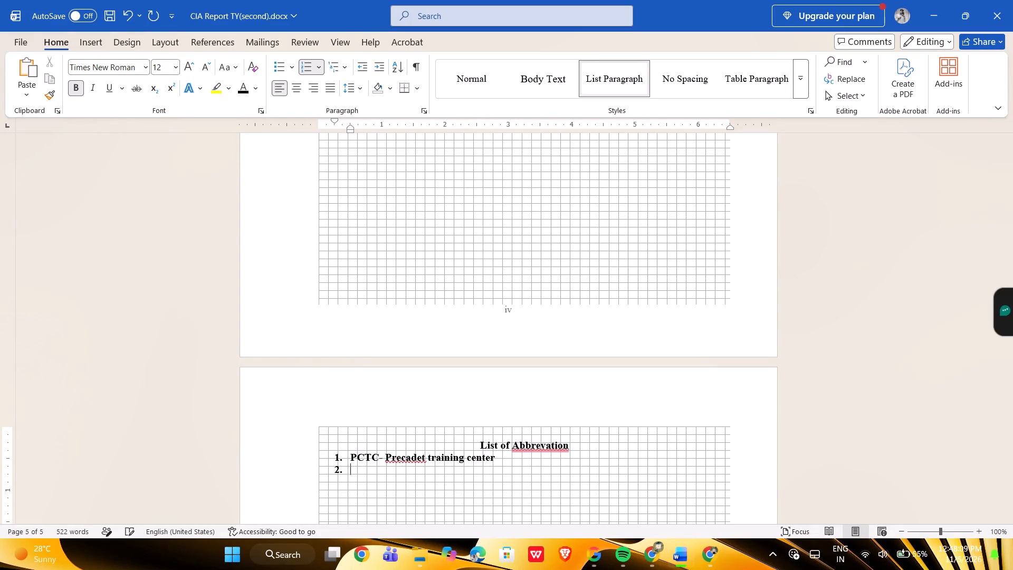
# Add "PH-potential of hydrogen" as the second entry of the numbered abbreviation list.
pyautogui.write('ph')
pyautogui.press('BackSpace')
pyautogui.press('BackSpace')
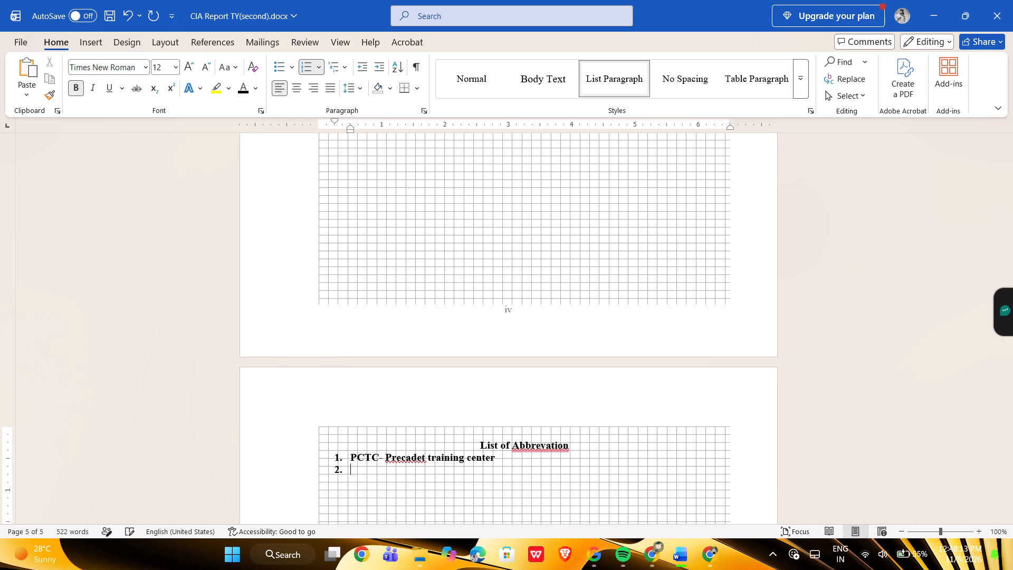
pyautogui.write('PH')
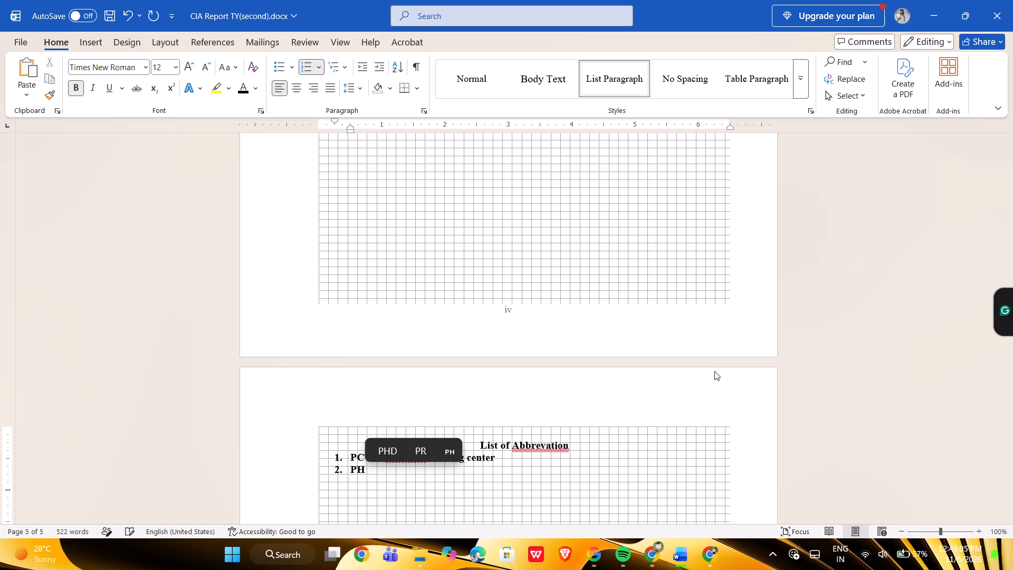
pyautogui.press('-')
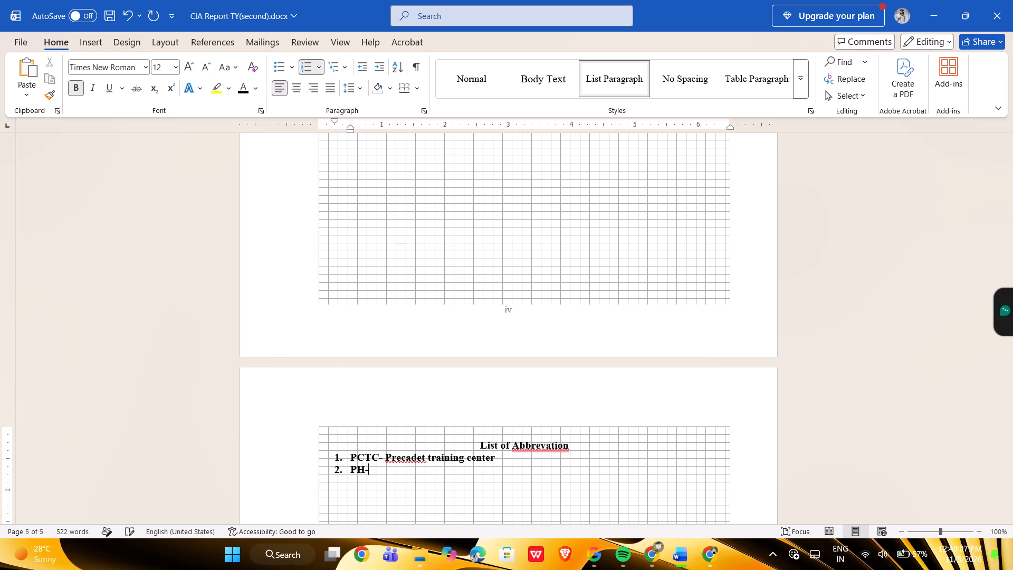
pyautogui.write('potenn')
pyautogui.press('BackSpace')
pyautogui.write('tial od')
pyautogui.press('BackSpace')
pyautogui.write('f')
pyautogui.press('space')
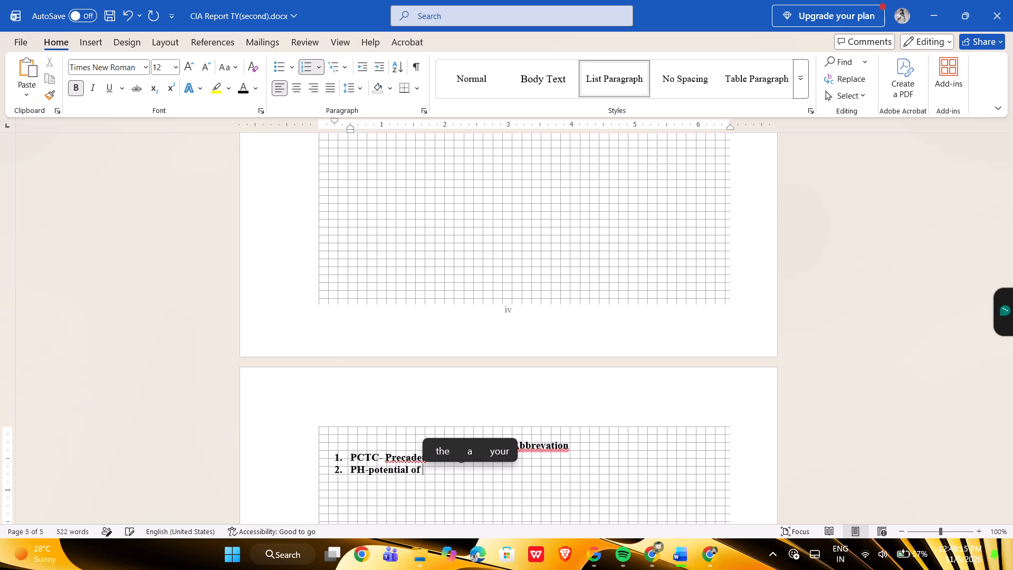
pyautogui.write('hydrogen')
pyautogui.press('Return')
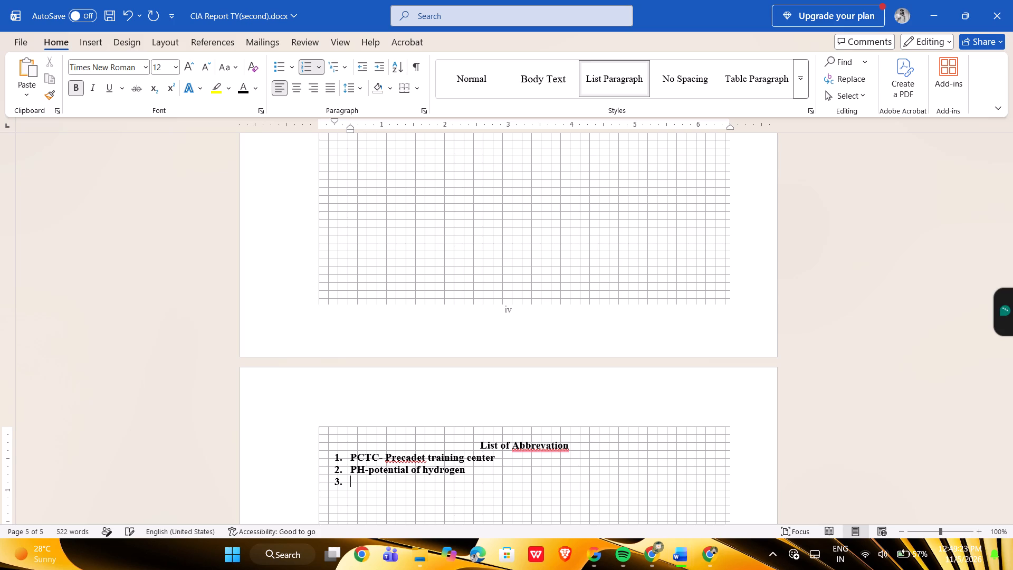
# Add "EC-electrical conductivity" as the third entry of the numbered abbreviation list.
pyautogui.write('EC')
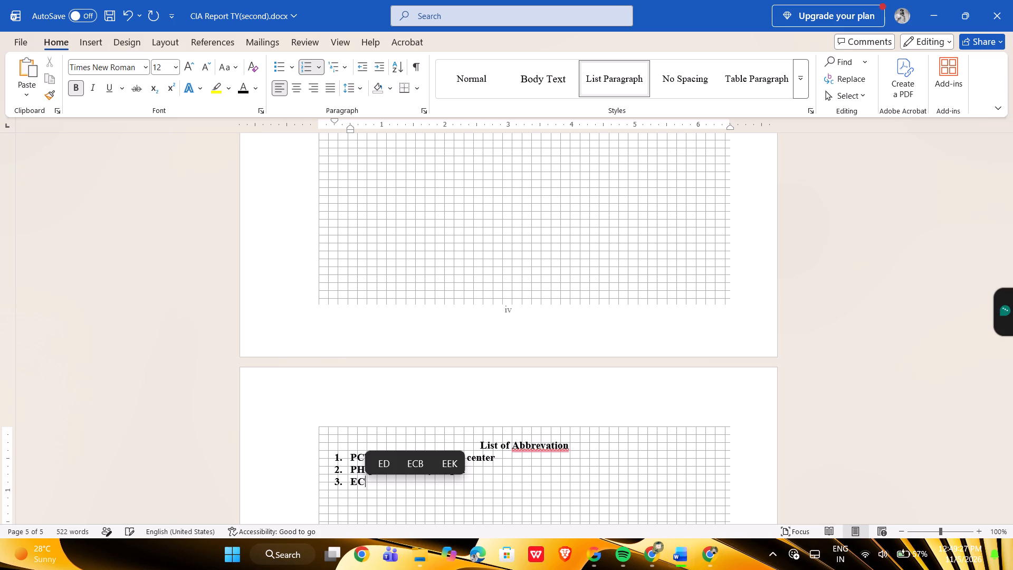
pyautogui.press('-')
pyautogui.write('elect')
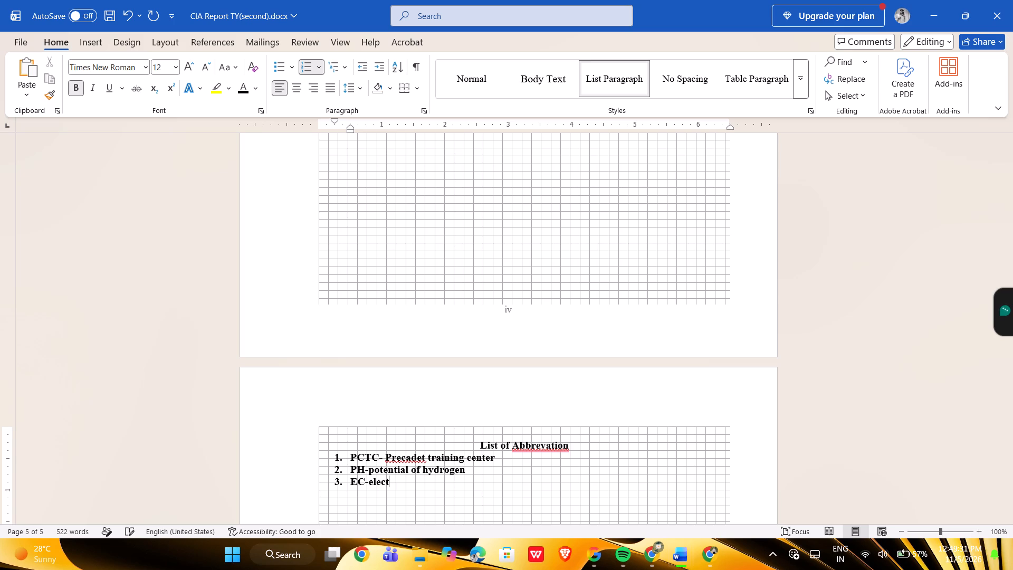
pyautogui.write('rical')
pyautogui.press('space')
pyautogui.write('conductib')
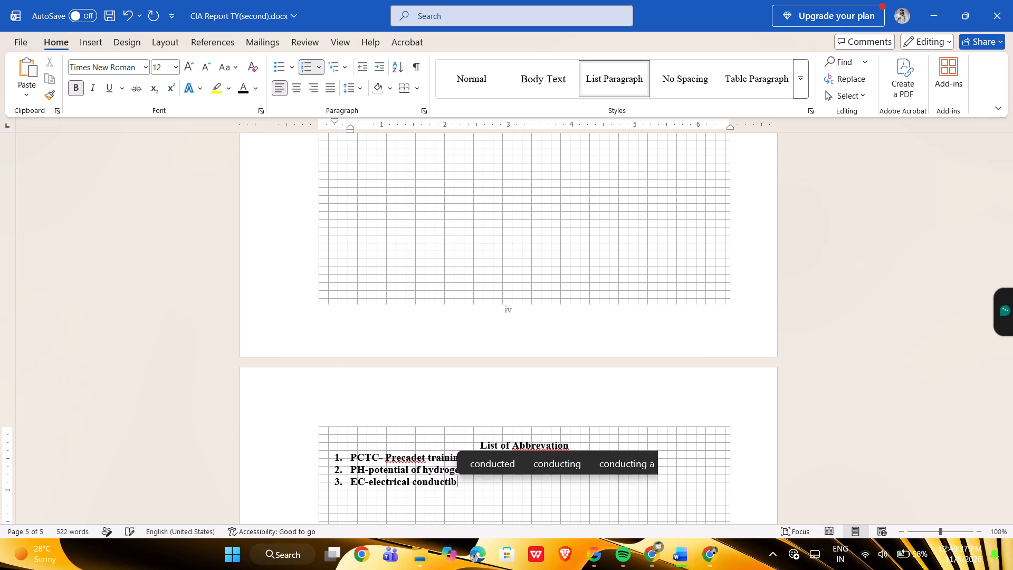
pyautogui.press('BackSpace')
pyautogui.write('vity')
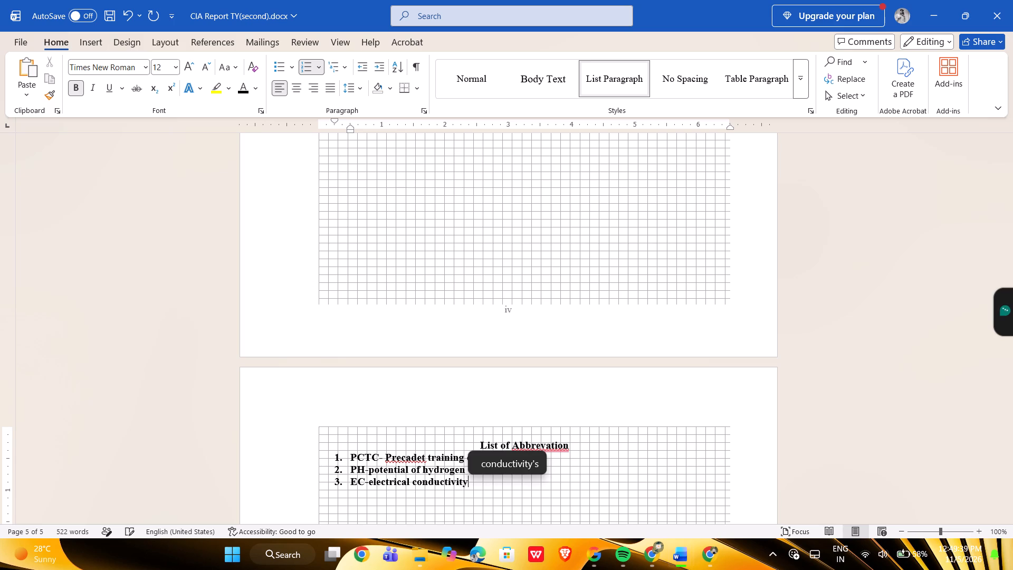
pyautogui.press('Return')
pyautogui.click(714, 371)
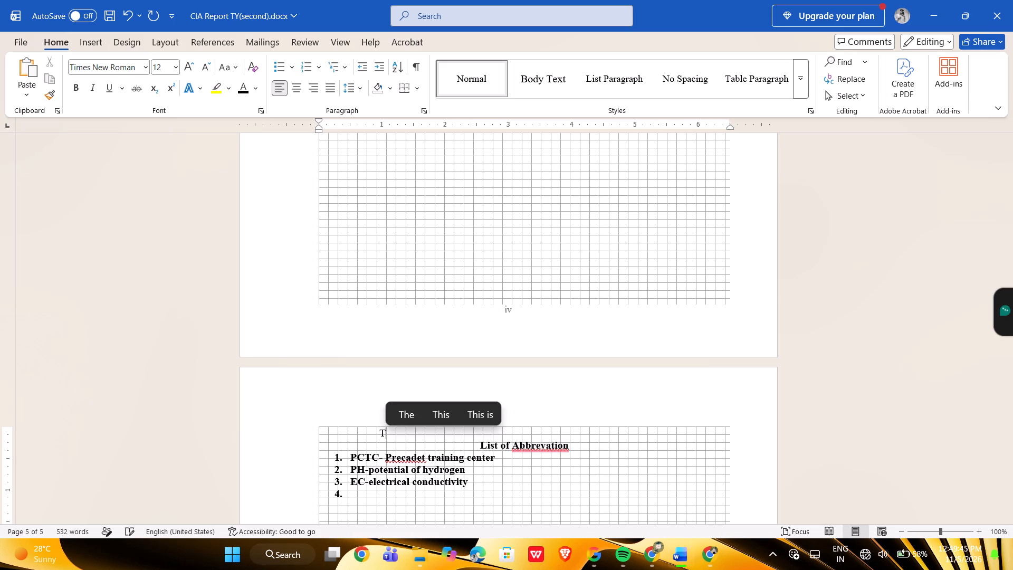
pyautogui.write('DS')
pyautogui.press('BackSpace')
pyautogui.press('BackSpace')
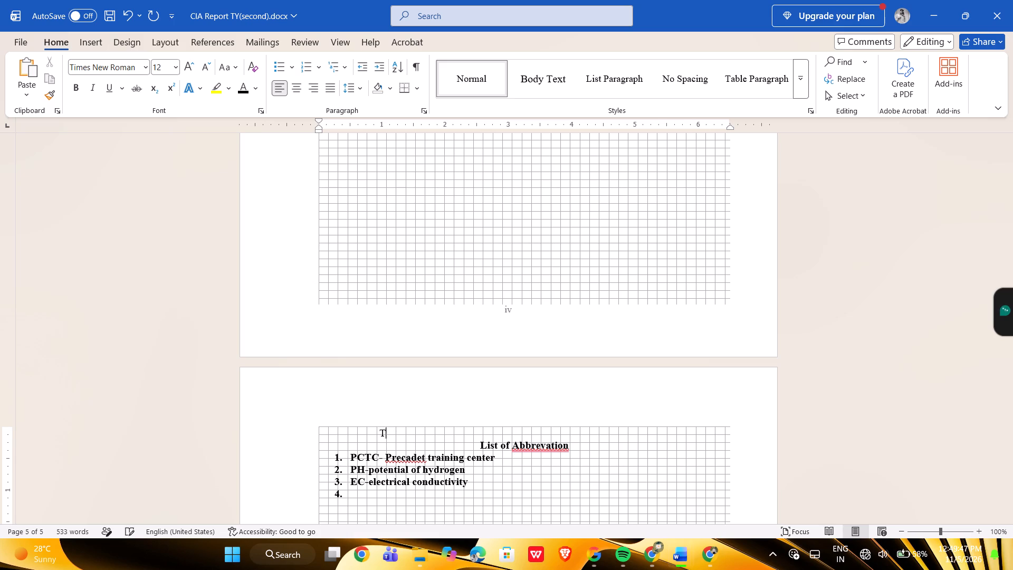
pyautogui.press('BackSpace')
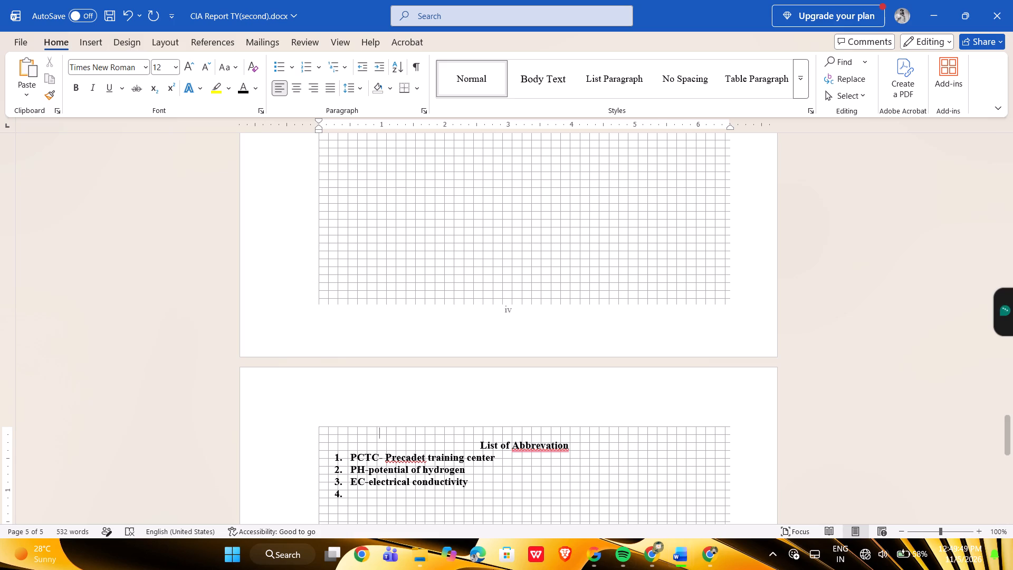
# Add "TDS-Total Dissolved Solids" as the fourth entry of the numbered abbreviation list.
pyautogui.click(351, 497)
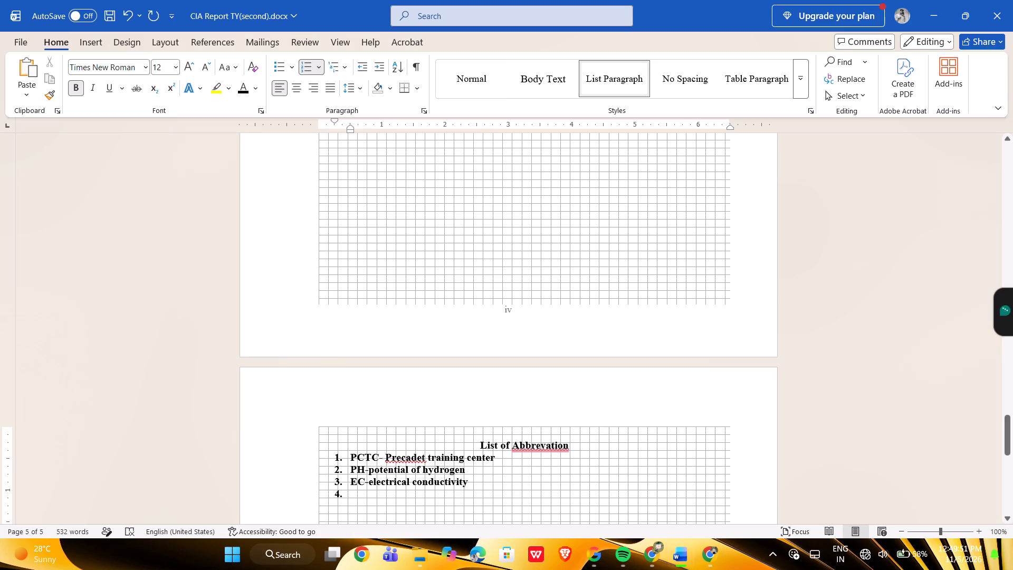
pyautogui.write('TDS')
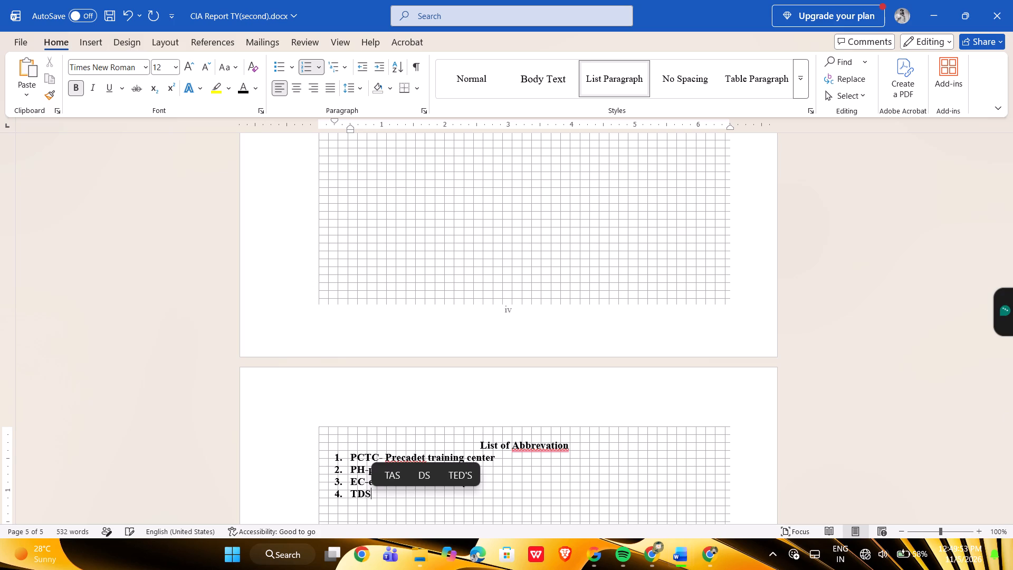
pyautogui.press('space')
pyautogui.press('BackSpace')
pyautogui.press('-')
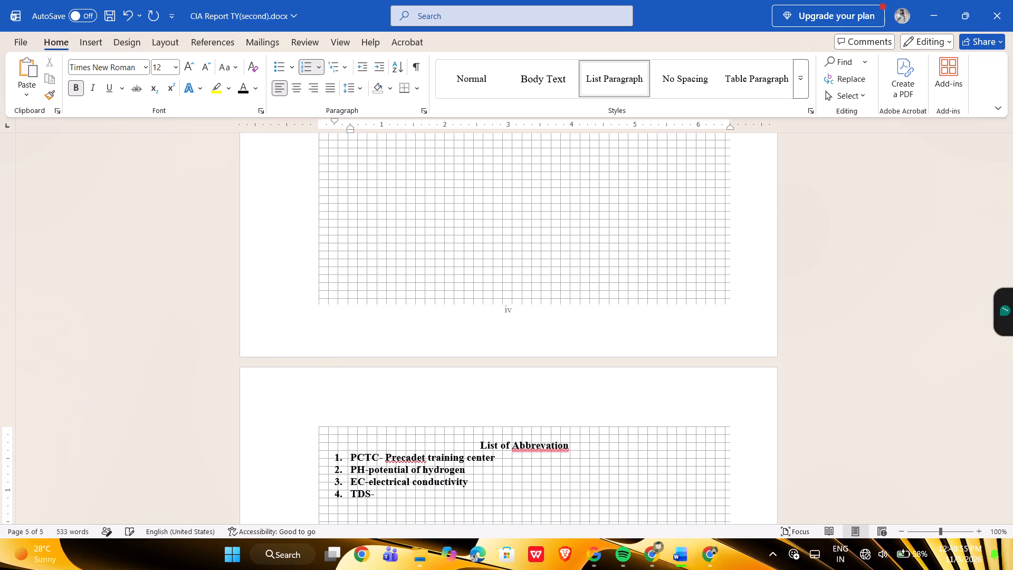
pyautogui.write('Total')
pyautogui.press('space')
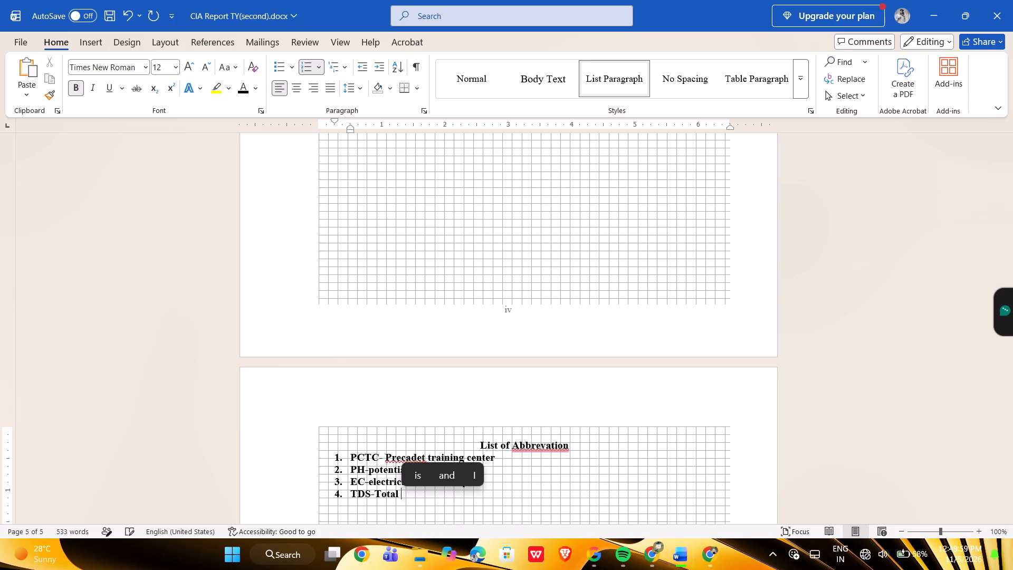
pyautogui.write('Dissolved')
pyautogui.press('space')
pyautogui.write('Solids')
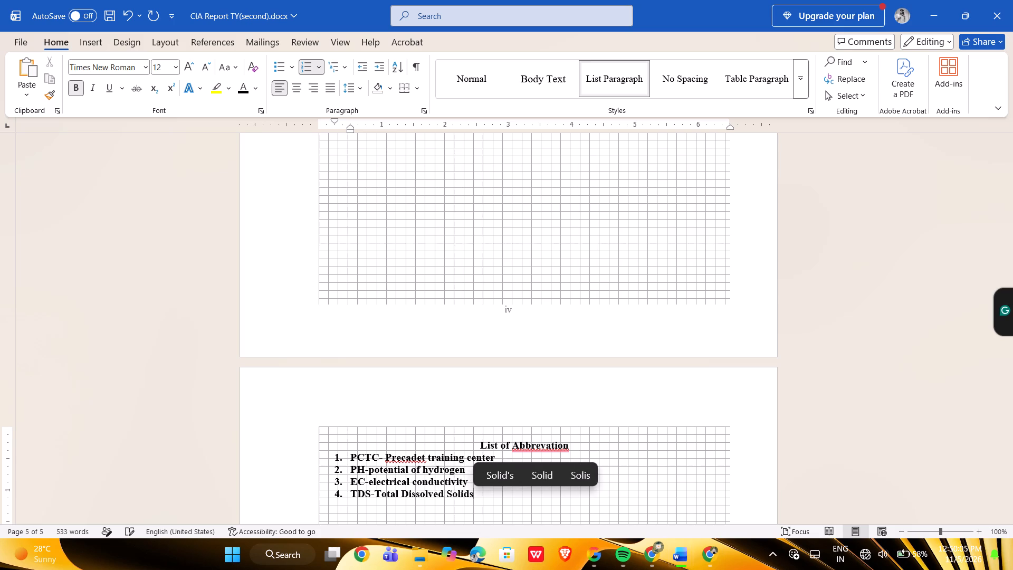
pyautogui.press('Return')
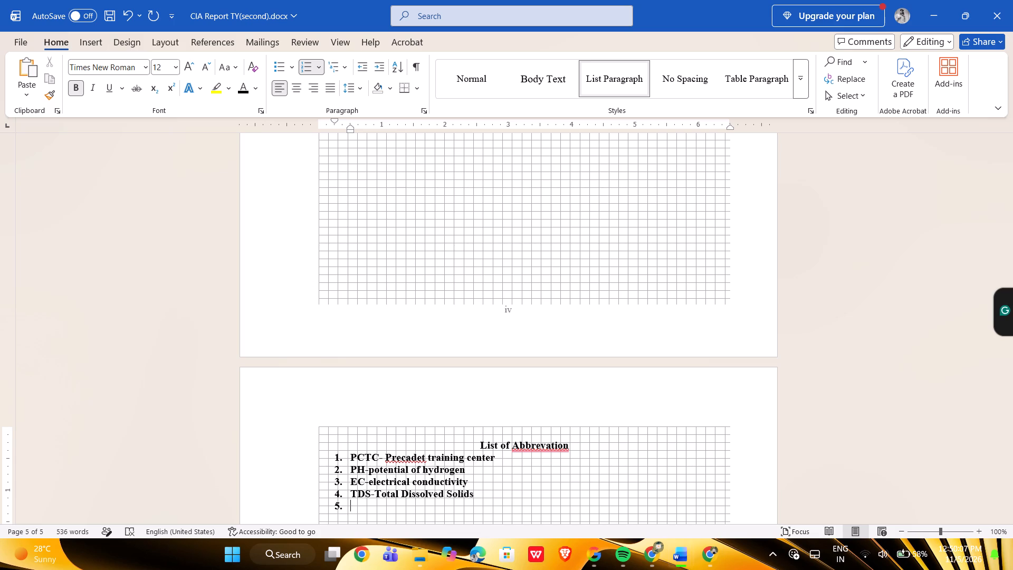
# Add "BIS-Bureau of Indian Standards" as the fifth entry of the numbered abbreviation list.
pyautogui.write('BIS')
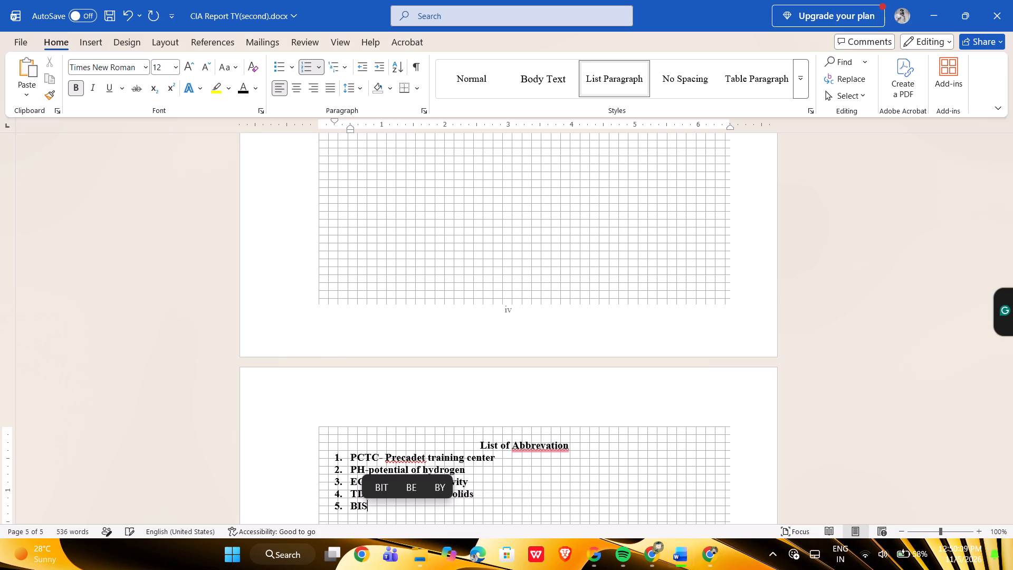
pyautogui.press('space')
pyautogui.press('BackSpace')
pyautogui.press('-')
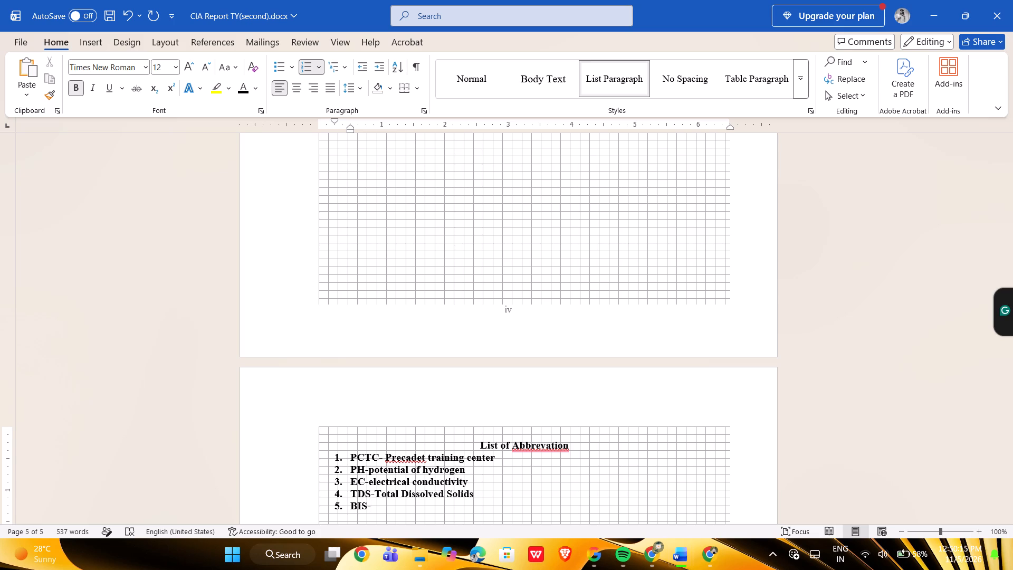
pyautogui.write('Beaur')
pyautogui.write('au')
pyautogui.press('BackSpace')
pyautogui.press('BackSpace')
pyautogui.press('BackSpace')
pyautogui.press('BackSpace')
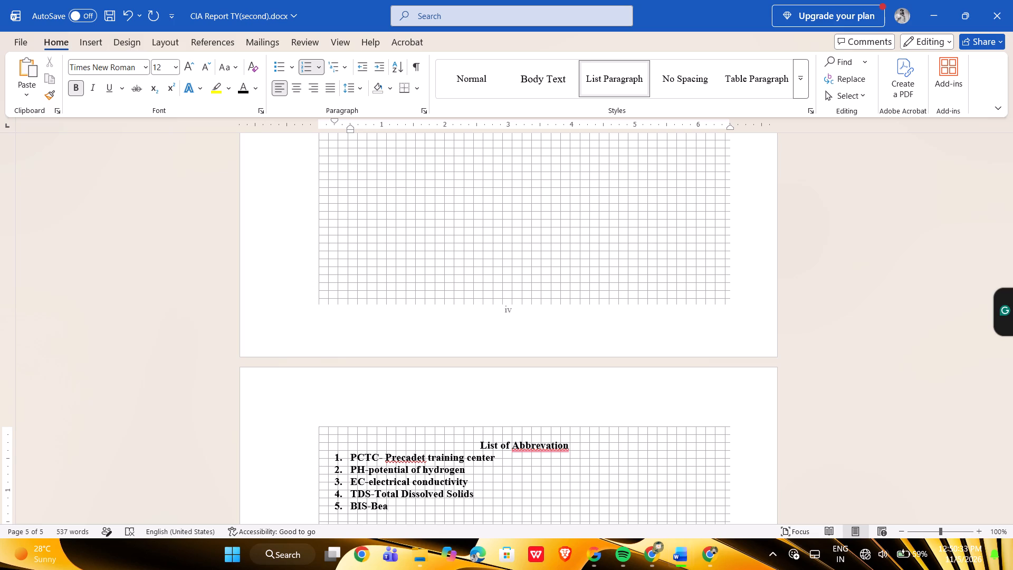
pyautogui.write('ure')
pyautogui.press('o')
pyautogui.press('BackSpace')
pyautogui.press('BackSpace')
pyautogui.press('BackSpace')
pyautogui.press('BackSpace')
pyautogui.press('BackSpace')
pyautogui.press('BackSpace')
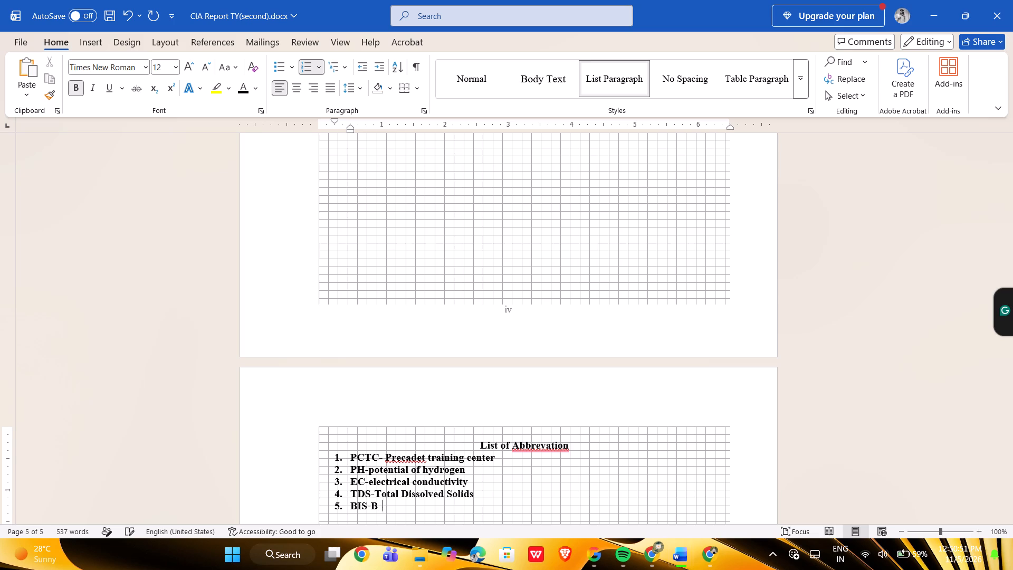
pyautogui.press('u')
pyautogui.write('re')
pyautogui.press('a')
pyautogui.press('u')
pyautogui.press('space')
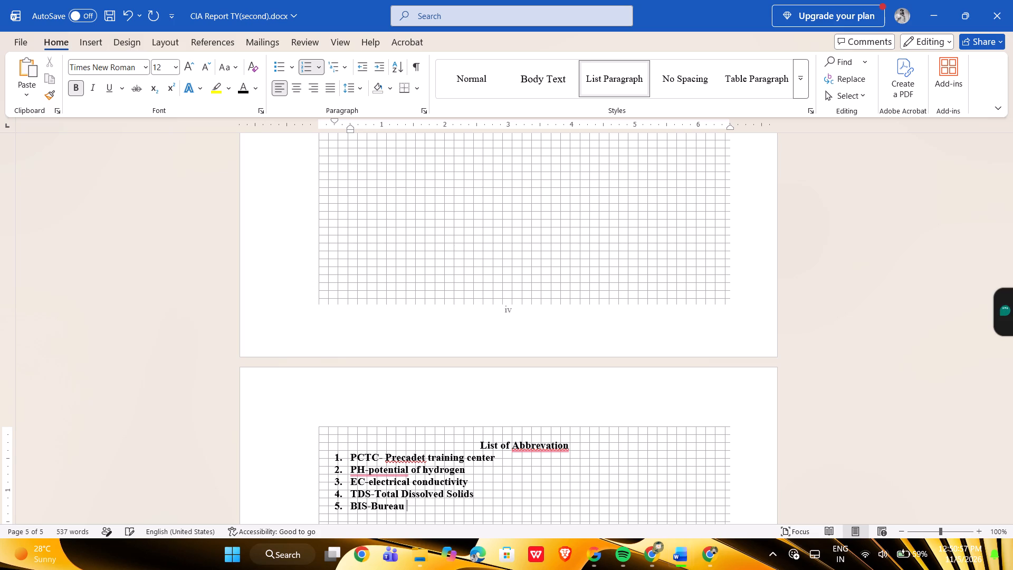
pyautogui.write('of')
pyautogui.press('space')
pyautogui.hotkey('shift', 't')
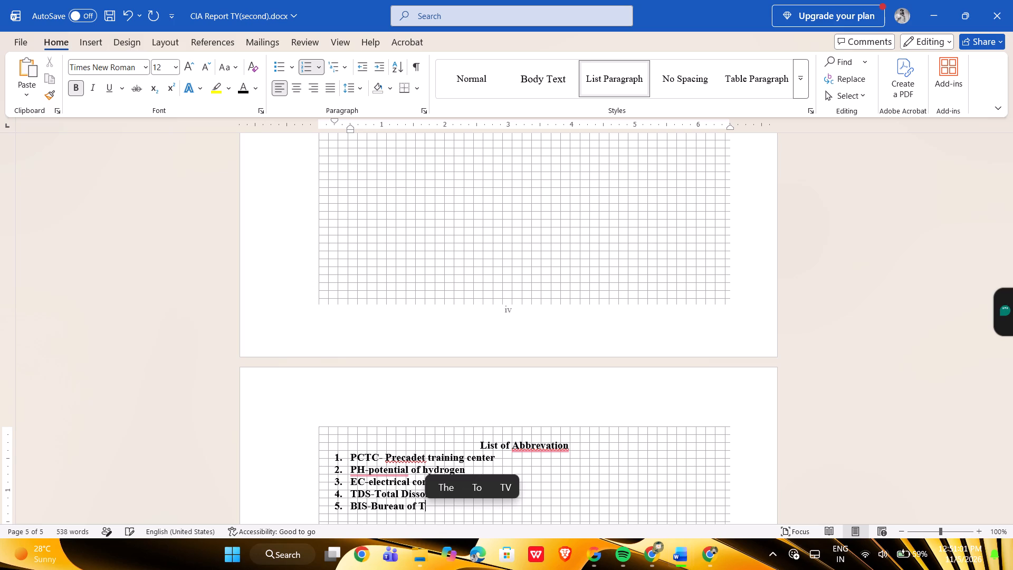
pyautogui.press('BackSpace')
pyautogui.write('Indian')
pyautogui.press('space')
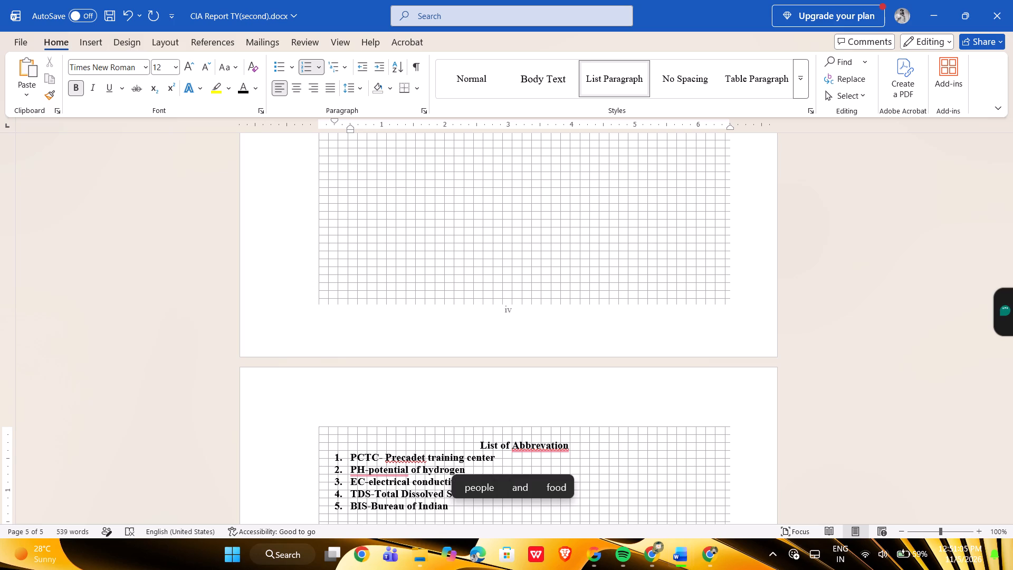
pyautogui.write('Standards')
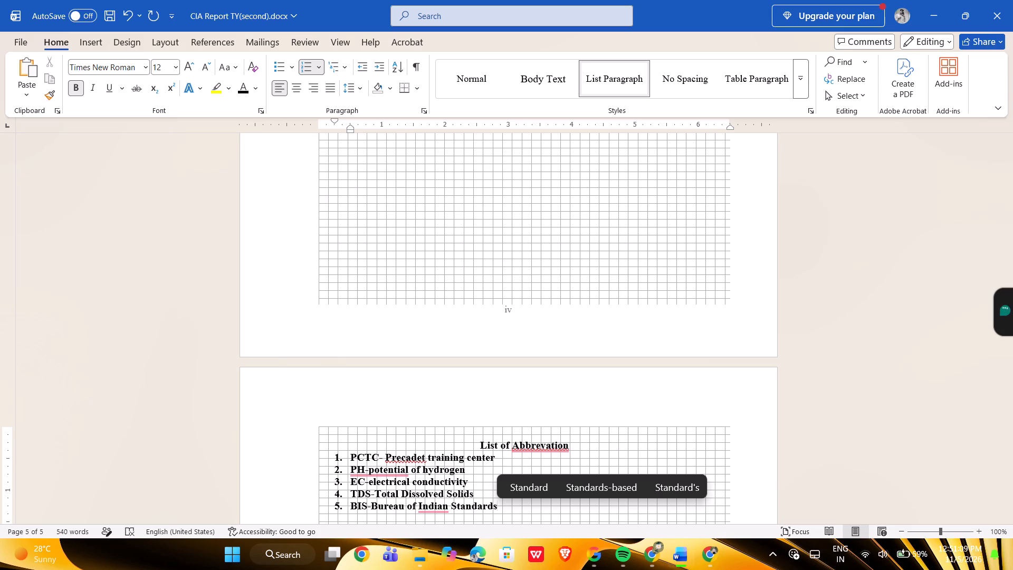
pyautogui.press('Return')
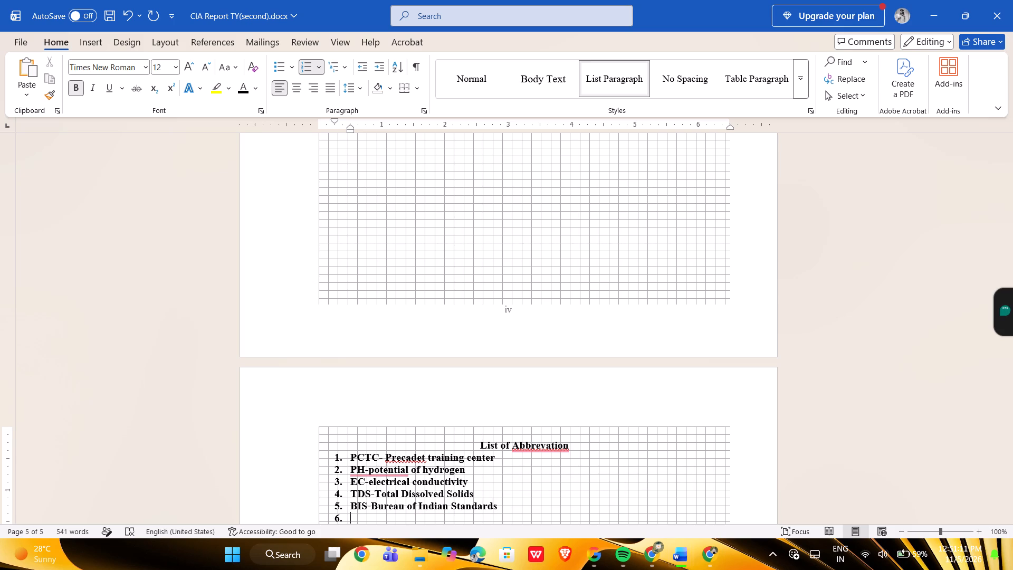
# Add "SDG-Sustainable Development Goal" as the sixth and last entry of the abbreviation list, leaving no empty numbered item after it.
pyautogui.write('SDG')
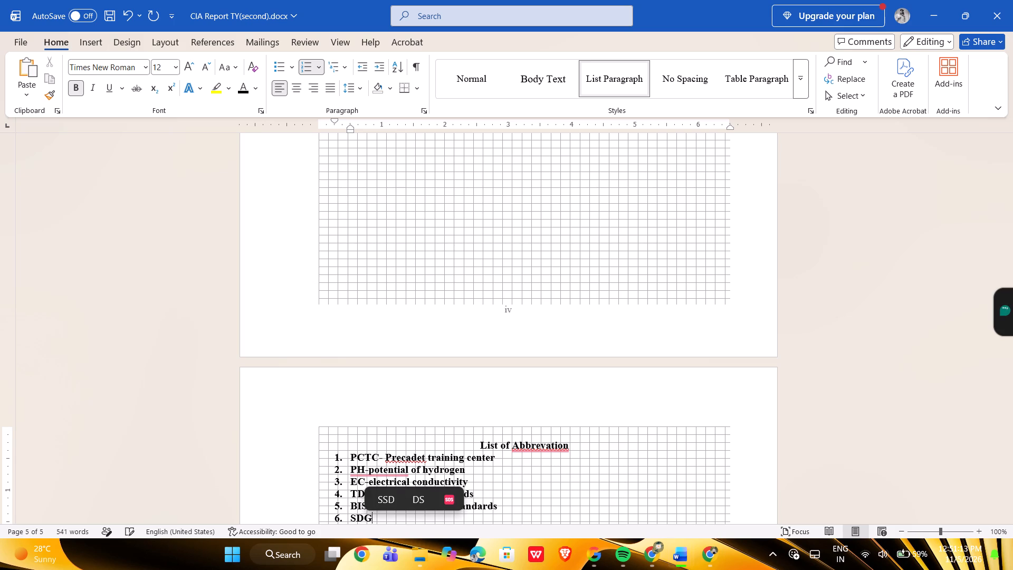
pyautogui.press('-')
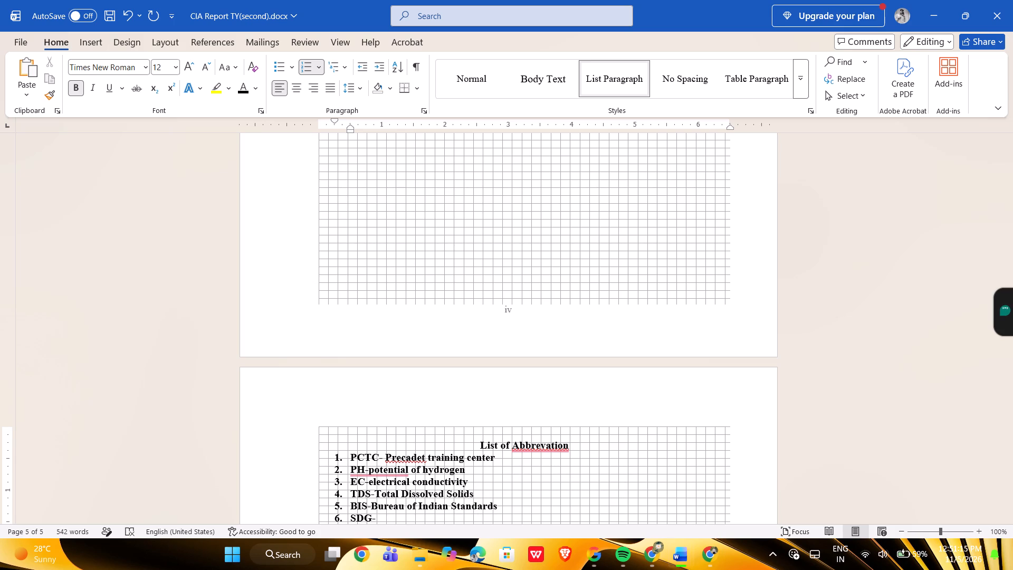
pyautogui.write('Sustainable')
pyautogui.press('space')
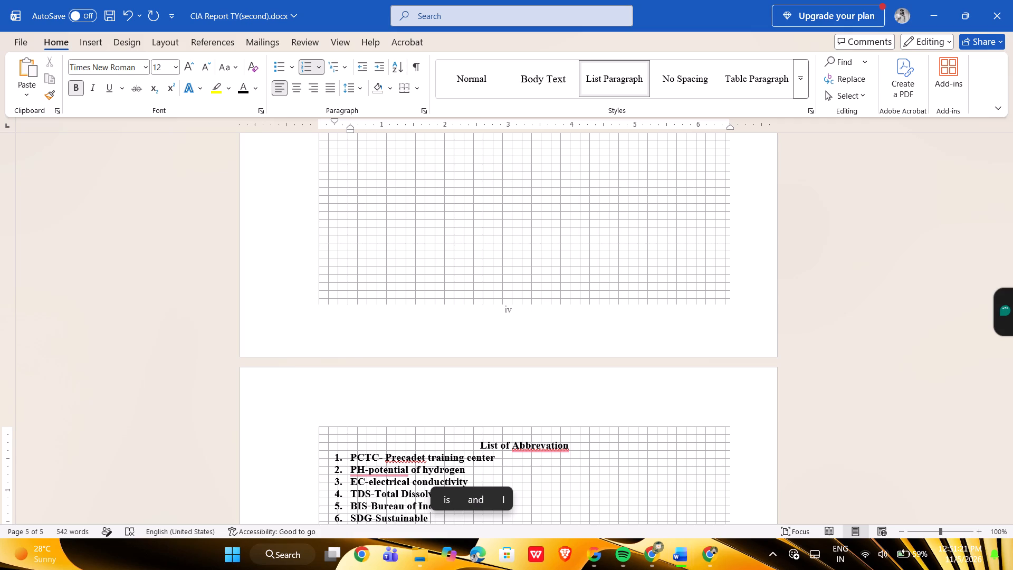
pyautogui.hotkey('shift', 'd')
pyautogui.write('ec')
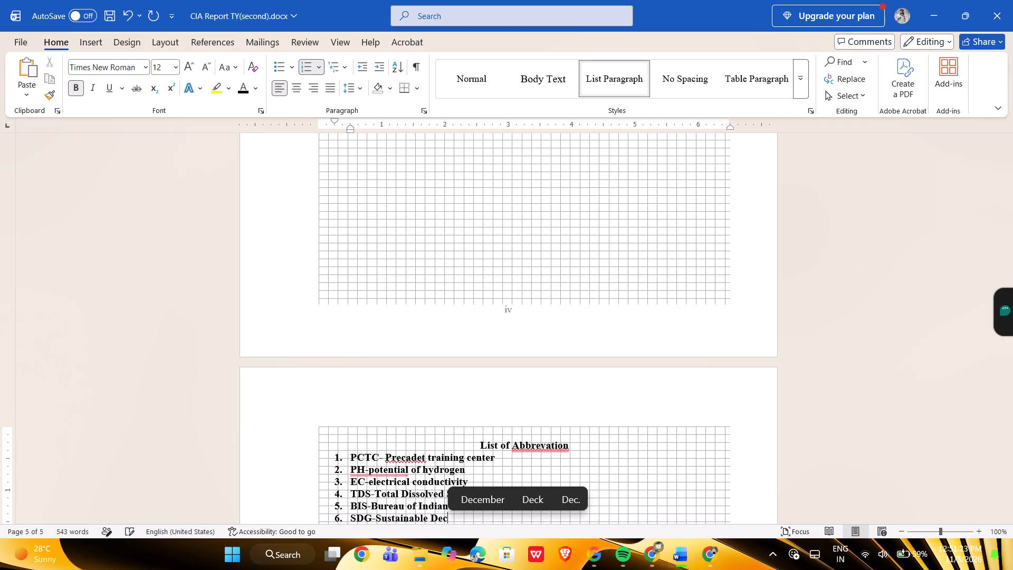
pyautogui.press('BackSpace')
pyautogui.write('velopment')
pyautogui.press('space')
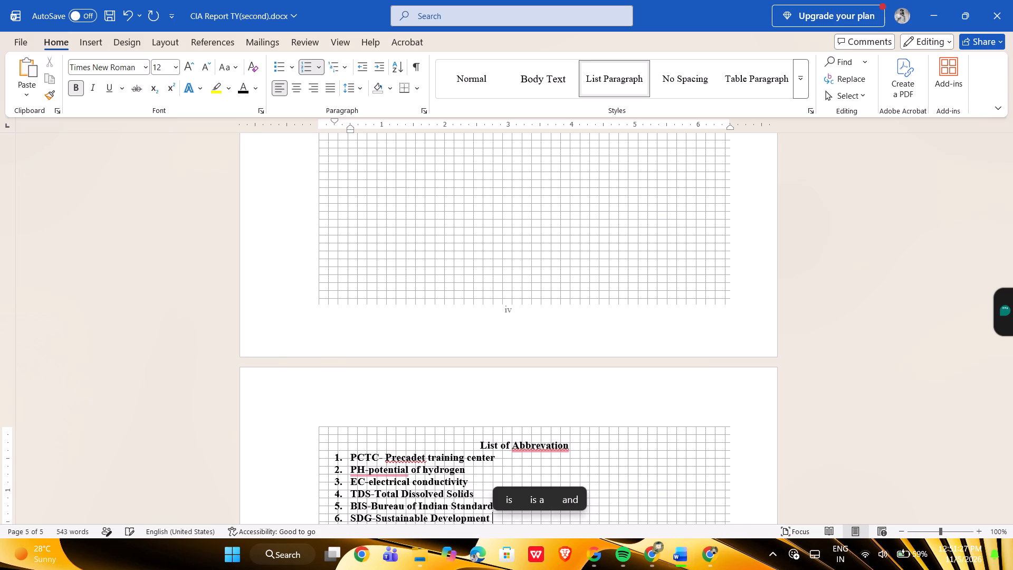
pyautogui.hotkey('shift', 'g')
pyautogui.write('oal')
pyautogui.press('Return')
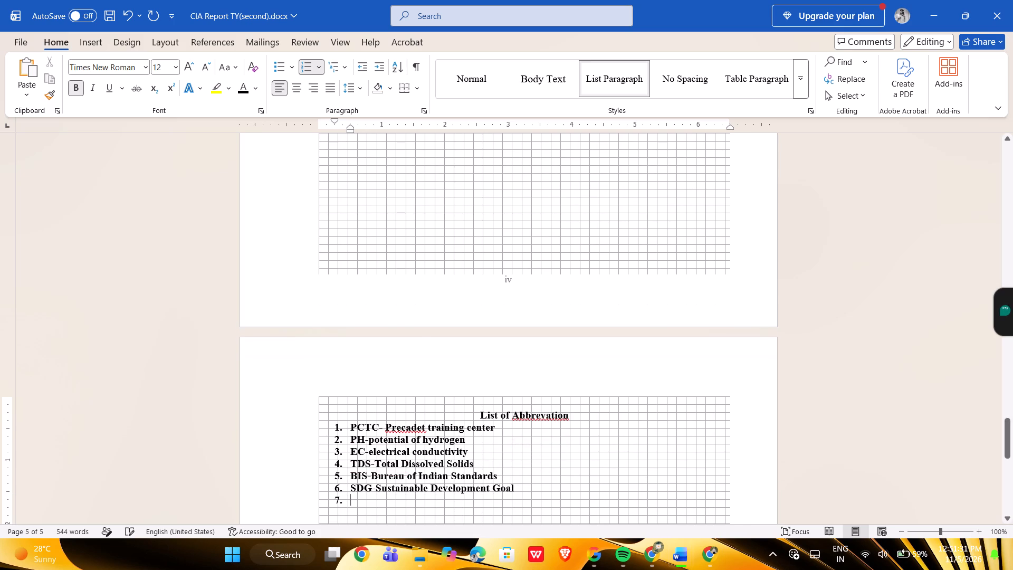
pyautogui.press('BackSpace')
pyautogui.press('BackSpace')
pyautogui.press('BackSpace')
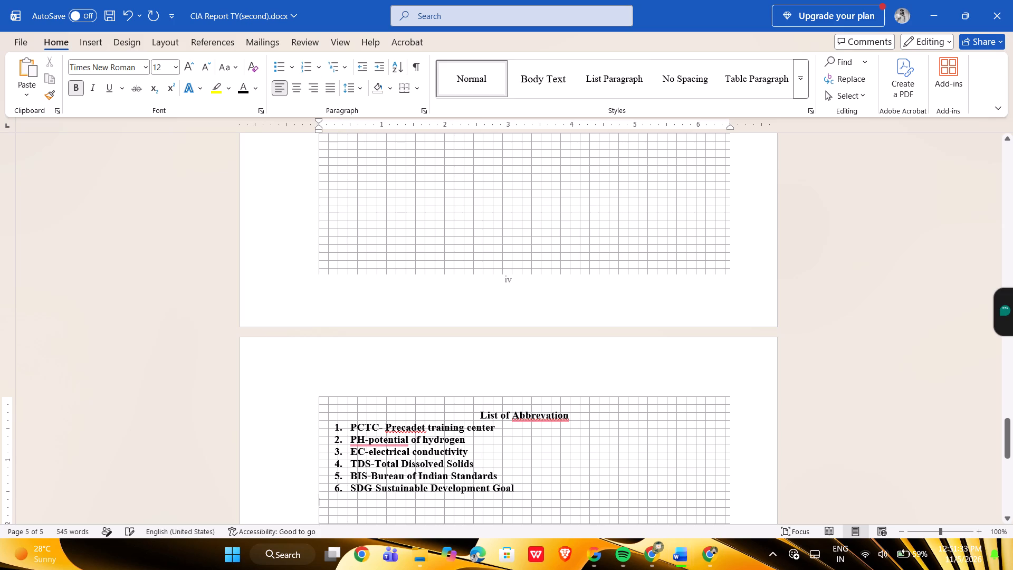
pyautogui.press('BackSpace')
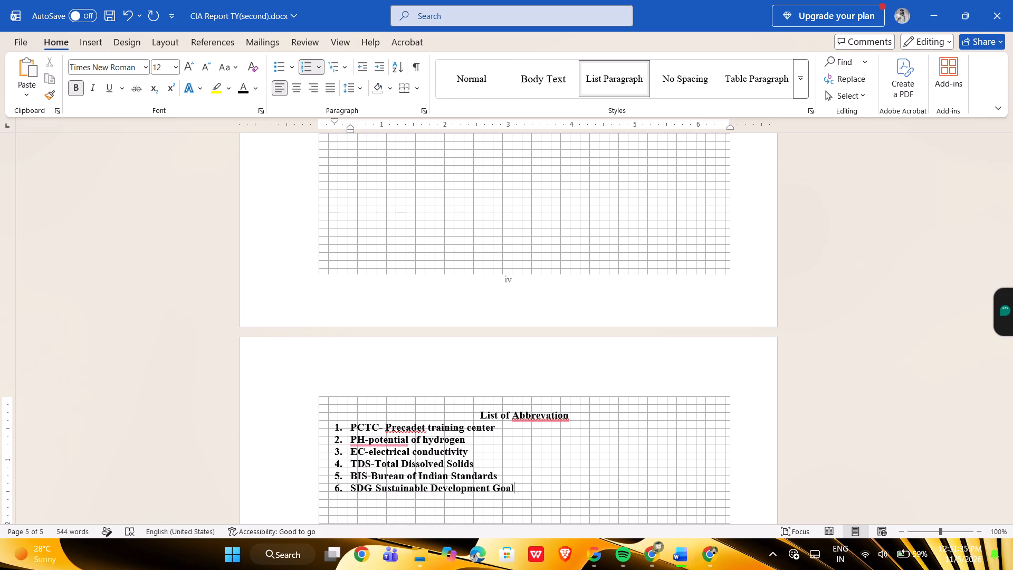
# Insert two blank lines between the List of Abbrevation heading and the numbered list.
pyautogui.scroll(3, 351, 497)
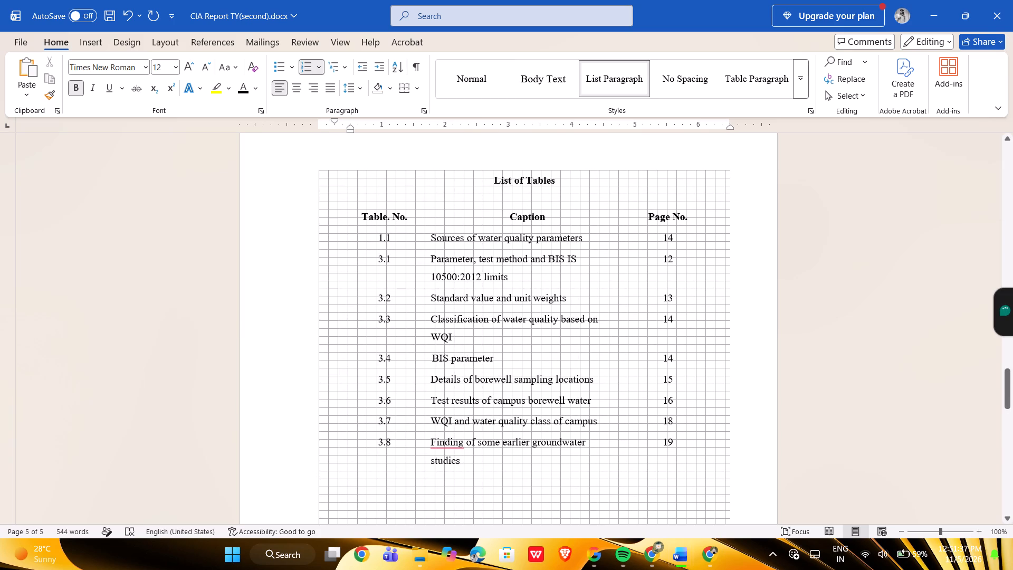
pyautogui.scroll(-2, 351, 497)
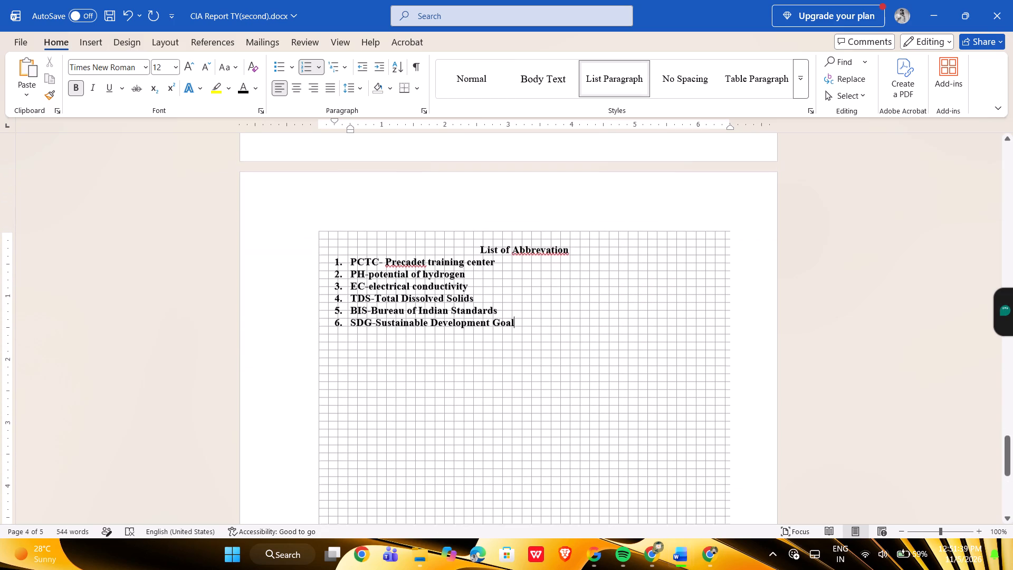
pyautogui.scroll(-1, 351, 497)
pyautogui.click(576, 256)
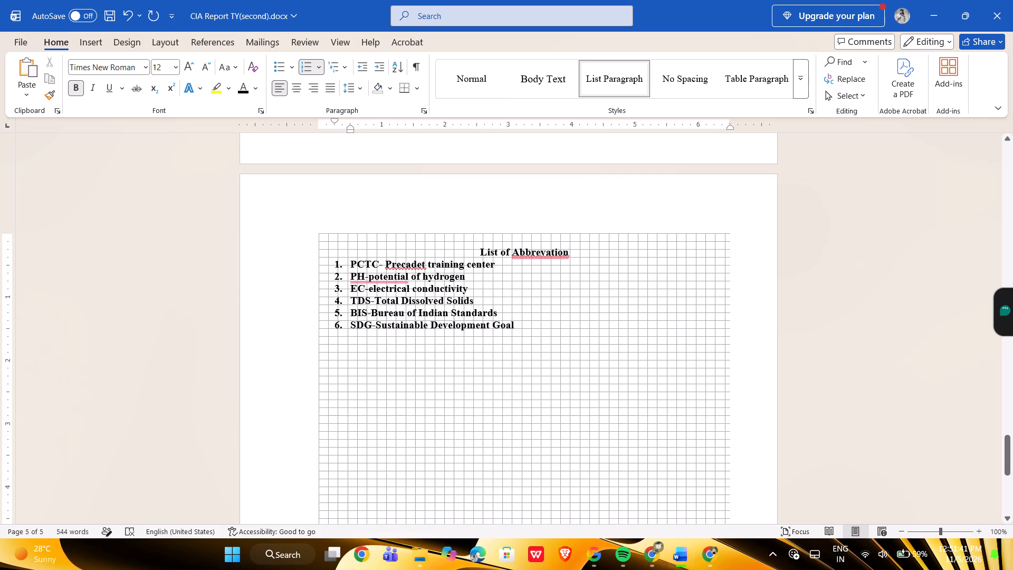
pyautogui.press('Return')
pyautogui.press('Return')
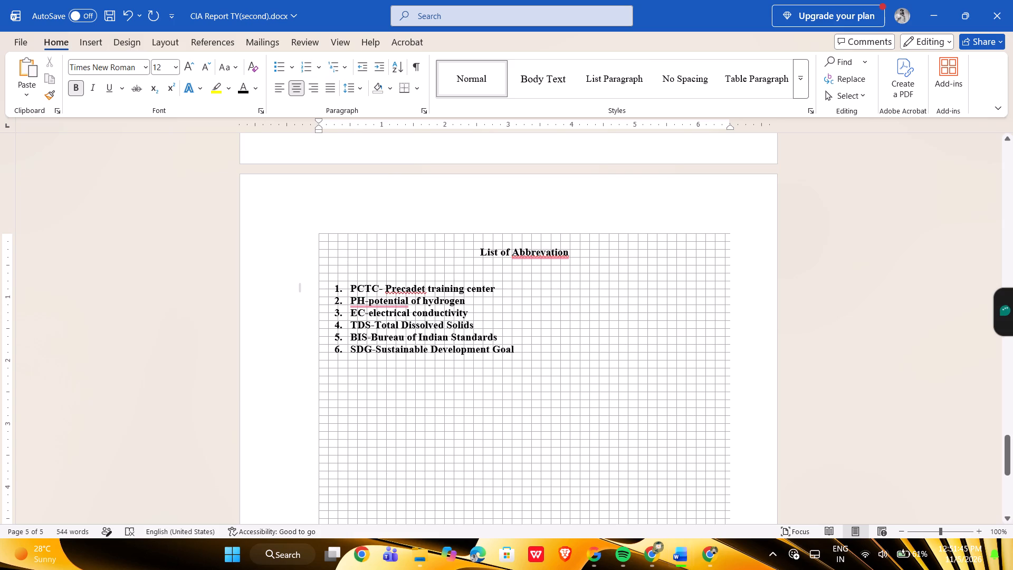
# Set the line spacing of all six abbreviation entries to 1.5.
pyautogui.click(526, 357)
pyautogui.moveTo(525, 353); pyautogui.dragTo(327, 275)
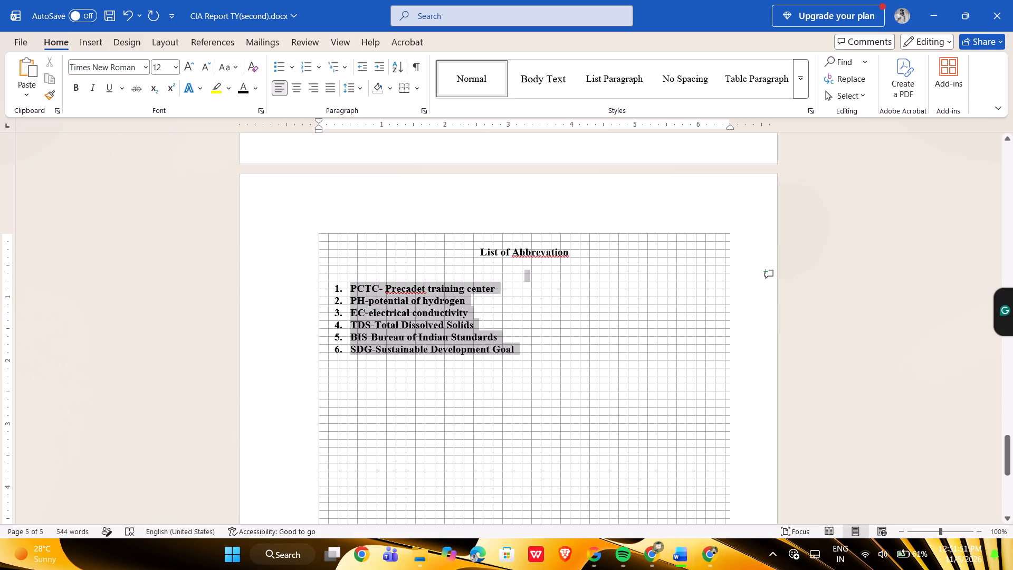
pyautogui.moveTo(327, 275); pyautogui.dragTo(327, 290)
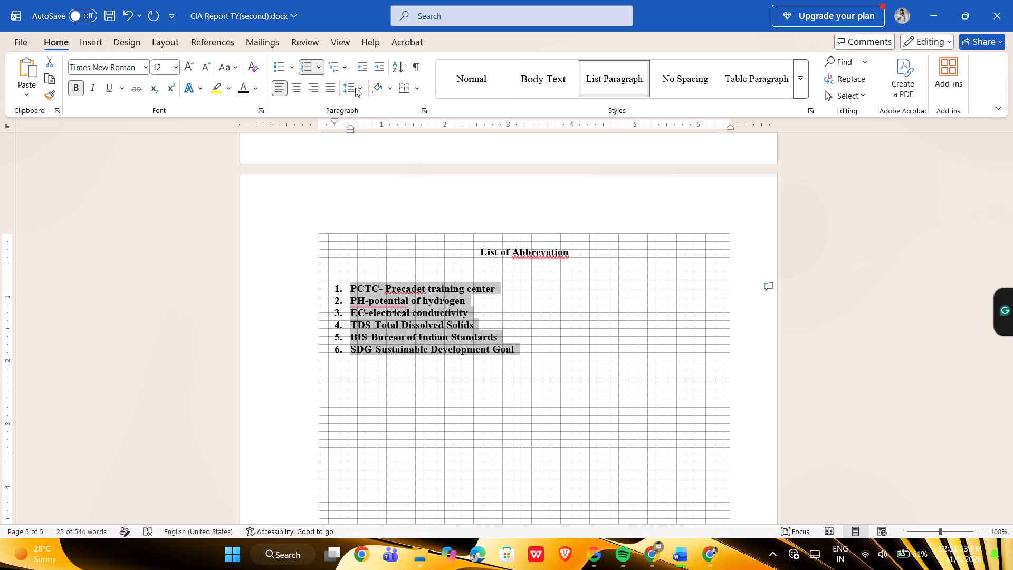
pyautogui.click(341, 92)
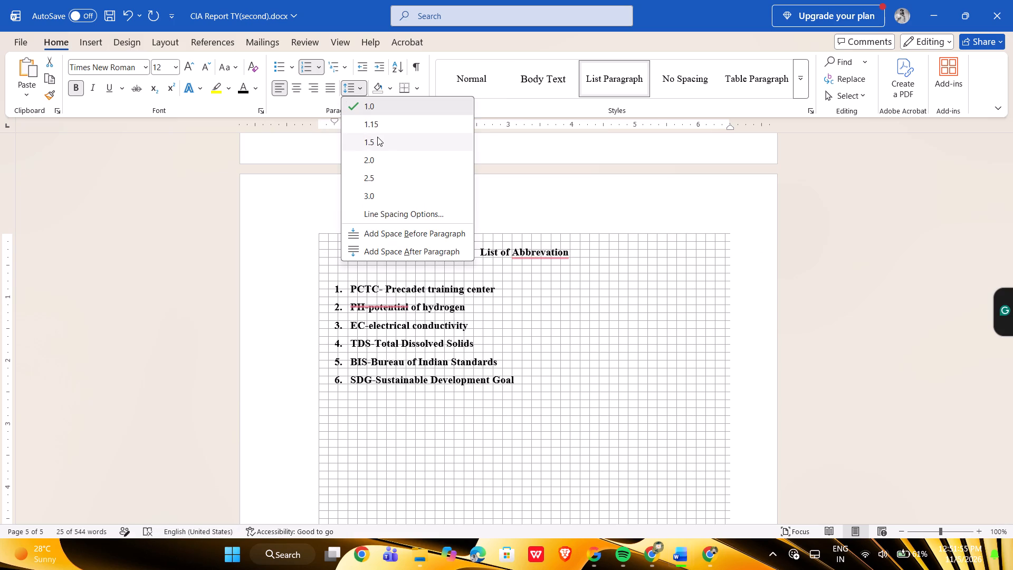
pyautogui.click(383, 139)
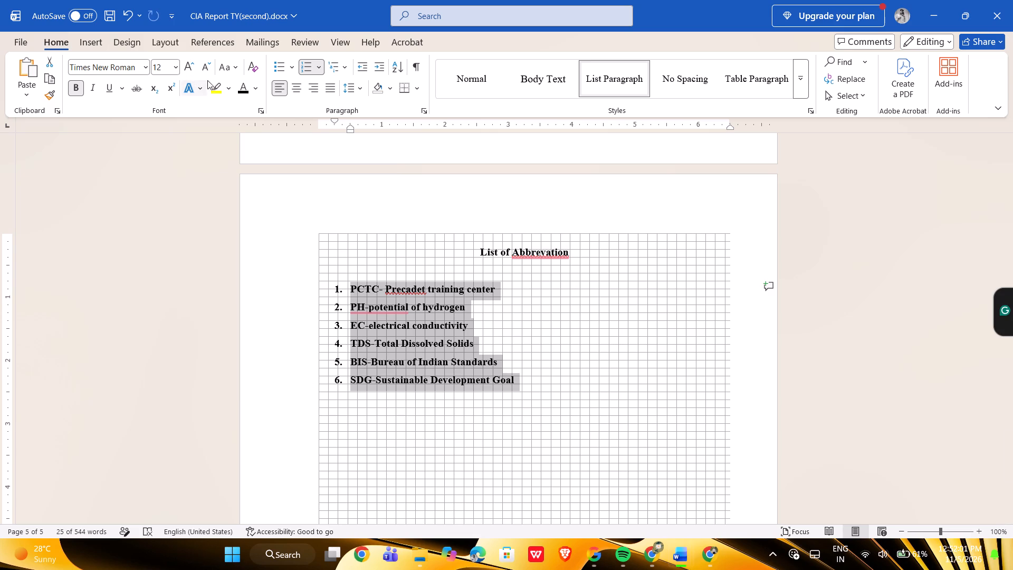
# Remove the bold formatting from the six abbreviation entries.
pyautogui.click(81, 85)
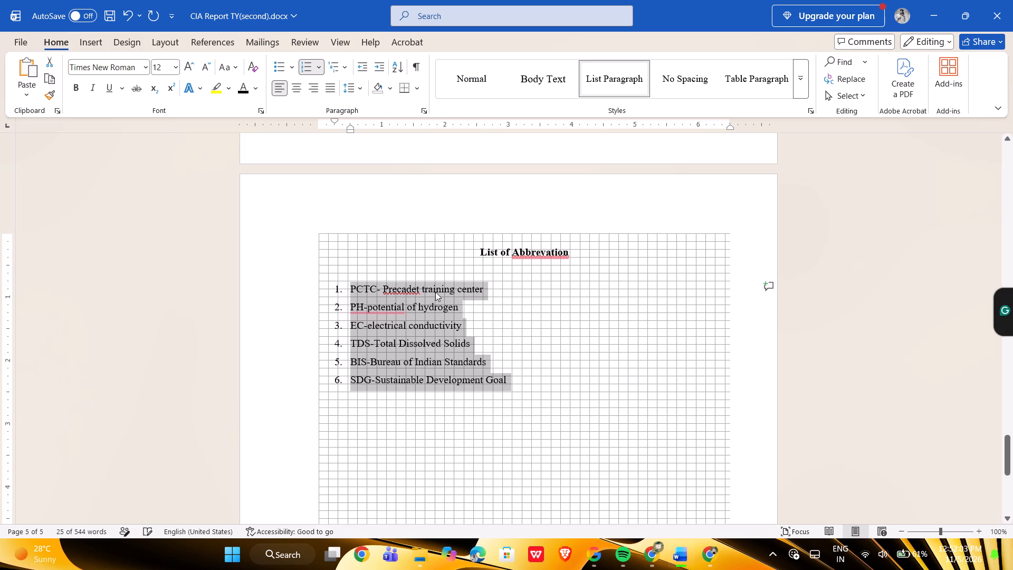
# Insert a space before the hyphen in the PCTC entry of the abbreviation list.
pyautogui.scroll(4, 488, 339)
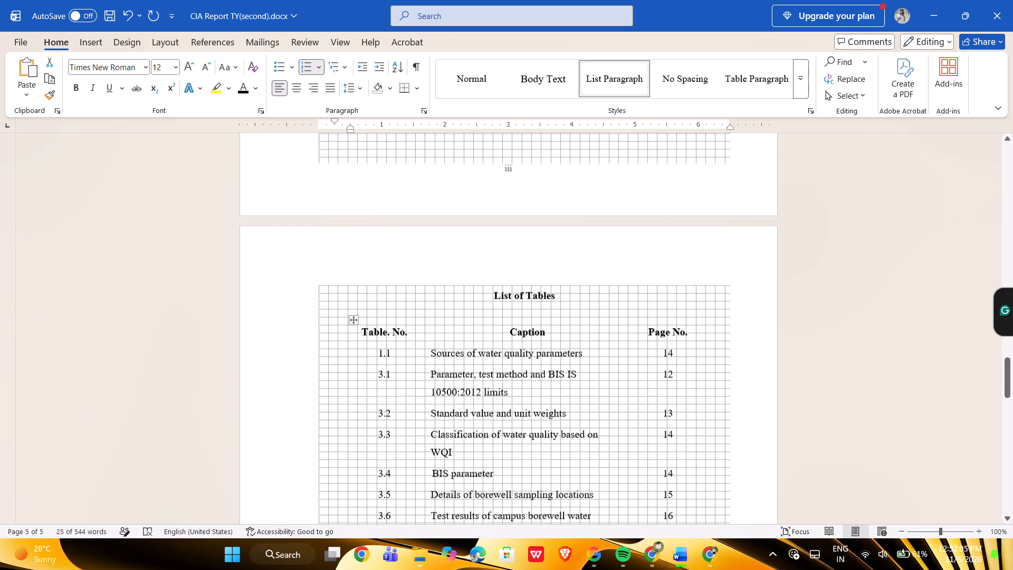
pyautogui.scroll(1, 488, 339)
pyautogui.scroll(-3, 488, 339)
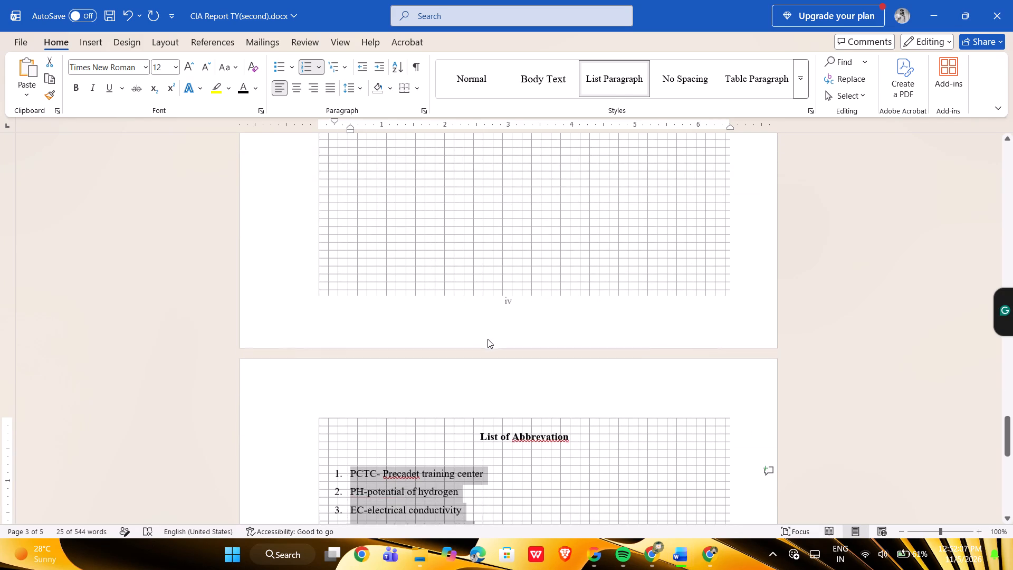
pyautogui.scroll(-1, 488, 339)
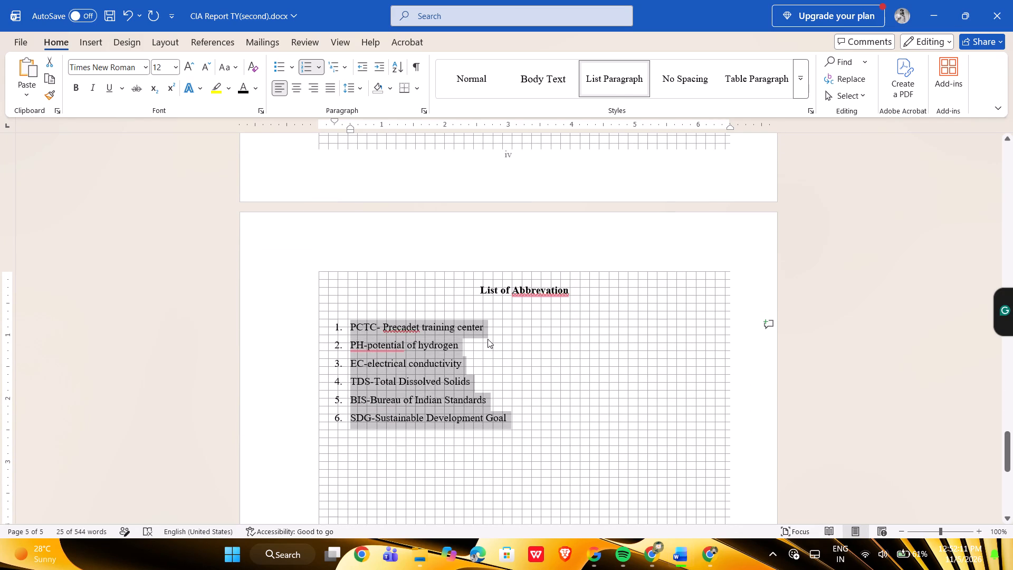
pyautogui.click(378, 326)
pyautogui.click(378, 326)
pyautogui.press('Left')
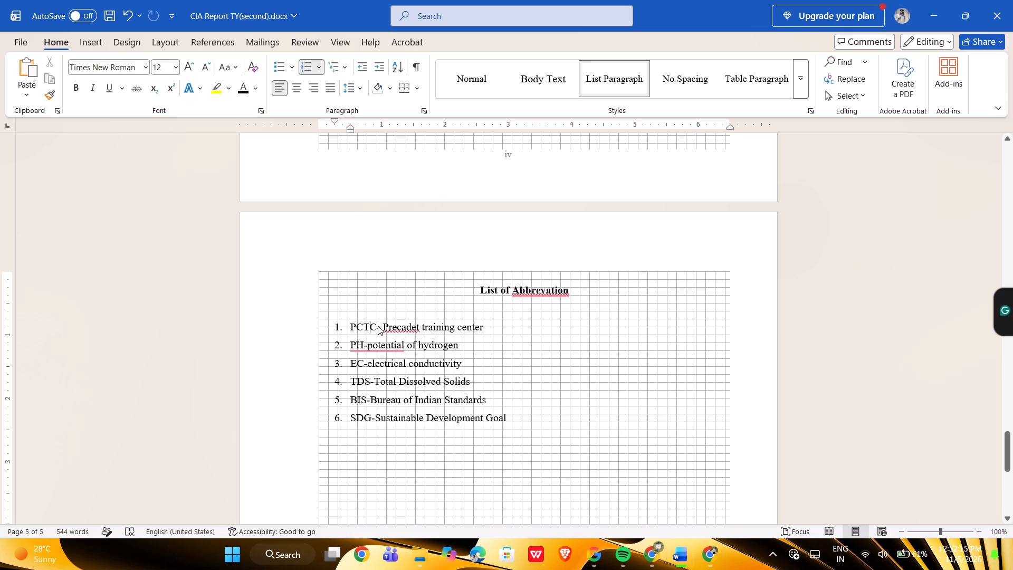
pyautogui.press('Right')
pyautogui.click(378, 326)
pyautogui.press('space')
# Put a space on both sides of the hyphen in the PH entry so it reads "PH - potential of hydrogen".
pyautogui.press('Down')
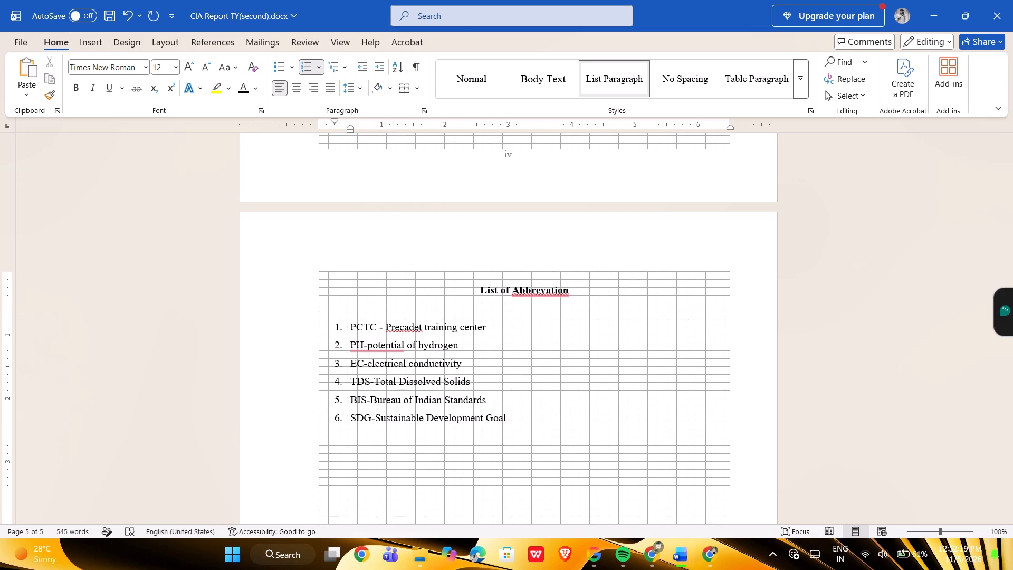
pyautogui.press('Left')
pyautogui.press('Left')
pyautogui.press('Left')
pyautogui.press('Left')
pyautogui.press('space')
pyautogui.press('Right')
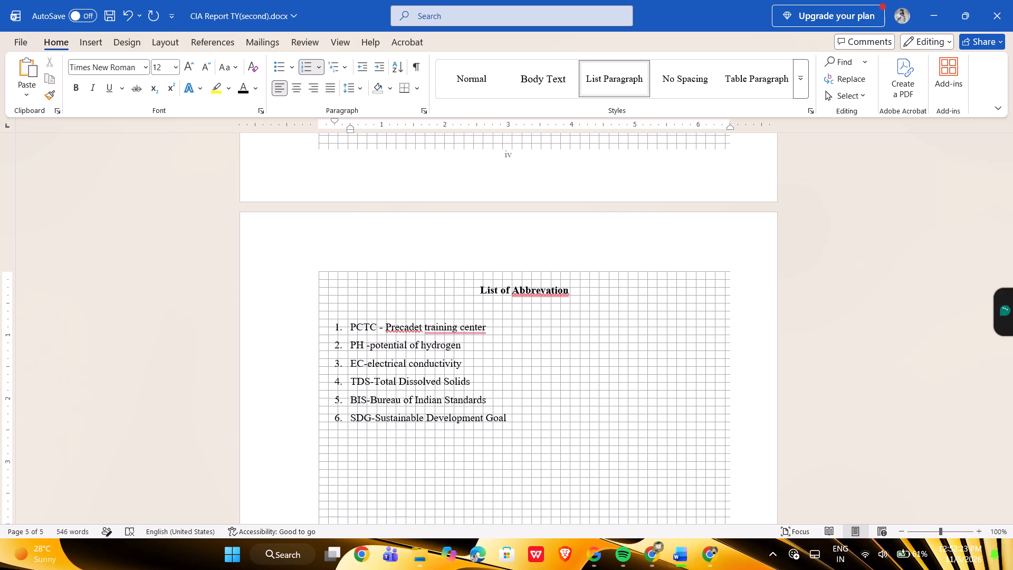
pyautogui.press('Right')
pyautogui.press('Left')
pyautogui.press('space')
# Put a space on both sides of the hyphen in the EC and TDS entries of the abbreviation list.
pyautogui.press('Down')
pyautogui.press('Down')
pyautogui.press('Up')
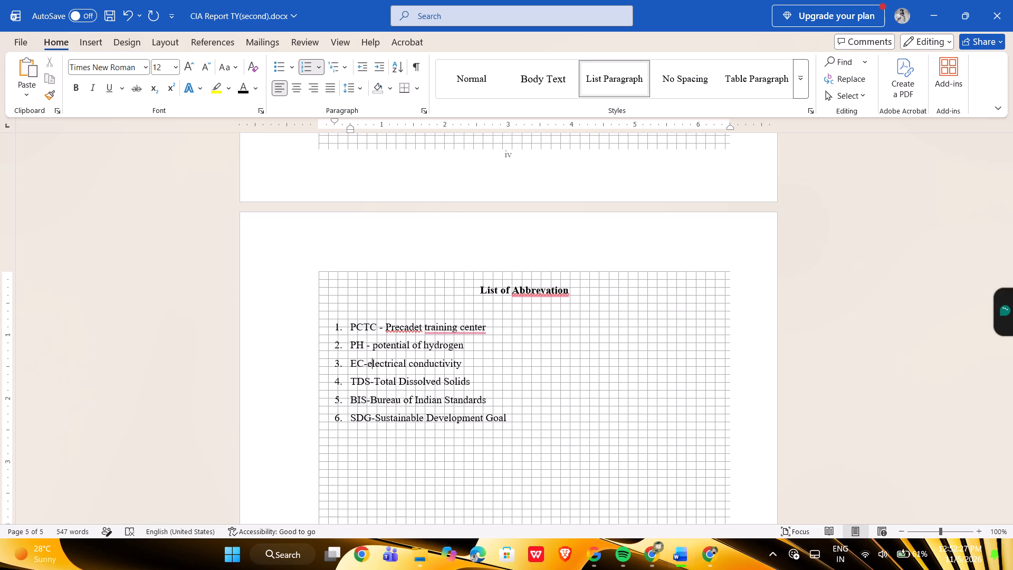
pyautogui.press('Left')
pyautogui.press('space')
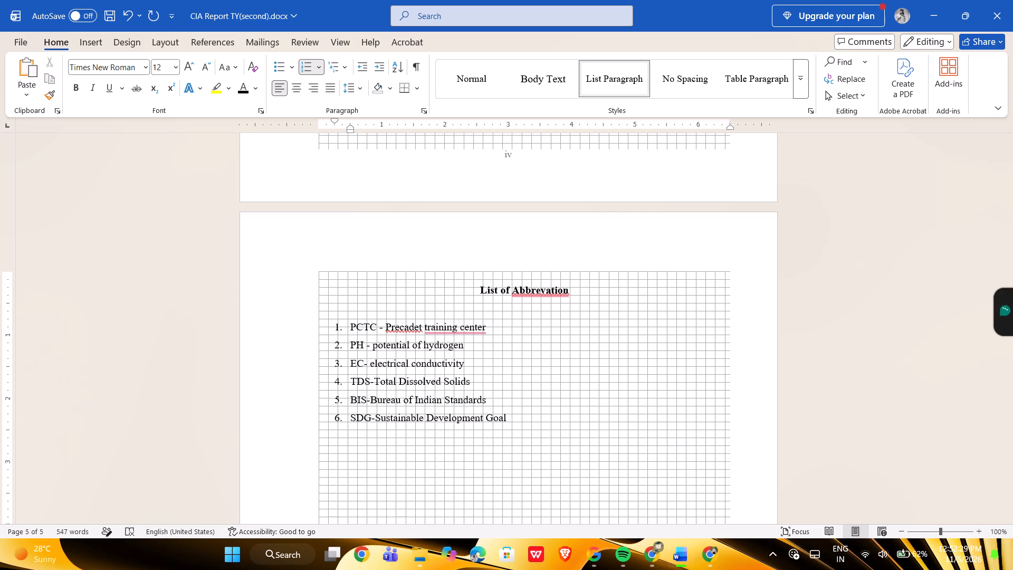
pyautogui.press('Left')
pyautogui.press('Left')
pyautogui.press('space')
pyautogui.press('Left')
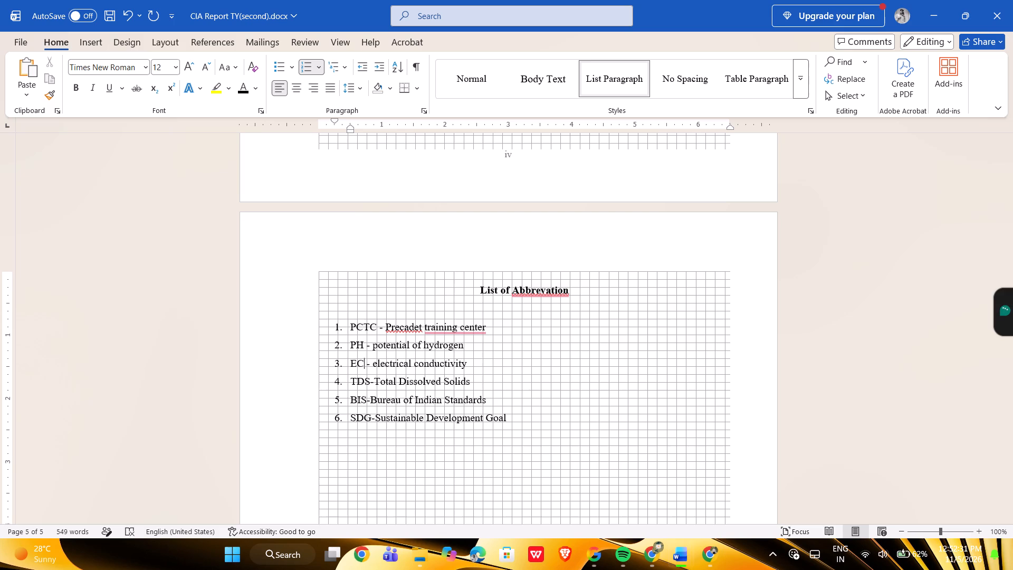
pyautogui.press('Down')
pyautogui.press('Right')
pyautogui.press('space')
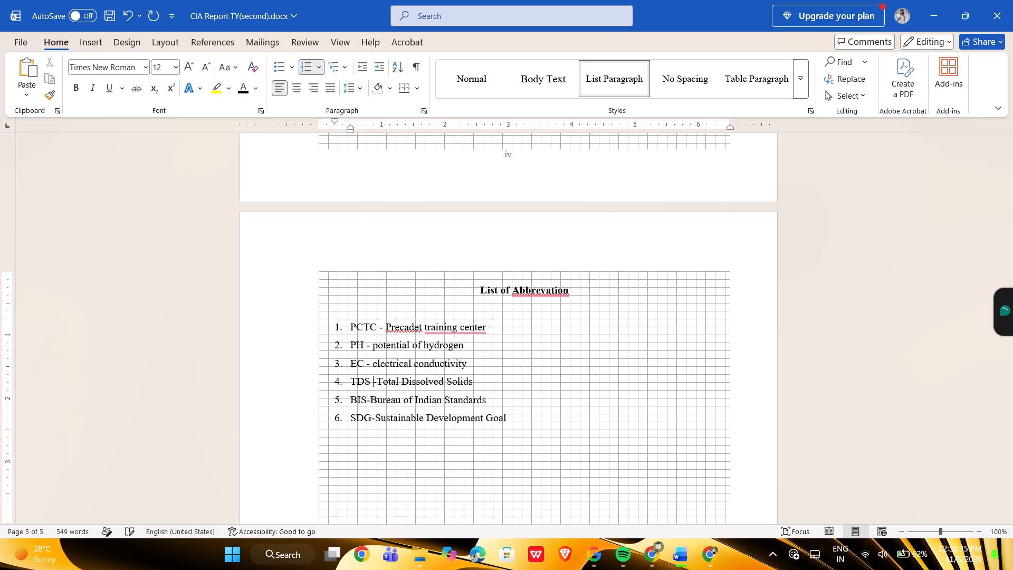
pyautogui.press('Right')
pyautogui.press('space')
# Put a space on both sides of the hyphen in the SDG and BIS entries of the abbreviation list.
pyautogui.press('Down')
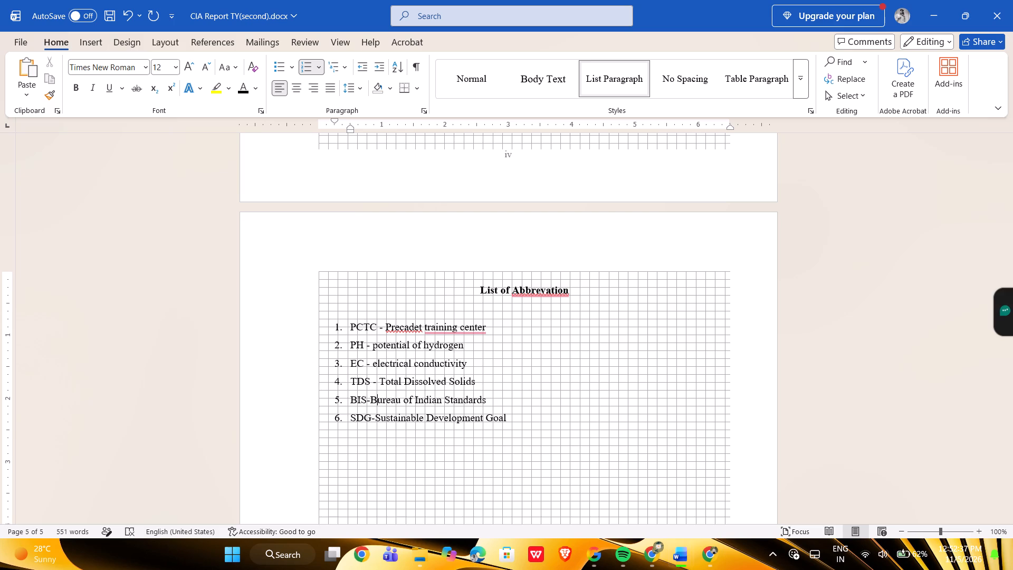
pyautogui.press('Down')
pyautogui.press('Left')
pyautogui.press('space')
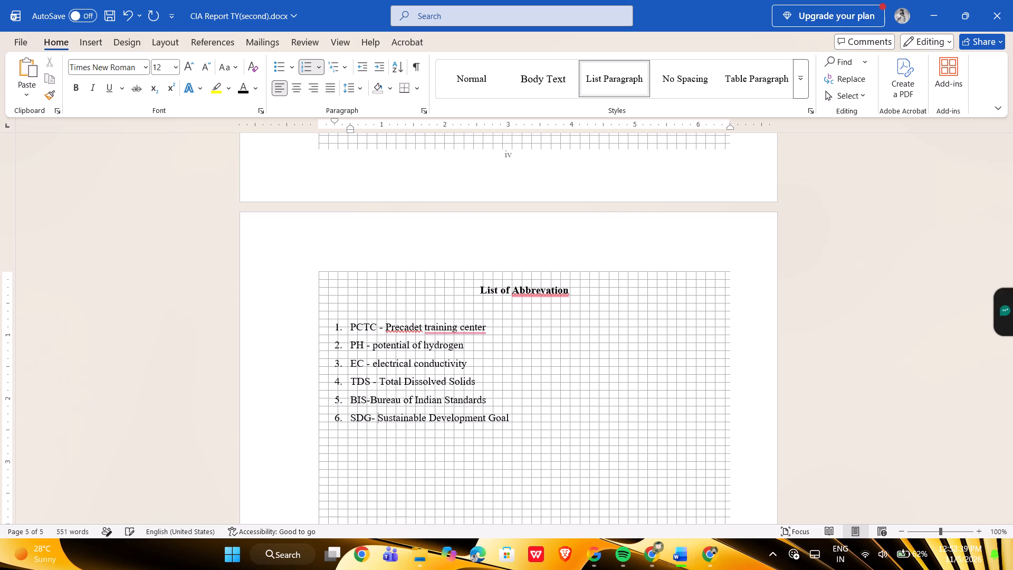
pyautogui.press('Left')
pyautogui.press('Left')
pyautogui.press('space')
pyautogui.press('Up')
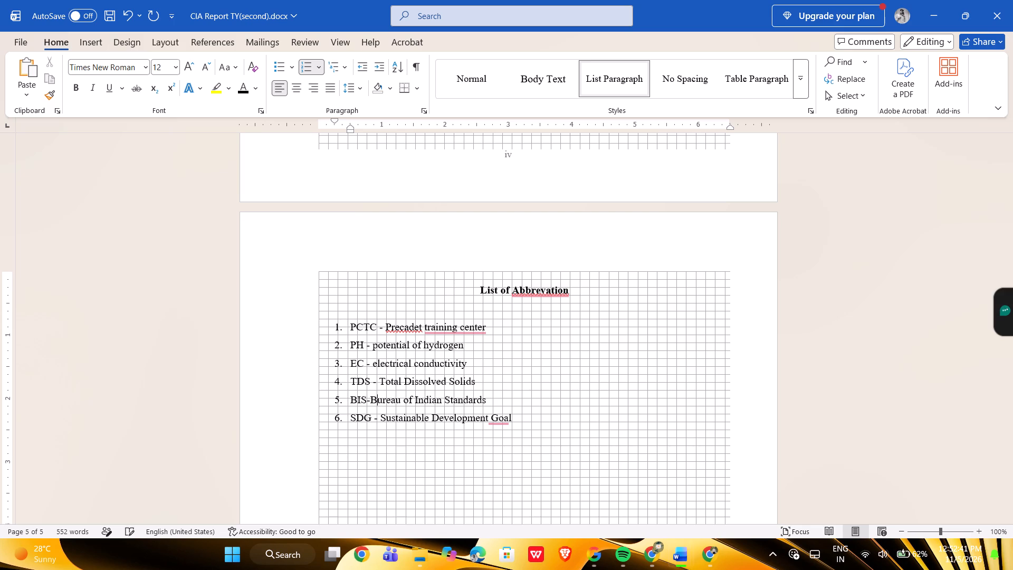
pyautogui.press('Left')
pyautogui.press('space')
pyautogui.press('Left')
pyautogui.press('Left')
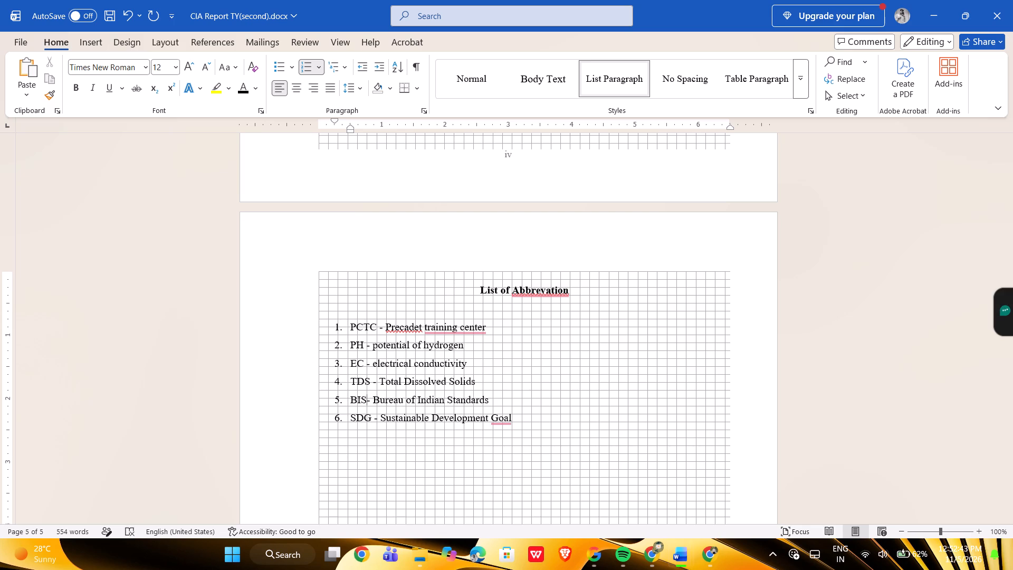
pyautogui.press('space')
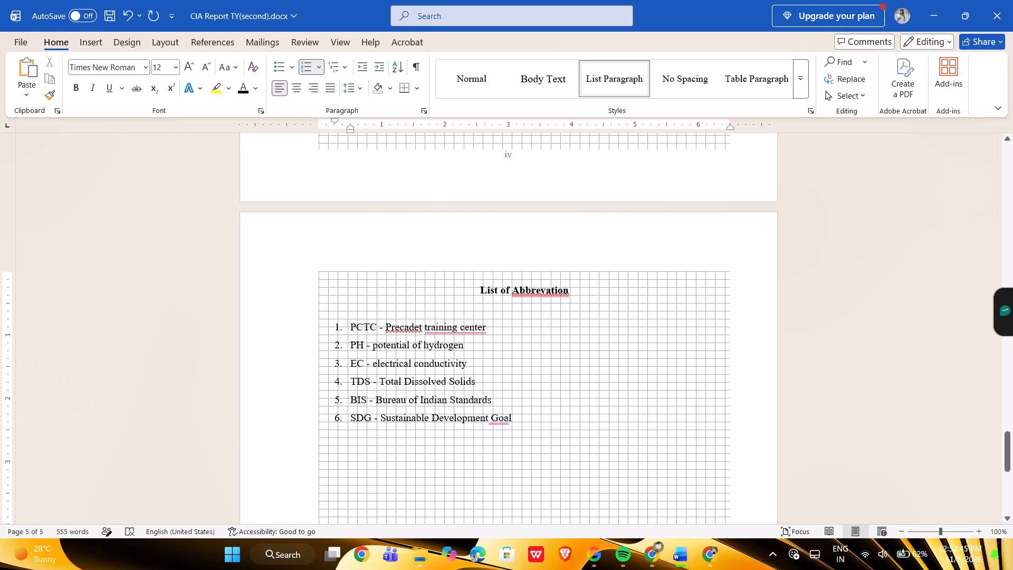
pyautogui.click(537, 413)
# Review the List of Figures page, checking its heading, captions and page numbers.
pyautogui.scroll(6, 537, 413)
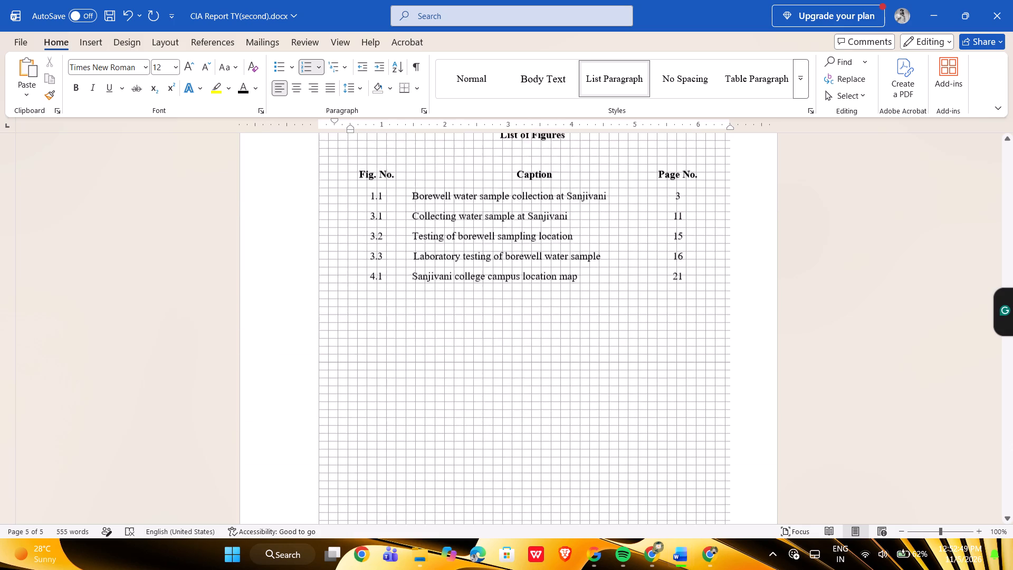
pyautogui.scroll(1, 537, 413)
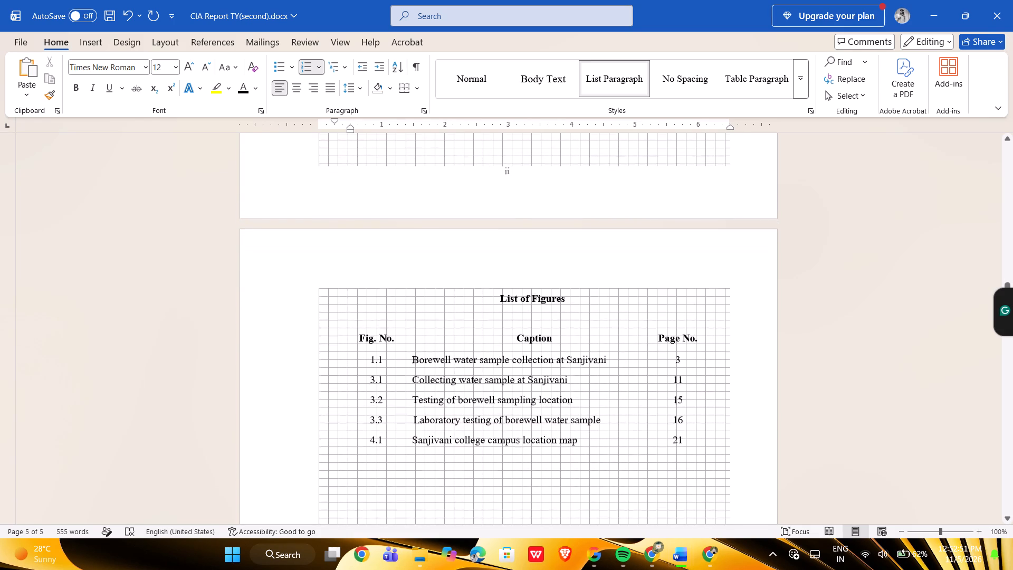
pyautogui.click(537, 318)
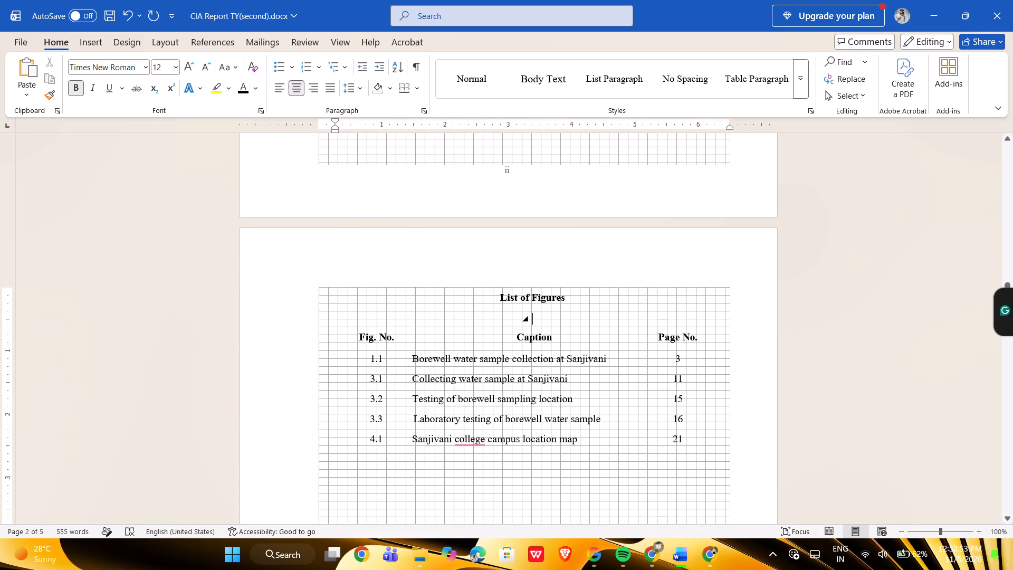
pyautogui.click(511, 392)
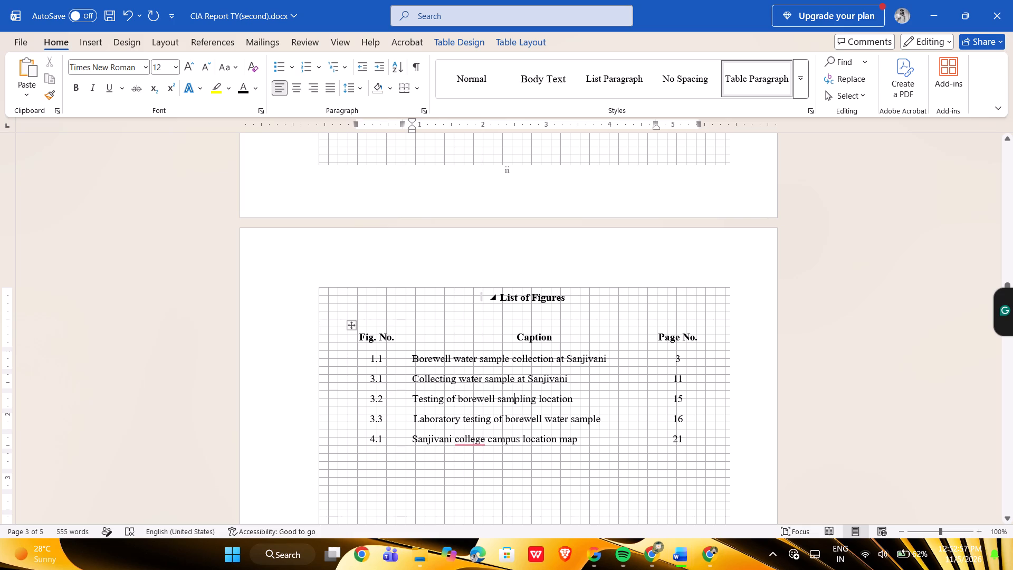
pyautogui.click(545, 299)
pyautogui.click(560, 432)
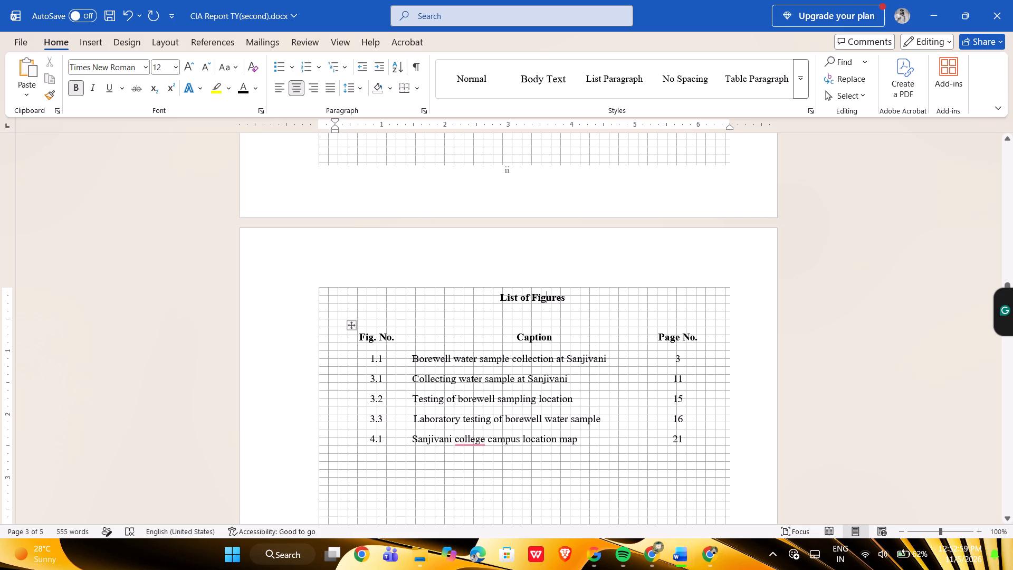
pyautogui.scroll(-4, 546, 448)
# Save the CIA Report TY(second) document.
pyautogui.hotkey('ctrl', 's')
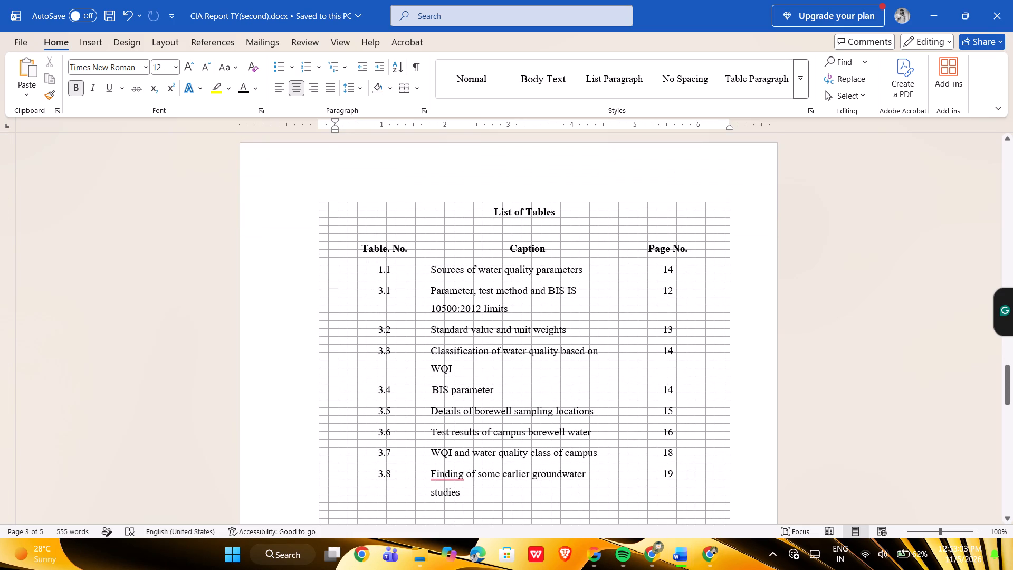
# Check the List of Tables page and the reformatted List of Abbrevation page.
pyautogui.scroll(-3, 535, 445)
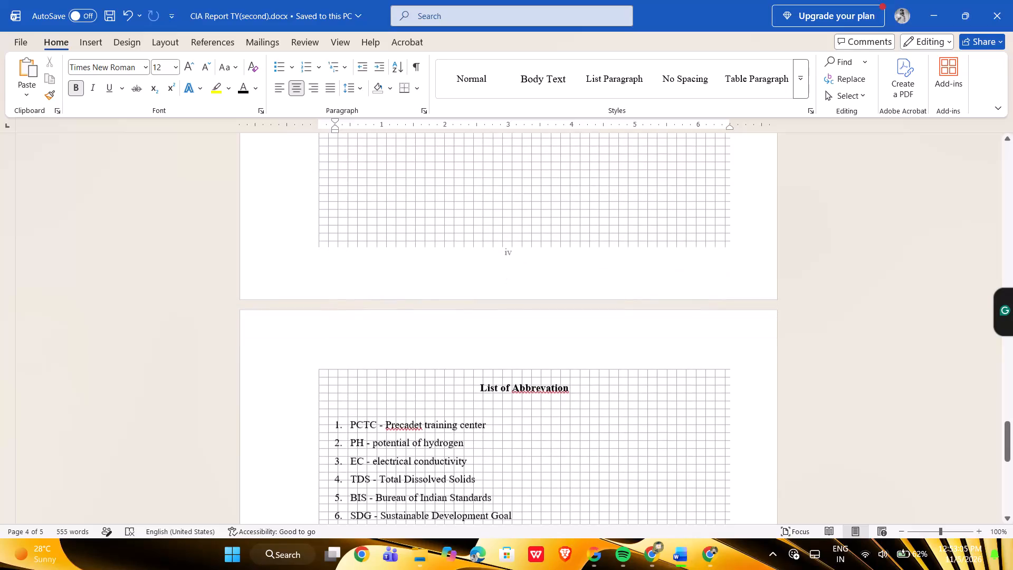
pyautogui.click(500, 470)
pyautogui.scroll(-1, 500, 470)
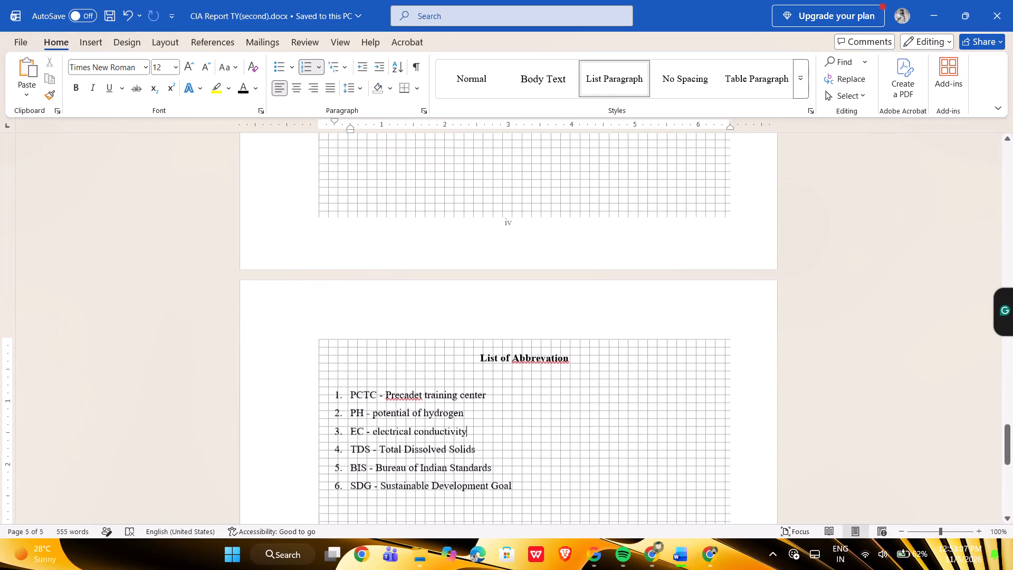
pyautogui.scroll(-2, 500, 470)
pyautogui.click(515, 480)
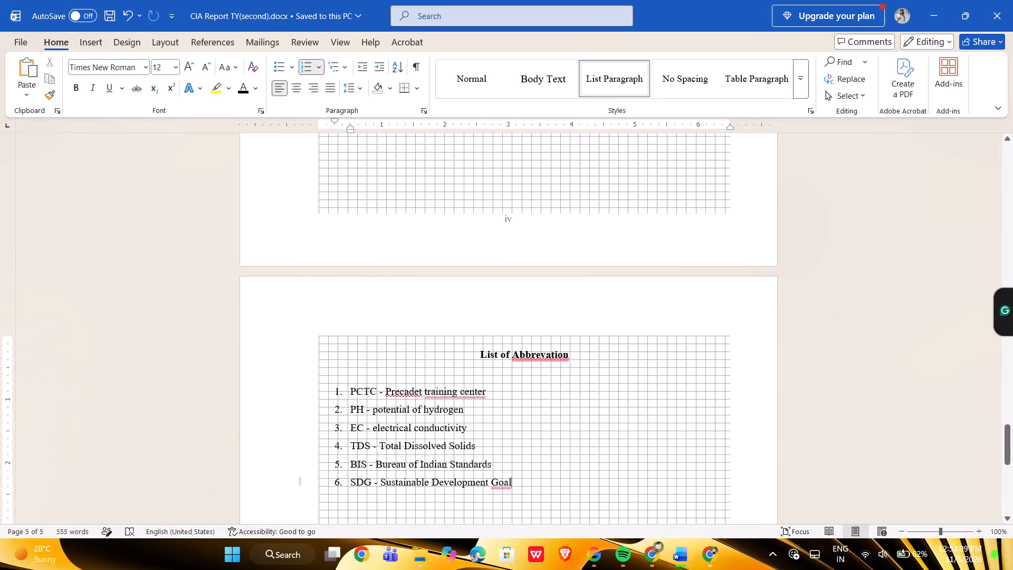
pyautogui.scroll(-1, 515, 480)
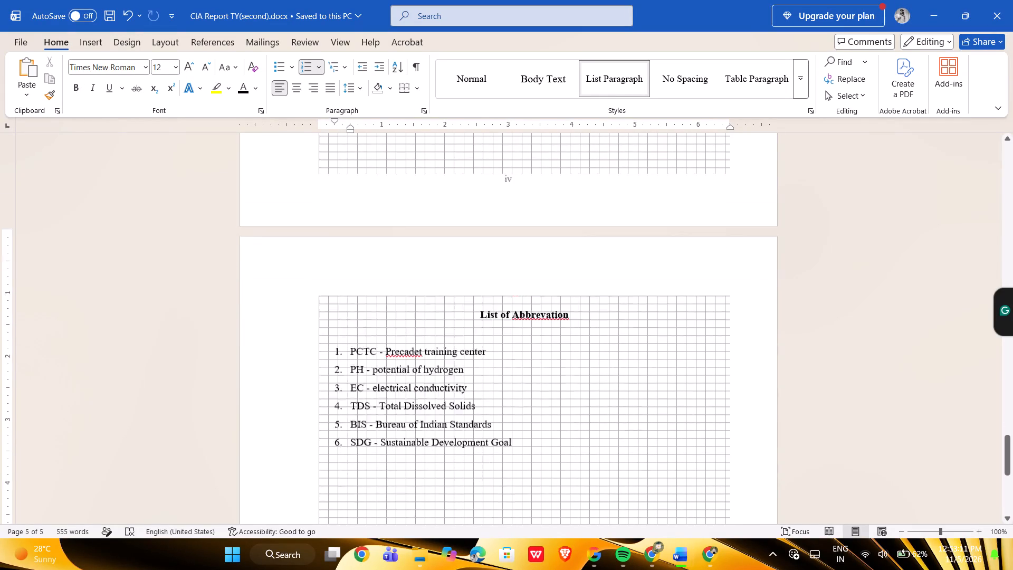
pyautogui.scroll(-1, 515, 480)
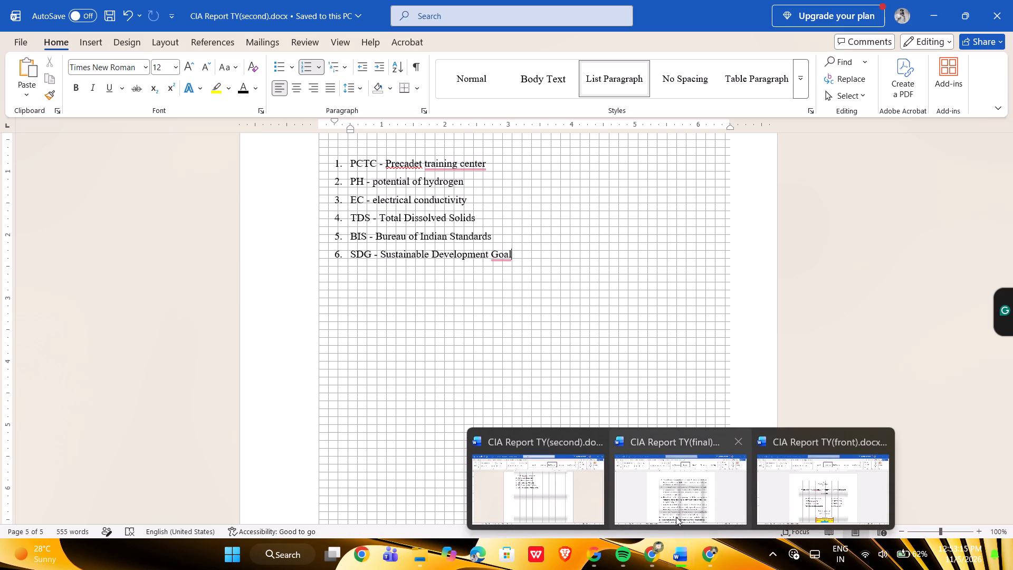
# Switch to the CIA Report TY(final) document and check Tables 3.4, 3.5 and 3.6.
pyautogui.click(676, 508)
pyautogui.scroll(-3, 627, 396)
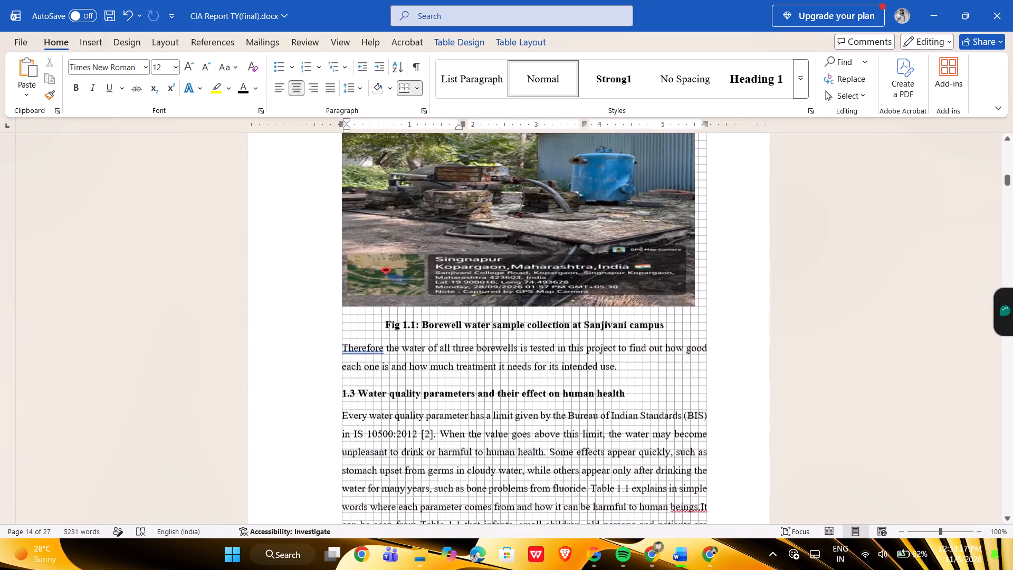
pyautogui.scroll(-12, 627, 396)
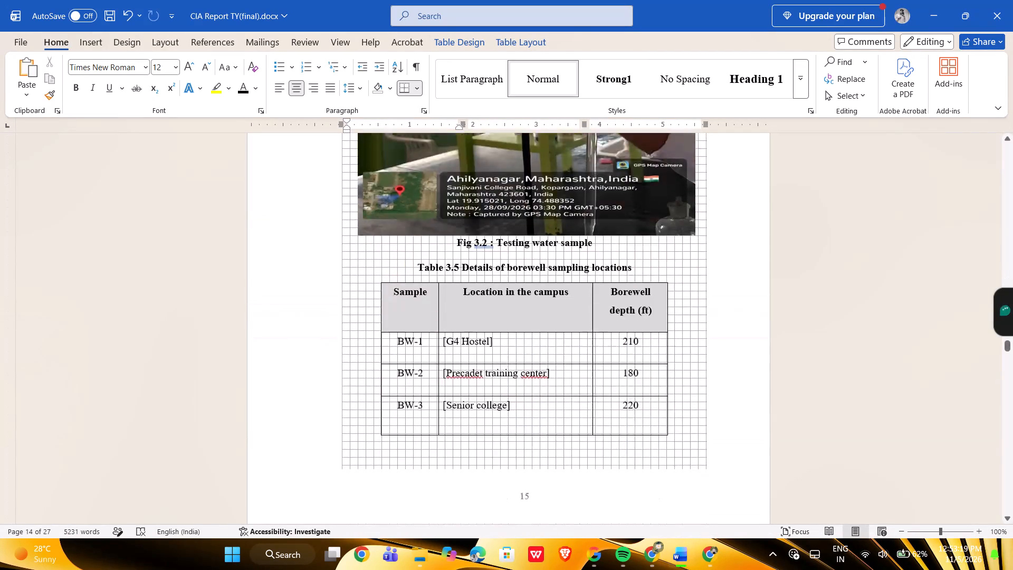
pyautogui.scroll(-3, 627, 396)
pyautogui.scroll(1, 627, 396)
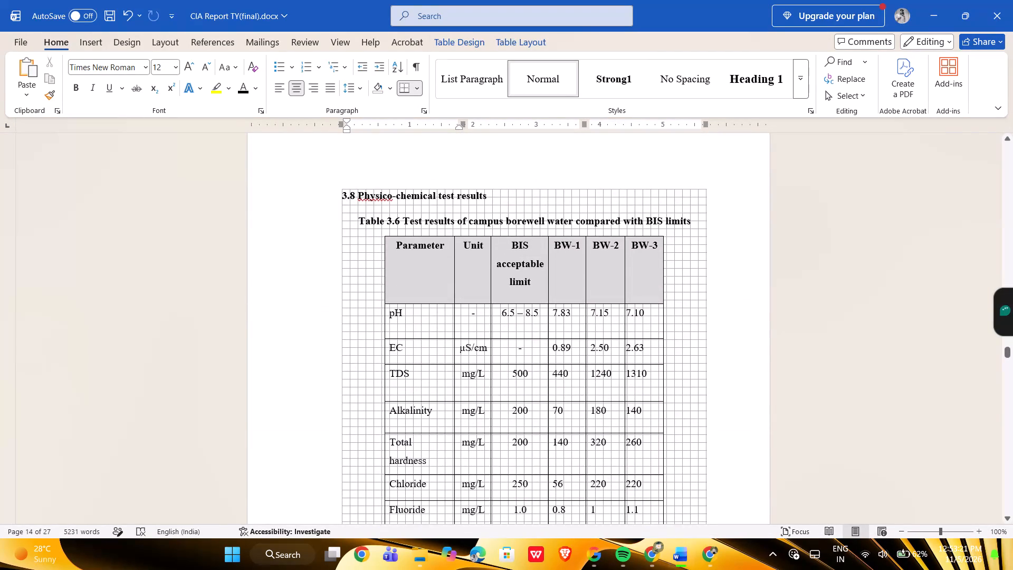
pyautogui.scroll(4, 627, 396)
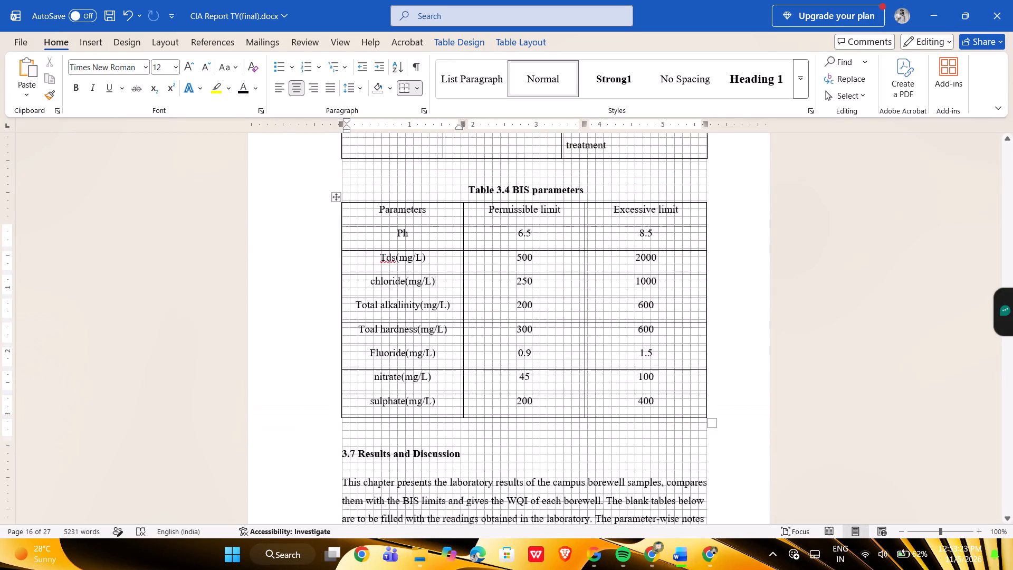
pyautogui.scroll(2, 627, 396)
pyautogui.scroll(-1, 627, 396)
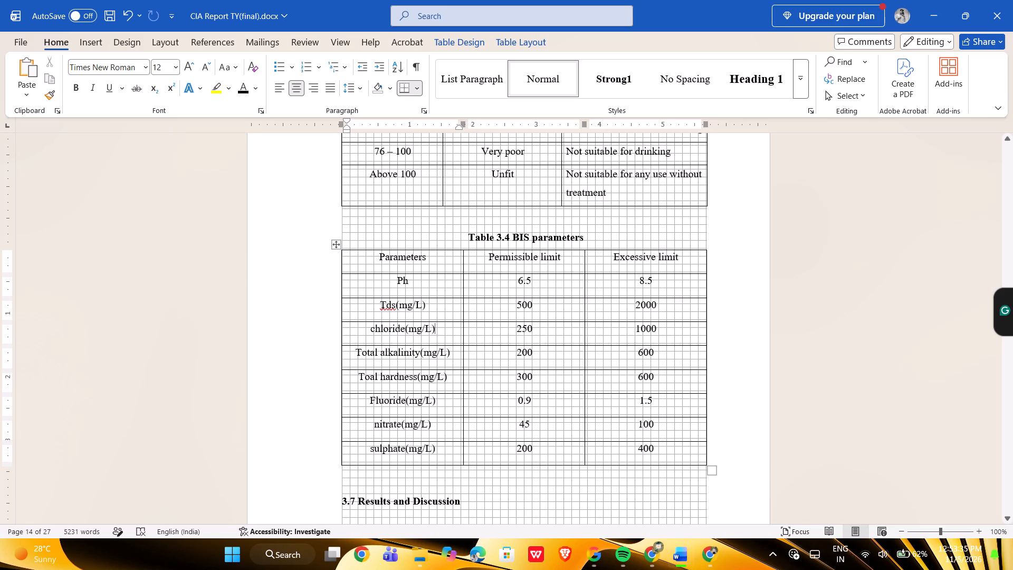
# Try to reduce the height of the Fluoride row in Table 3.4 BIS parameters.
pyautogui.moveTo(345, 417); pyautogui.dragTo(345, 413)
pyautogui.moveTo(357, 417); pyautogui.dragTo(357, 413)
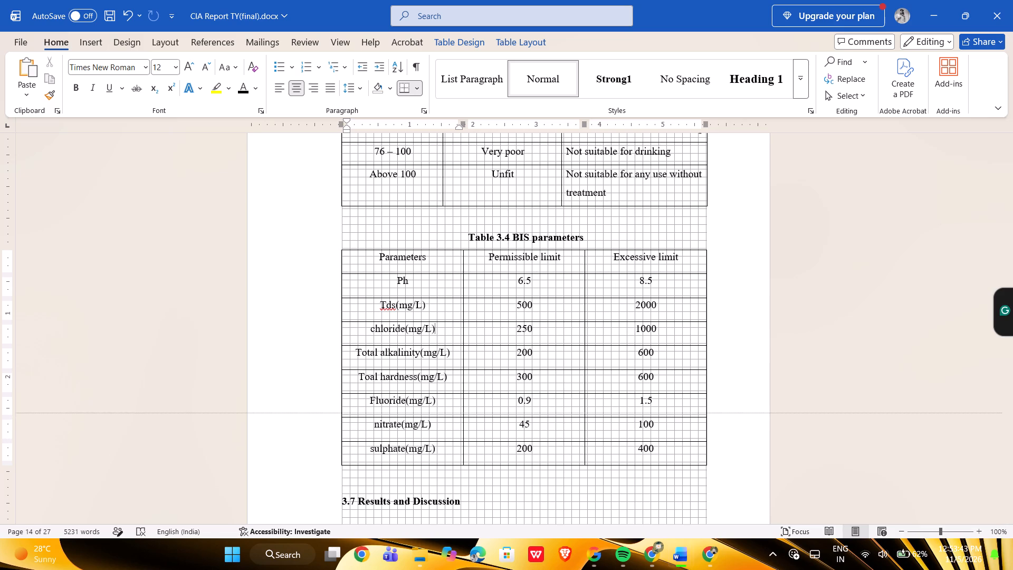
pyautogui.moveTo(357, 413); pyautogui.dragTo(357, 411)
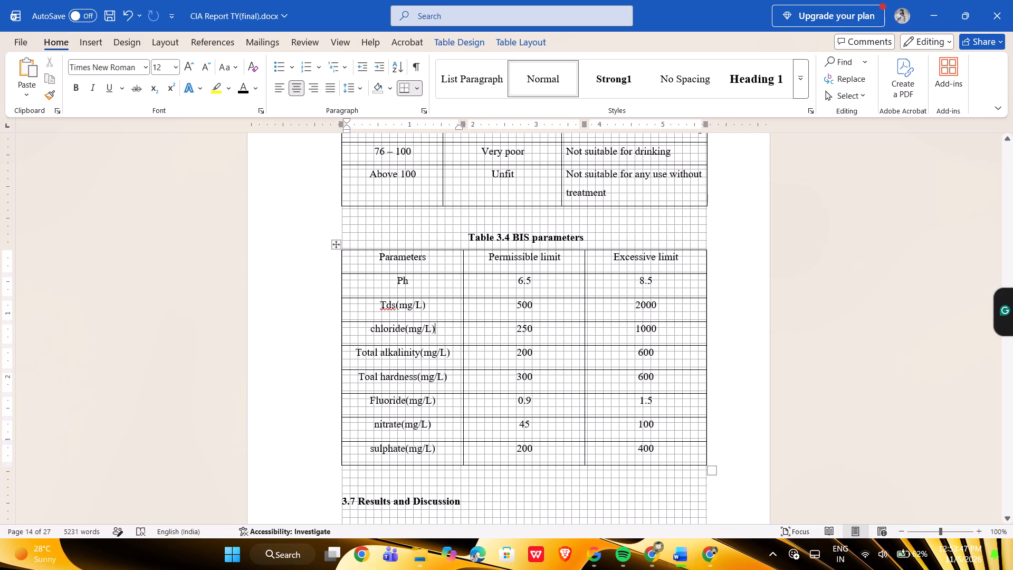
# Change the parameter name Tds(mg/L) to TDS(mg/L) in Table 3.4 BIS parameters.
pyautogui.click(397, 307)
pyautogui.press('BackSpace')
pyautogui.press('BackSpace')
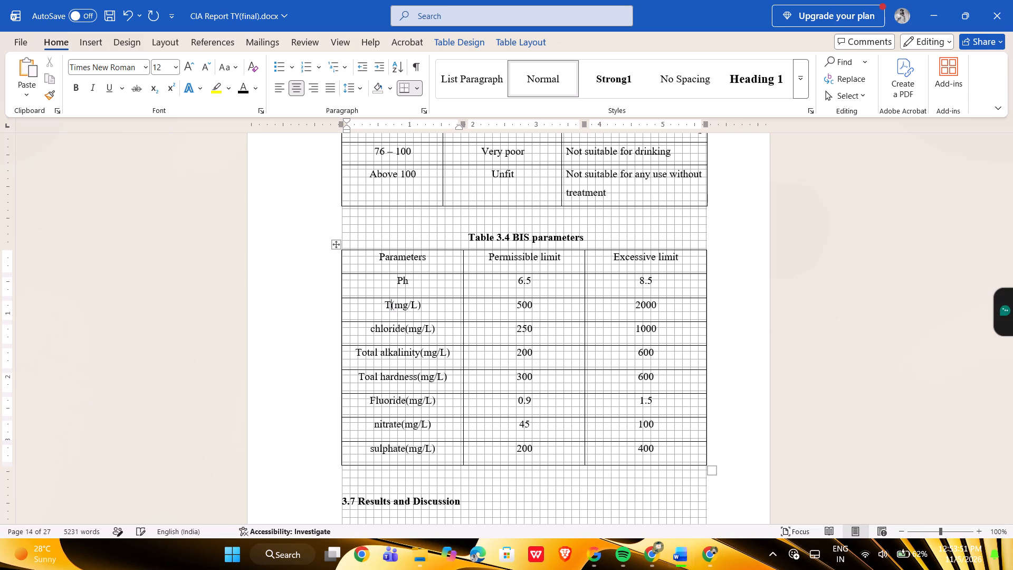
pyautogui.write('DS')
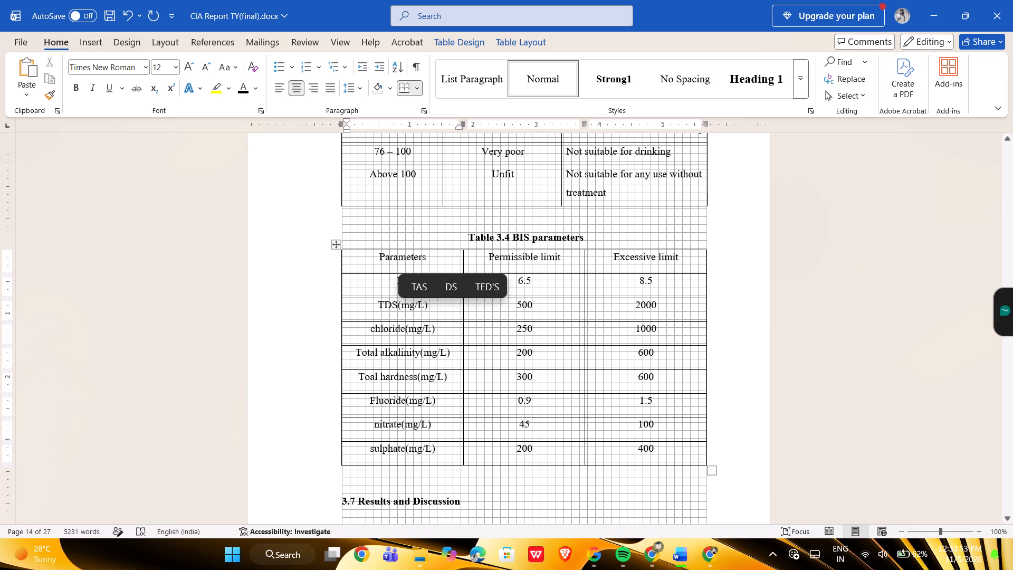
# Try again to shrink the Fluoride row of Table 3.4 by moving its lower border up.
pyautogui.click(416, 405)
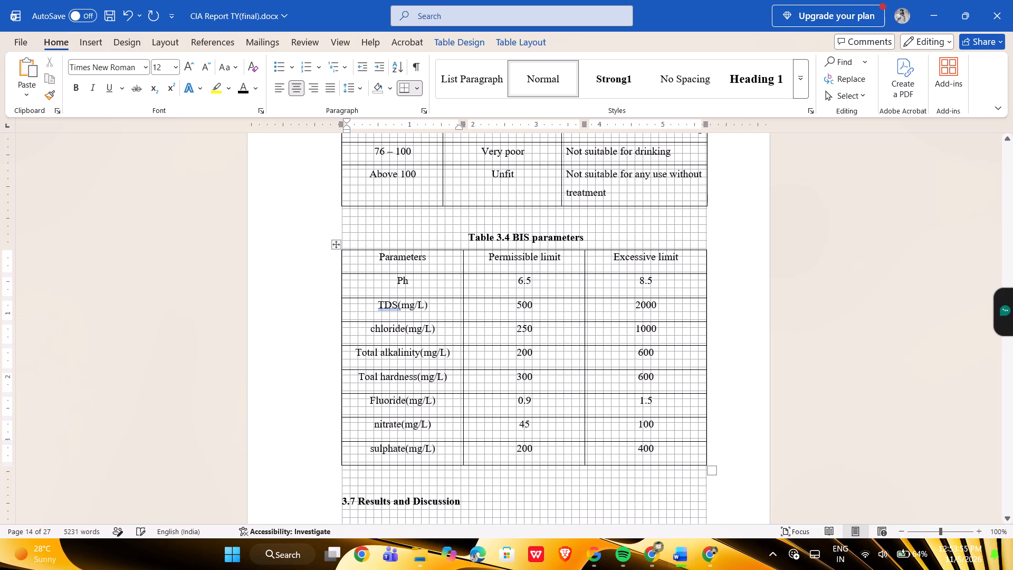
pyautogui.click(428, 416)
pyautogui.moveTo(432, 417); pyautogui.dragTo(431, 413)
# Check the table and cell properties of the whole Table 3.4 BIS parameters.
pyautogui.click(340, 248)
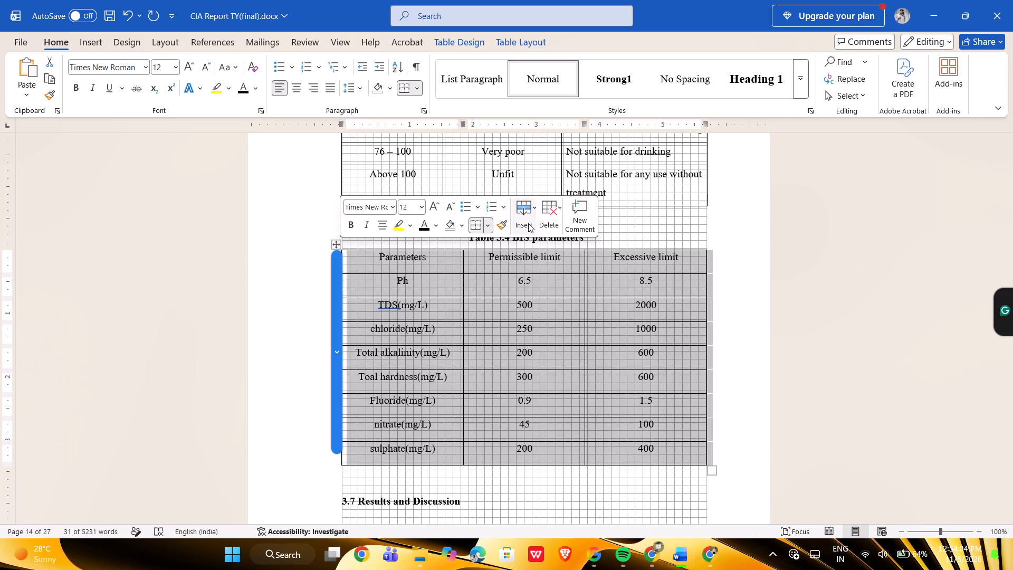
pyautogui.rightClick(530, 399)
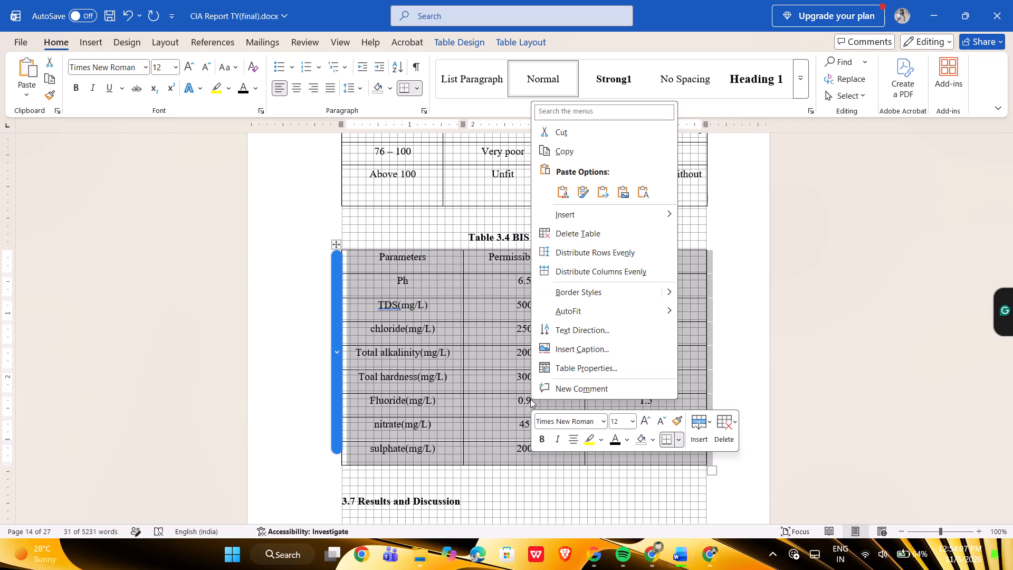
pyautogui.click(558, 373)
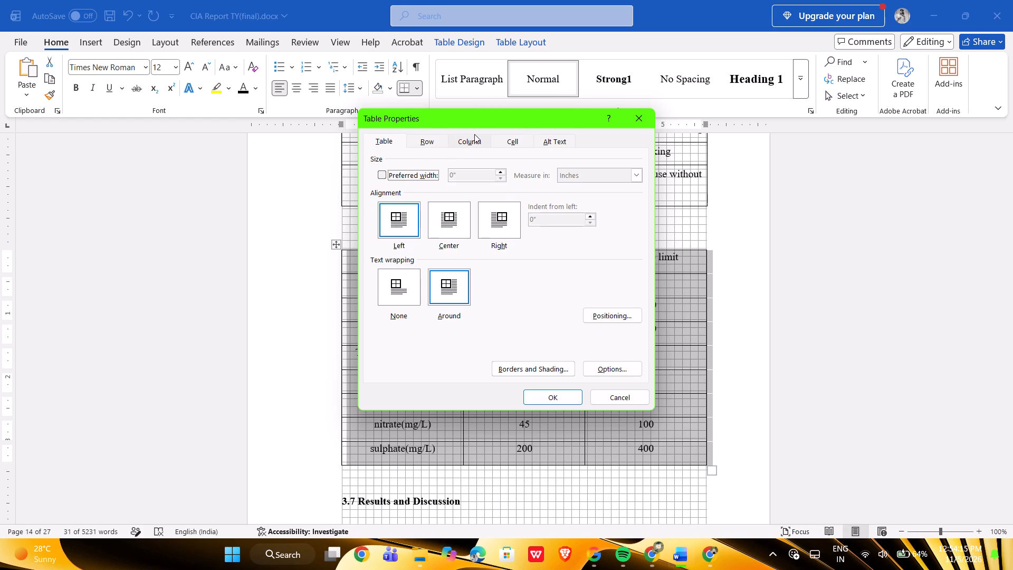
pyautogui.click(510, 138)
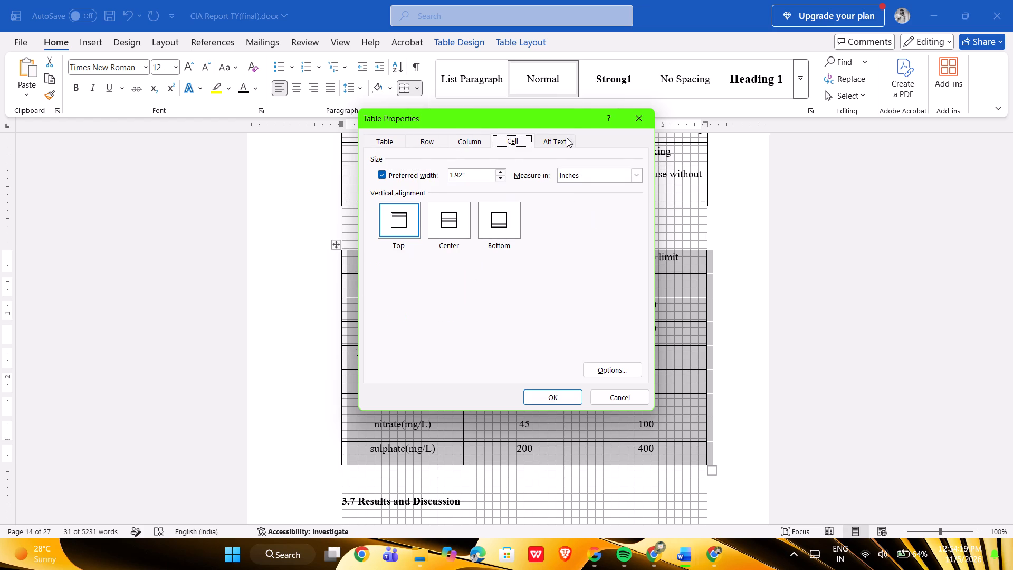
pyautogui.click(639, 124)
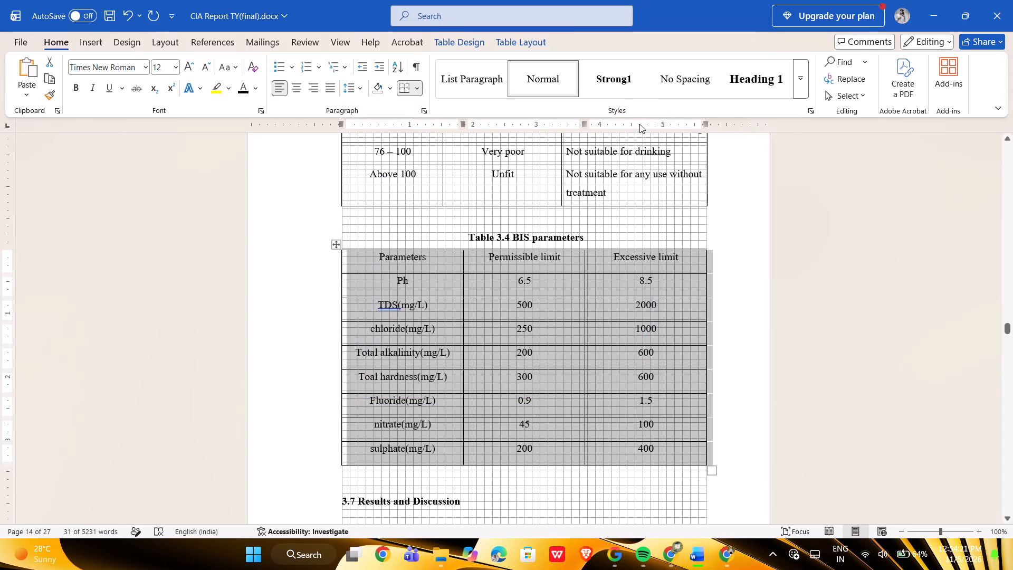
pyautogui.click(546, 351)
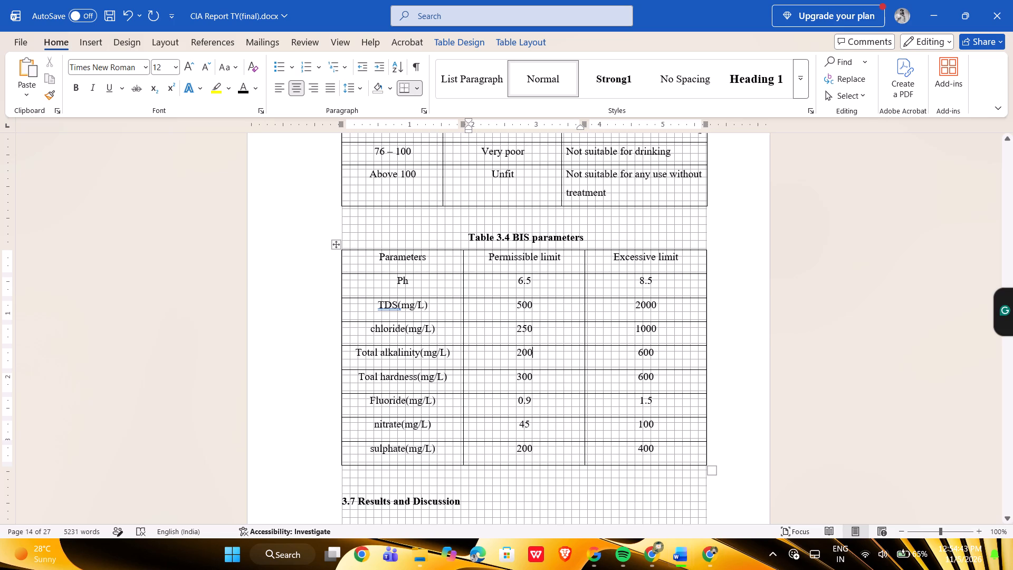
# Clear all system notifications.
pyautogui.click(994, 552)
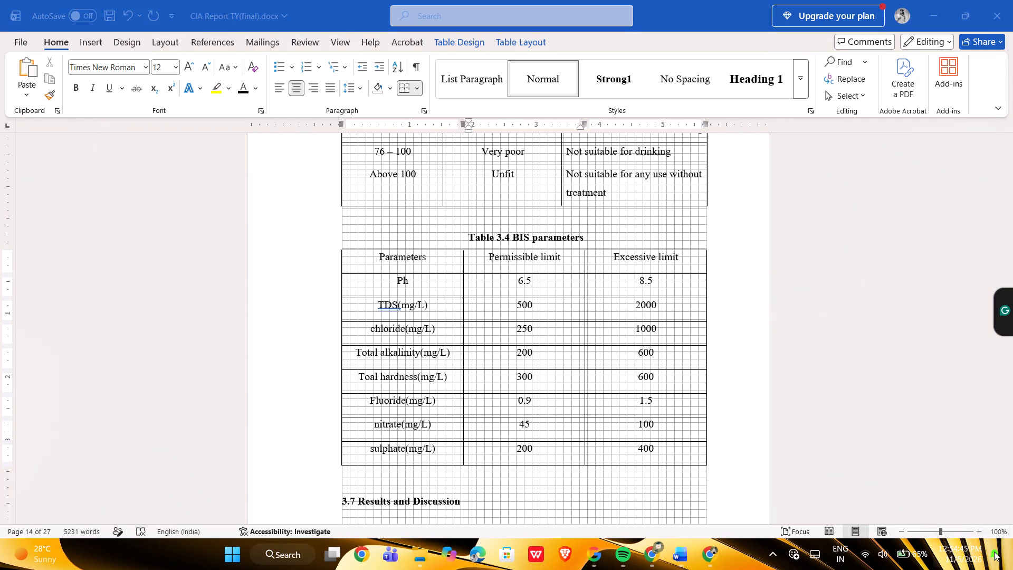
pyautogui.click(973, 17)
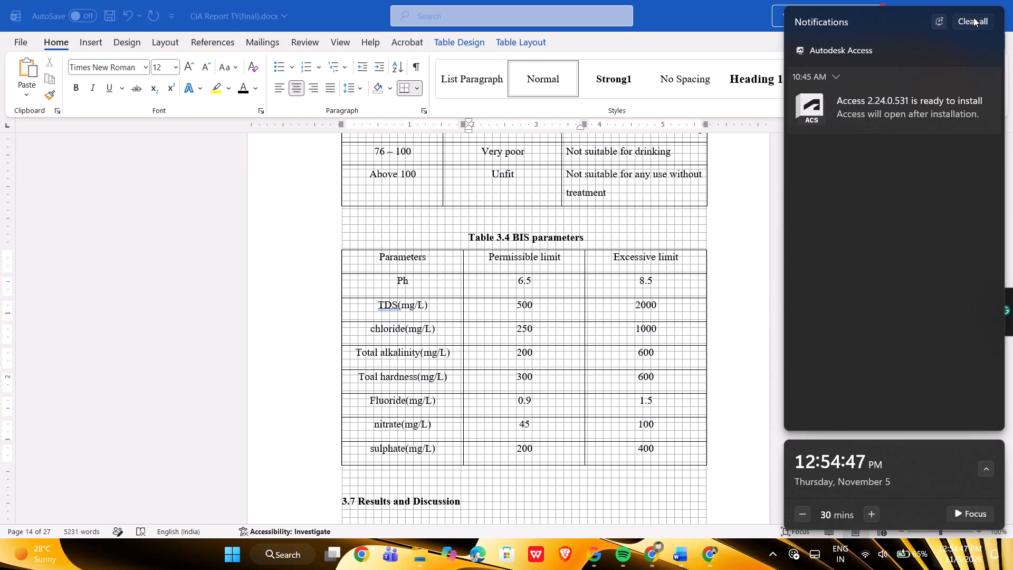
pyautogui.click(804, 224)
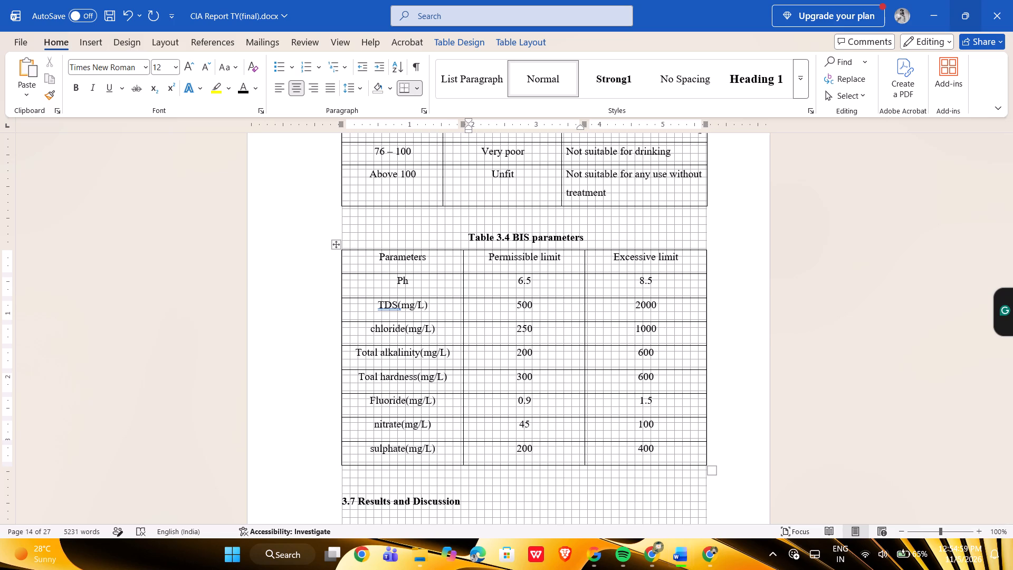
# Switch to the CIA Report TY(second) document and look back through its pages to the Acknowledgement.
pyautogui.scroll(6, 770, 275)
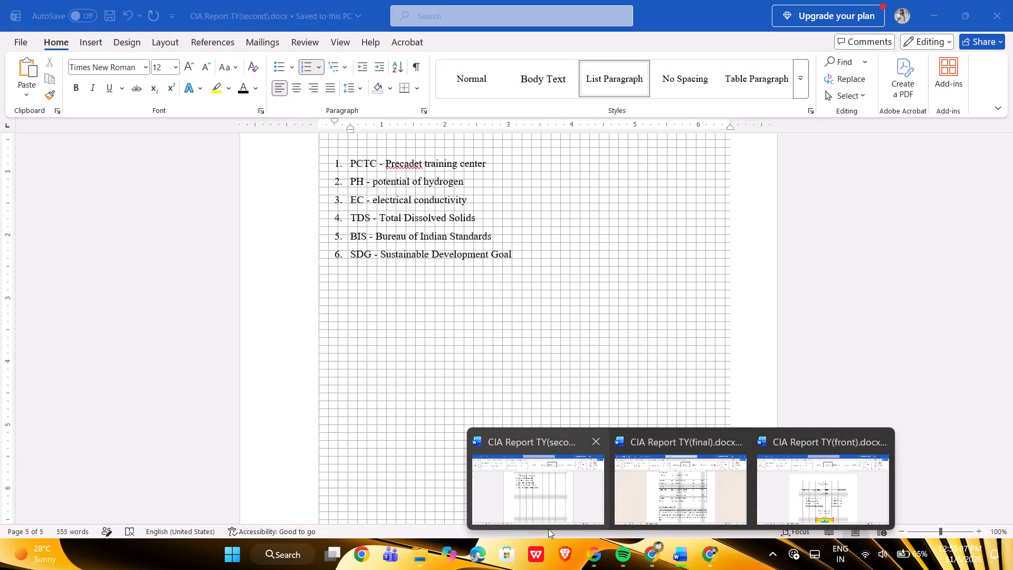
pyautogui.click(548, 529)
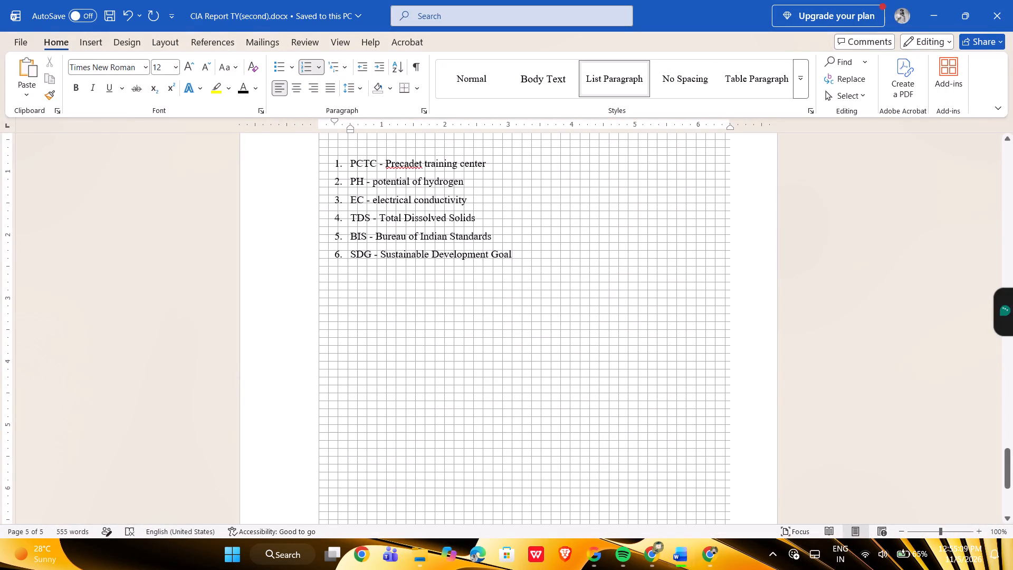
pyautogui.scroll(9, 507, 351)
pyautogui.scroll(13, 507, 351)
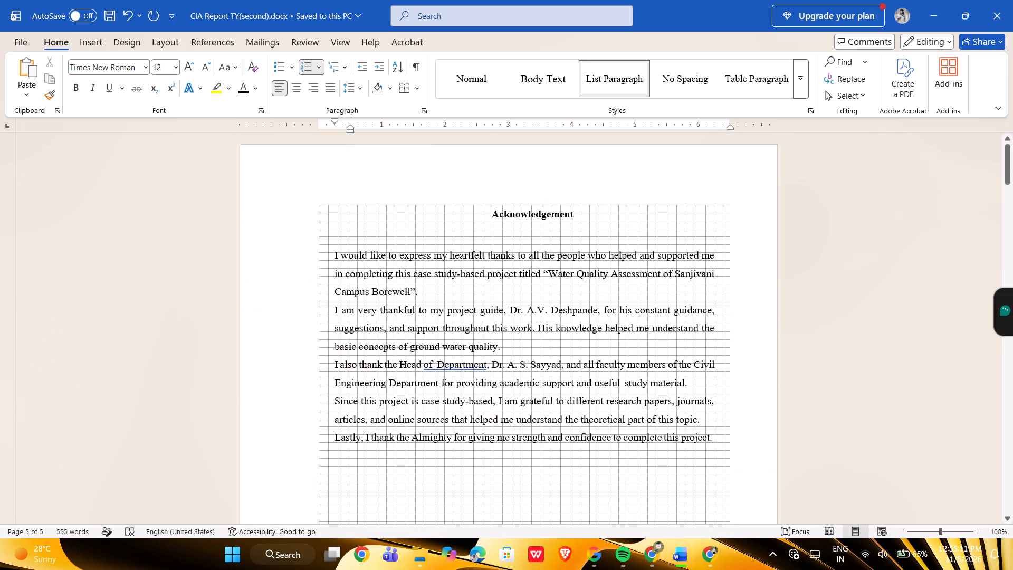
pyautogui.scroll(3, 507, 351)
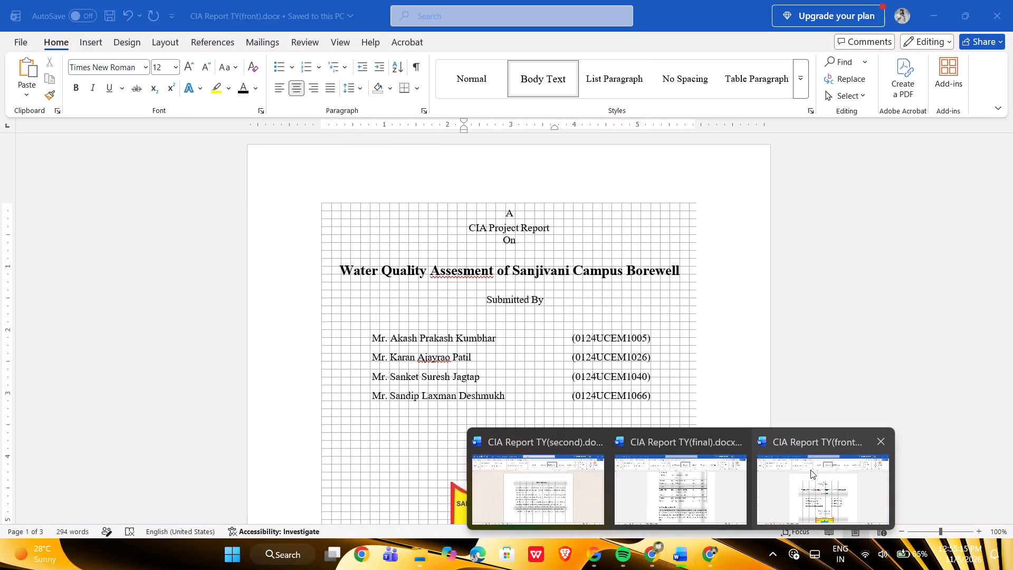
# Switch to the CIA Report TY(front) document and review its title page, certificate and table of contents.
pyautogui.click(810, 470)
pyautogui.scroll(-4, 710, 421)
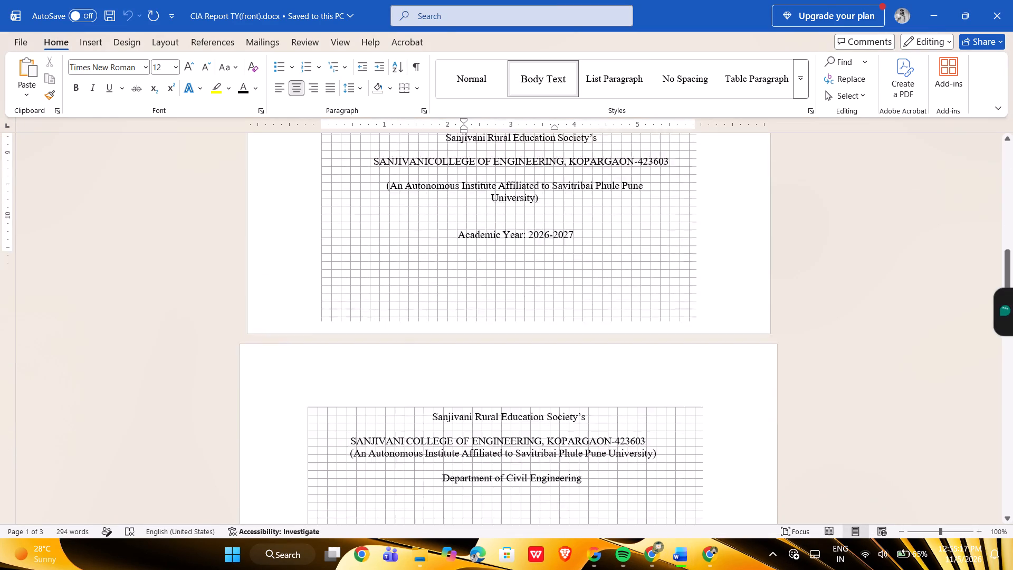
pyautogui.scroll(-2, 710, 421)
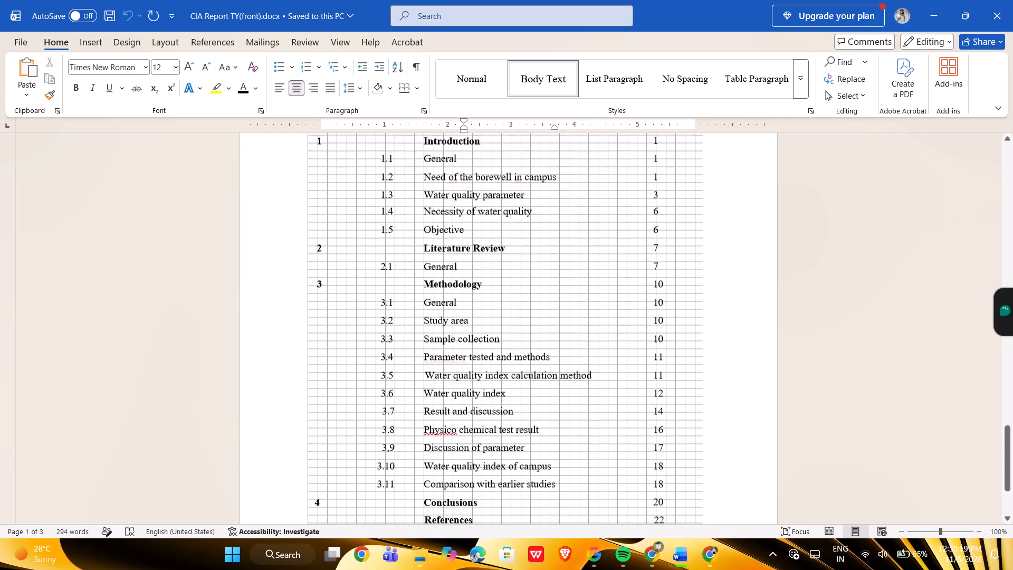
pyautogui.scroll(4, 710, 421)
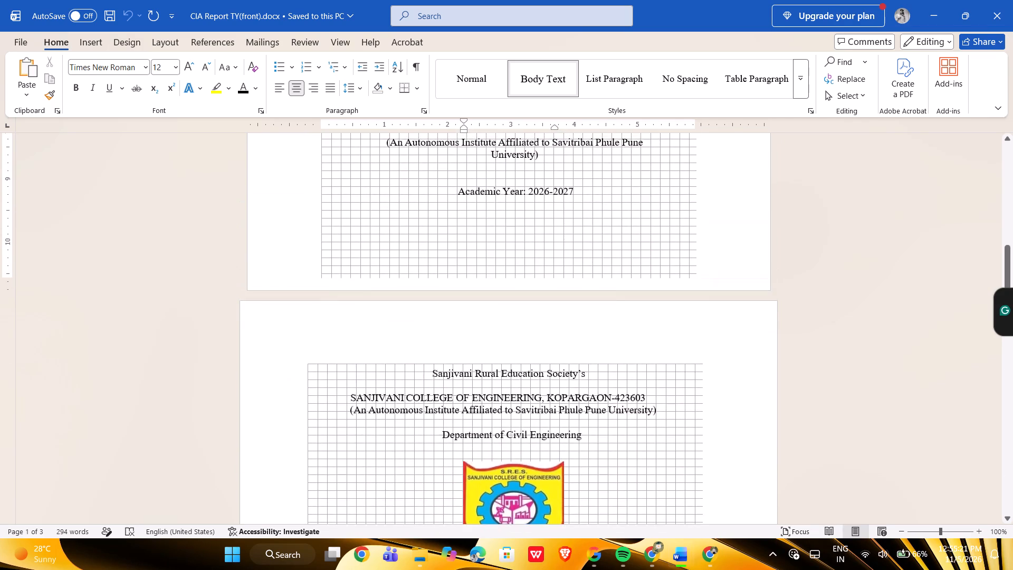
pyautogui.scroll(1, 710, 421)
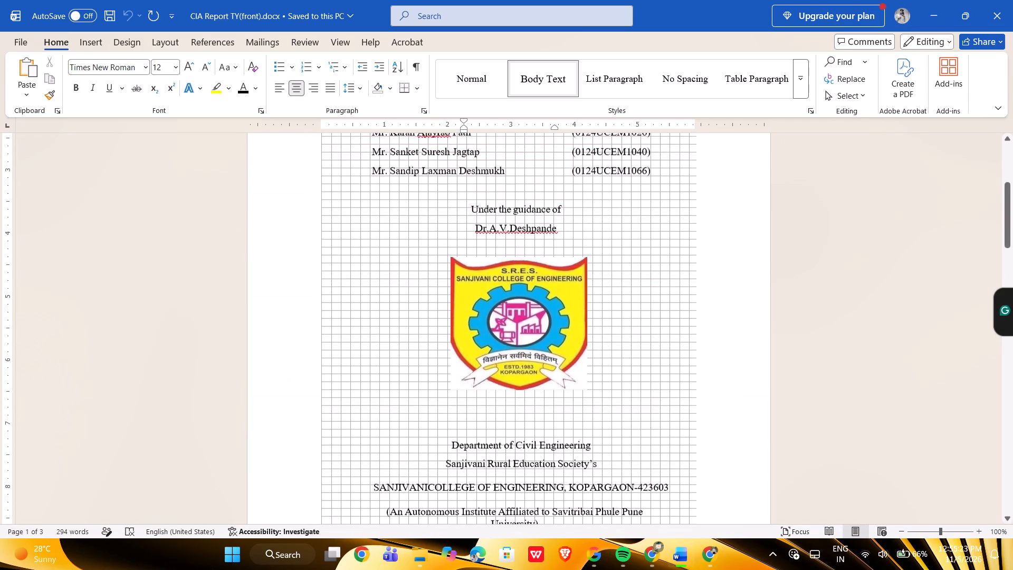
pyautogui.scroll(-2, 710, 421)
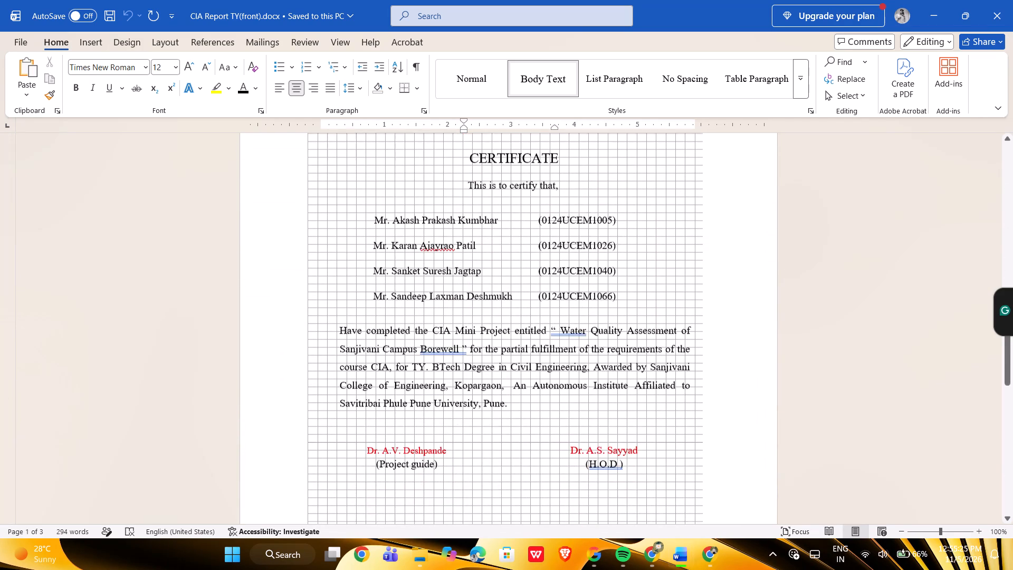
pyautogui.scroll(-3, 710, 421)
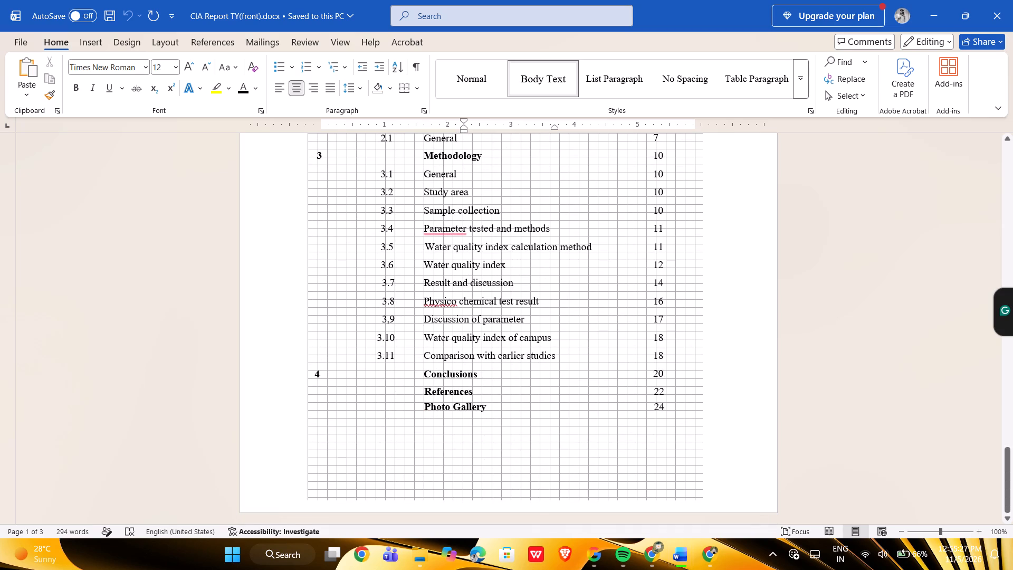
# Correct the section number of Discussion of parameter to 3.9 in the table of contents.
pyautogui.click(388, 330)
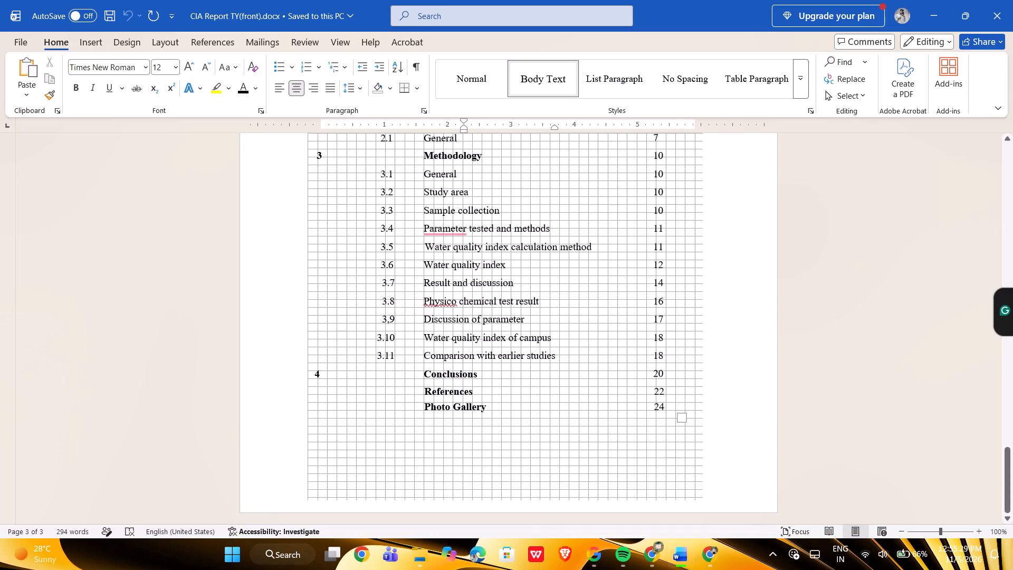
pyautogui.click(388, 321)
pyautogui.press('BackSpace')
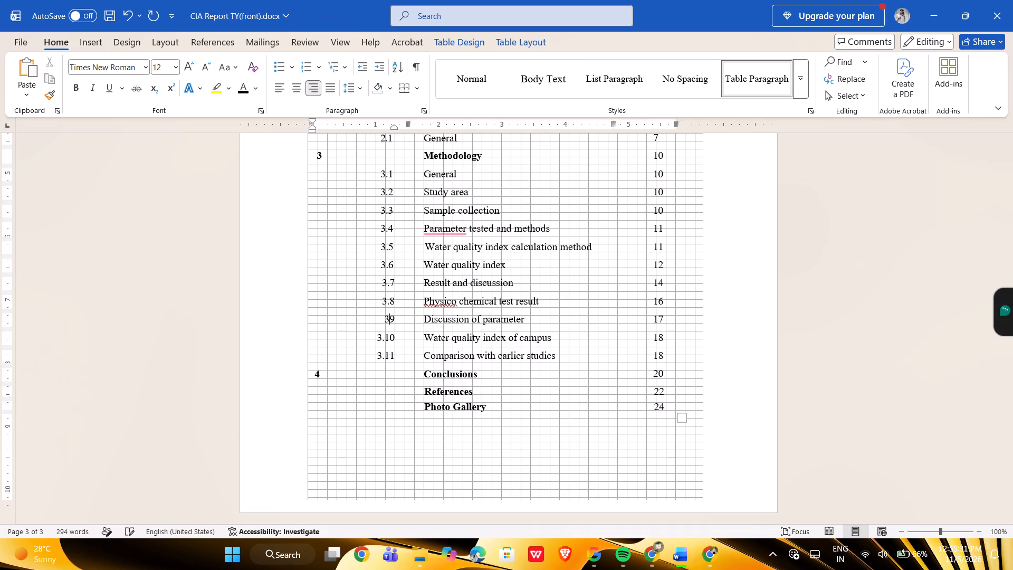
pyautogui.press('.')
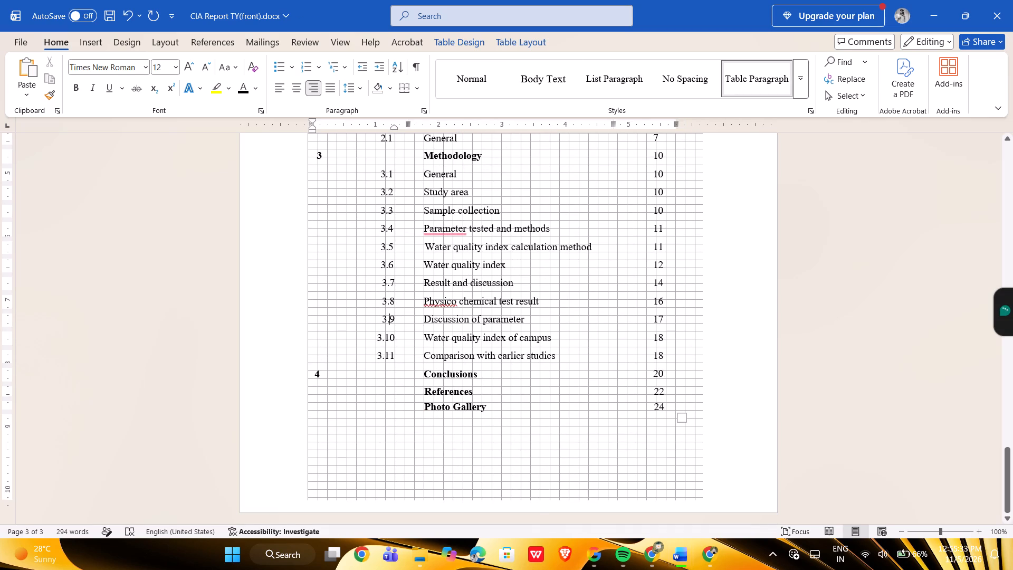
# Save the CIA Report TY(front) document.
pyautogui.scroll(-1, 537, 369)
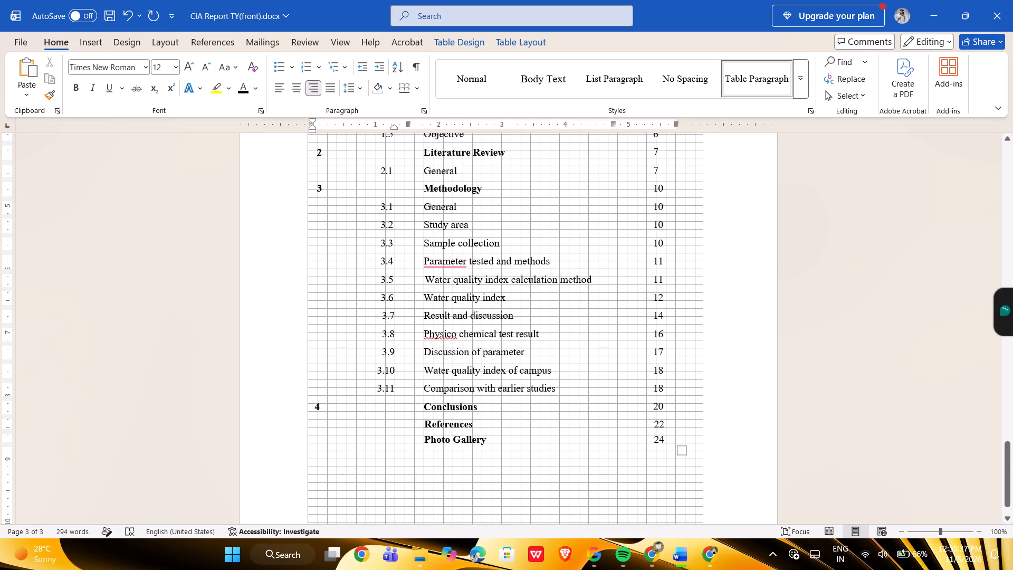
pyautogui.hotkey('ctrl', 's')
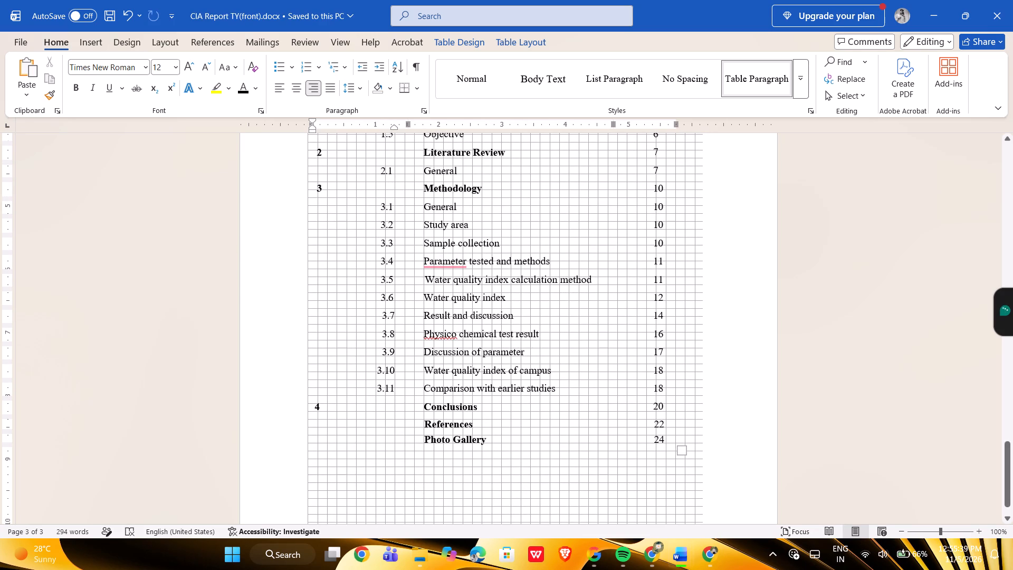
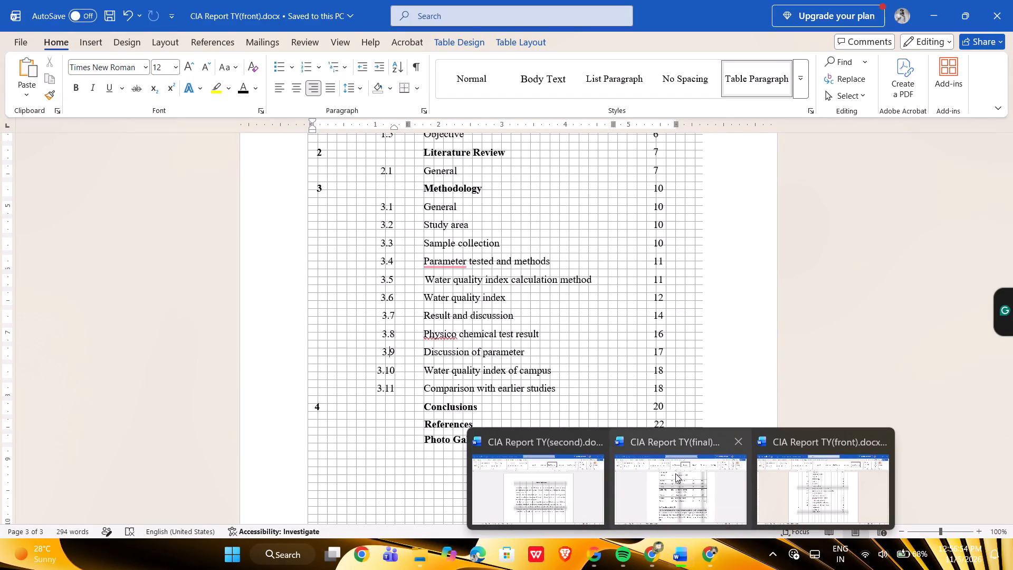
# Switch to the CIA Report TY(final) document and review its sections from the Literature Review to the Table 3.4 BIS parameters.
pyautogui.click(675, 479)
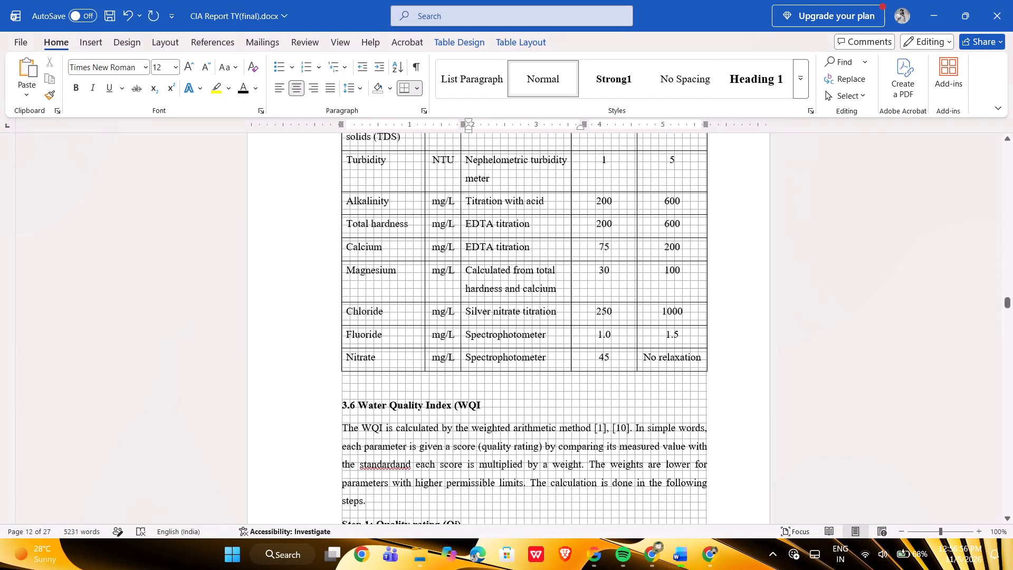
pyautogui.scroll(-2, 489, 500)
pyautogui.scroll(2, 489, 500)
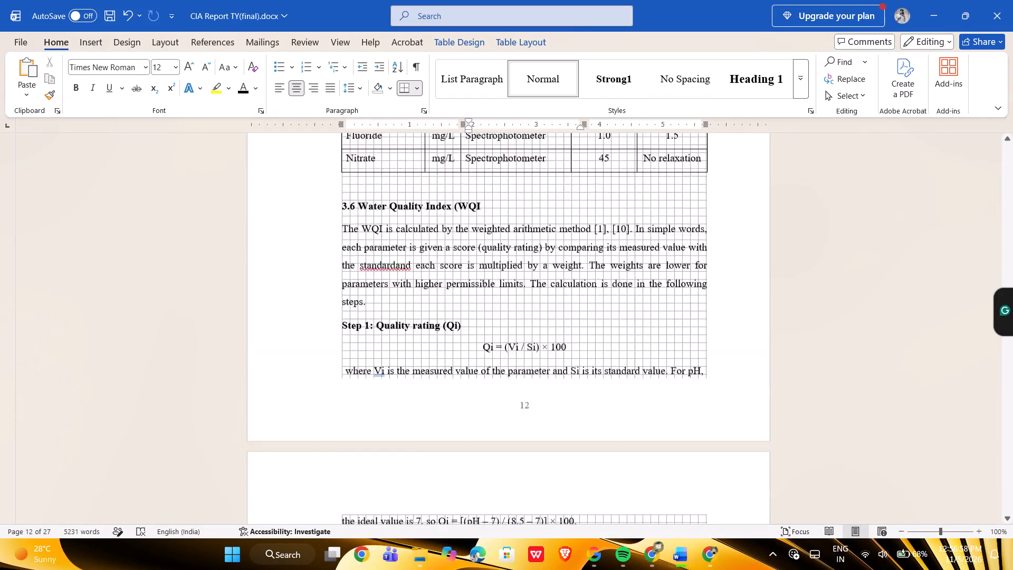
pyautogui.scroll(7, 489, 500)
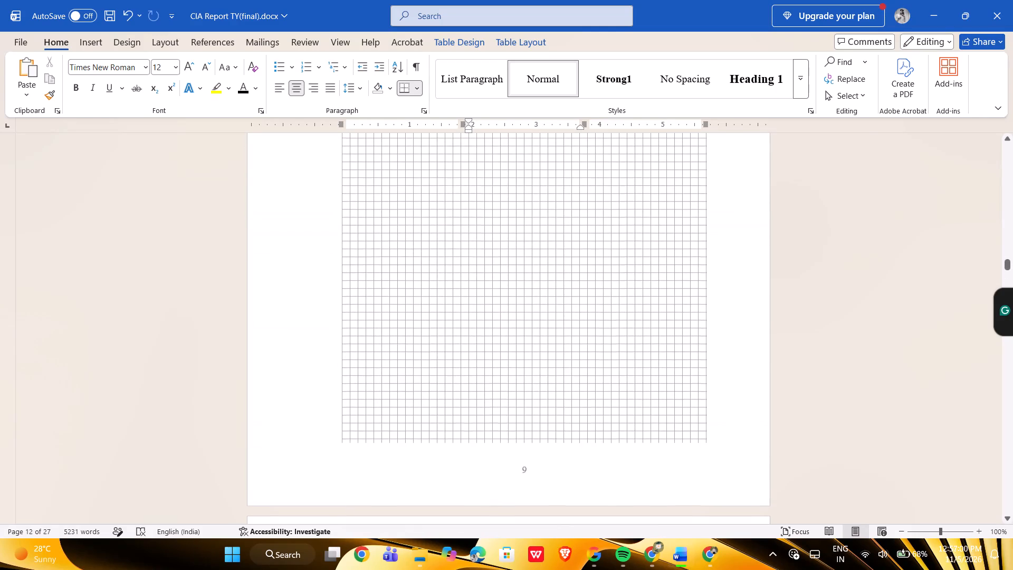
pyautogui.scroll(5, 489, 500)
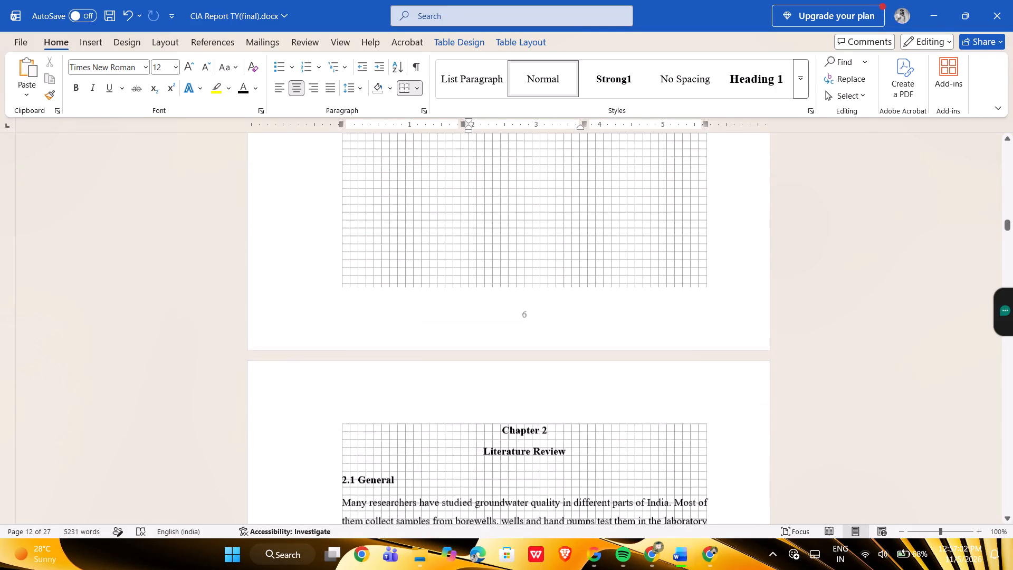
pyautogui.scroll(1, 489, 500)
pyautogui.scroll(-8, 489, 500)
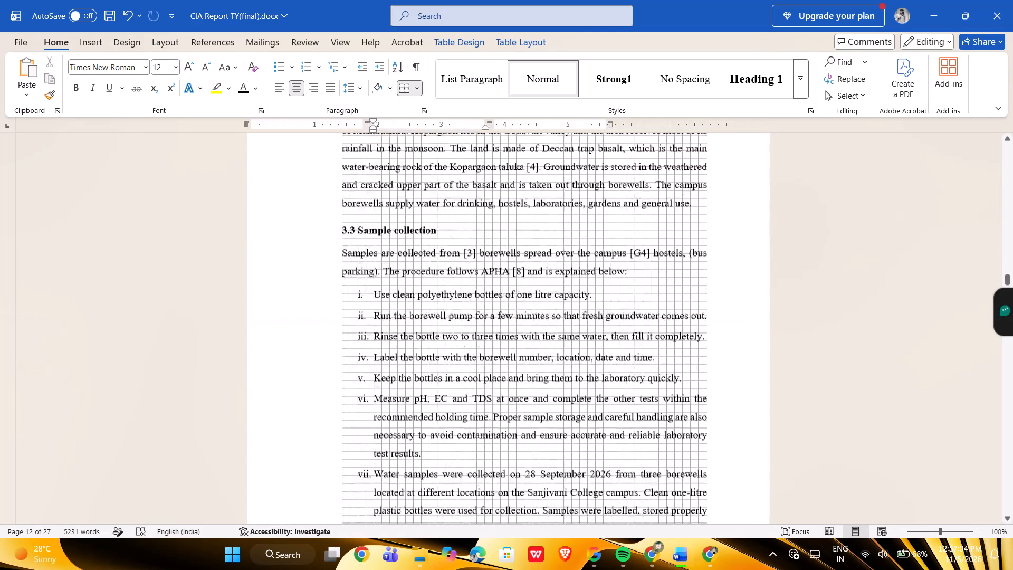
pyautogui.scroll(-9, 489, 500)
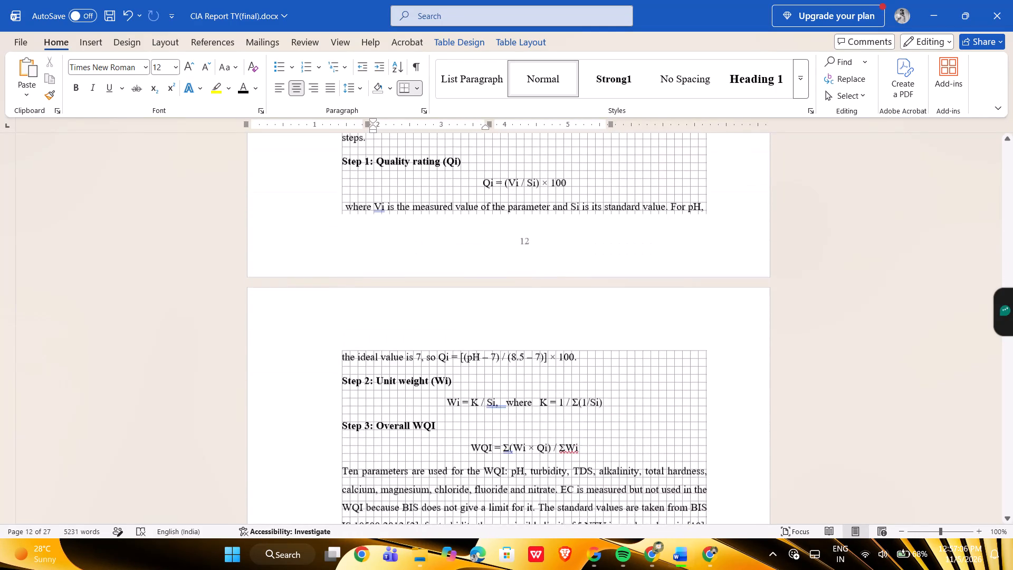
pyautogui.scroll(-5, 489, 500)
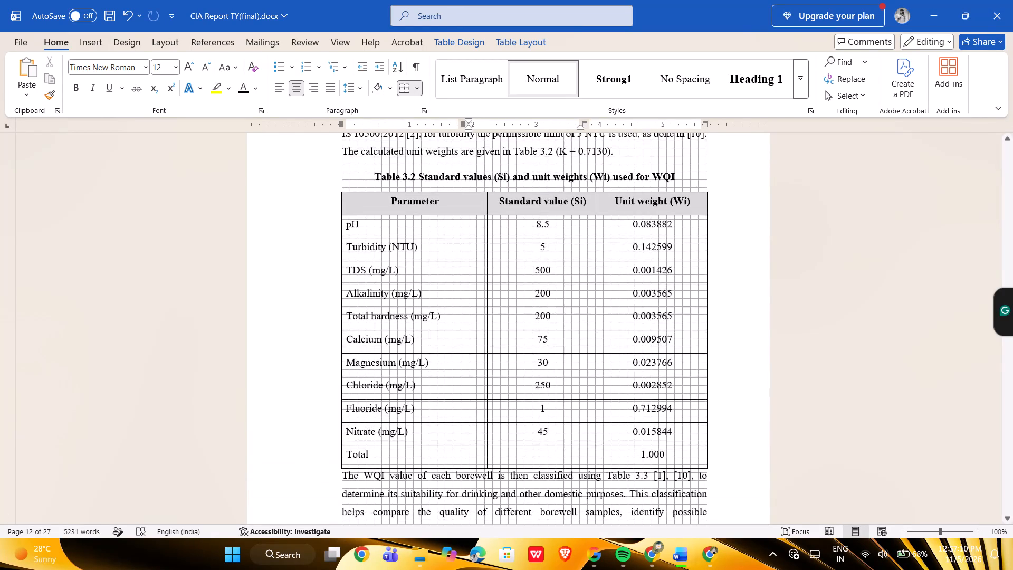
pyautogui.scroll(-1, 489, 500)
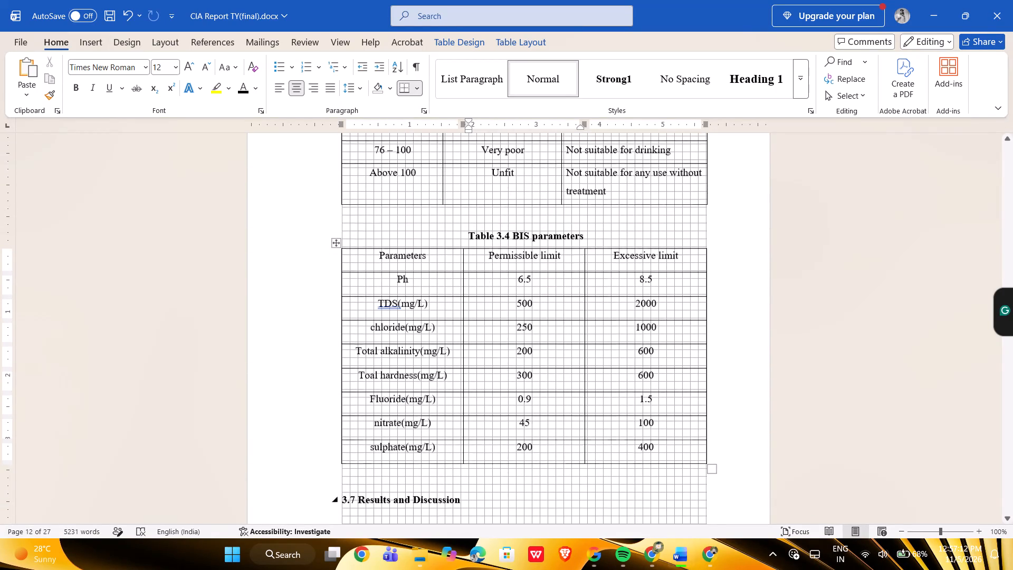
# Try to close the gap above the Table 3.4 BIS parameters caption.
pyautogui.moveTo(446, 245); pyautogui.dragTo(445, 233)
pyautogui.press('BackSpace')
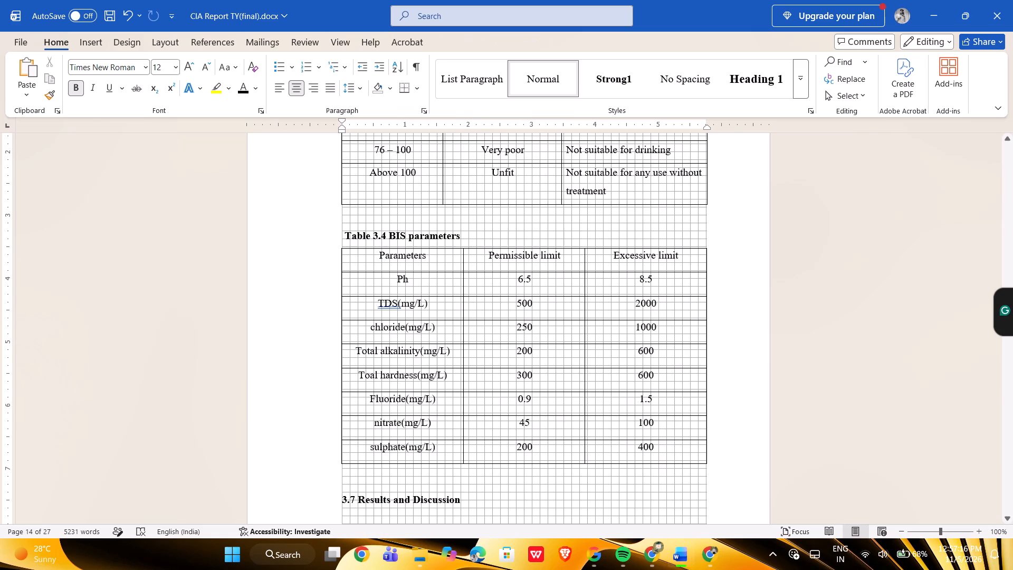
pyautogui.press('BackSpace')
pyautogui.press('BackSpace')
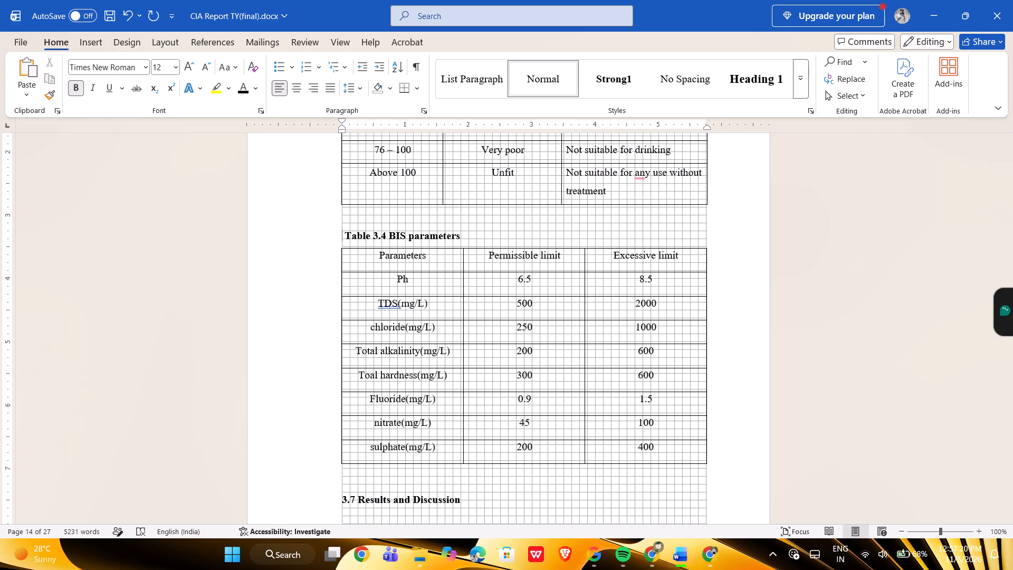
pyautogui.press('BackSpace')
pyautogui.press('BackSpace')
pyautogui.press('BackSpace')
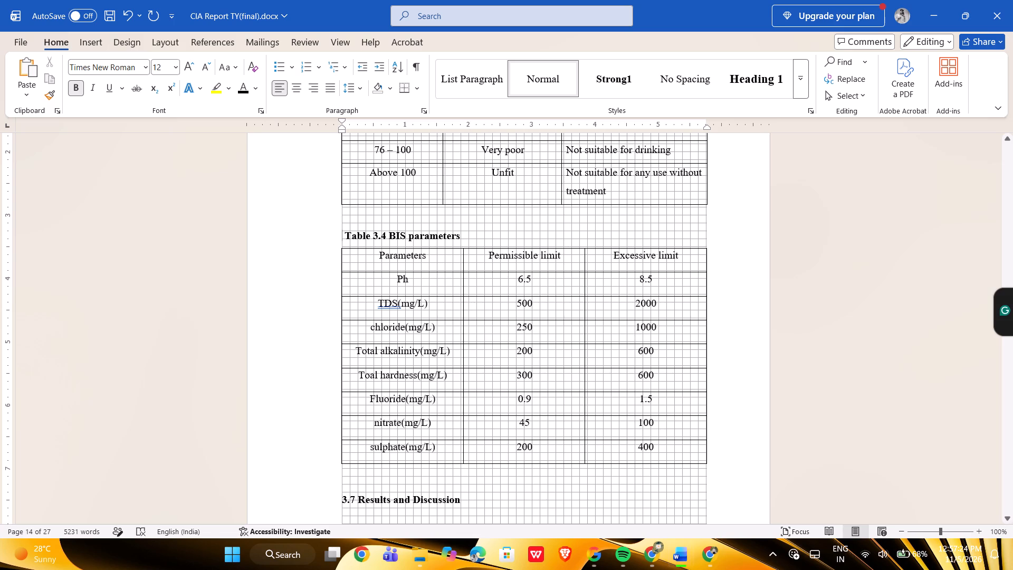
# Remove the leading space in front of the Table 3.4 BIS parameters caption.
pyautogui.click(340, 222)
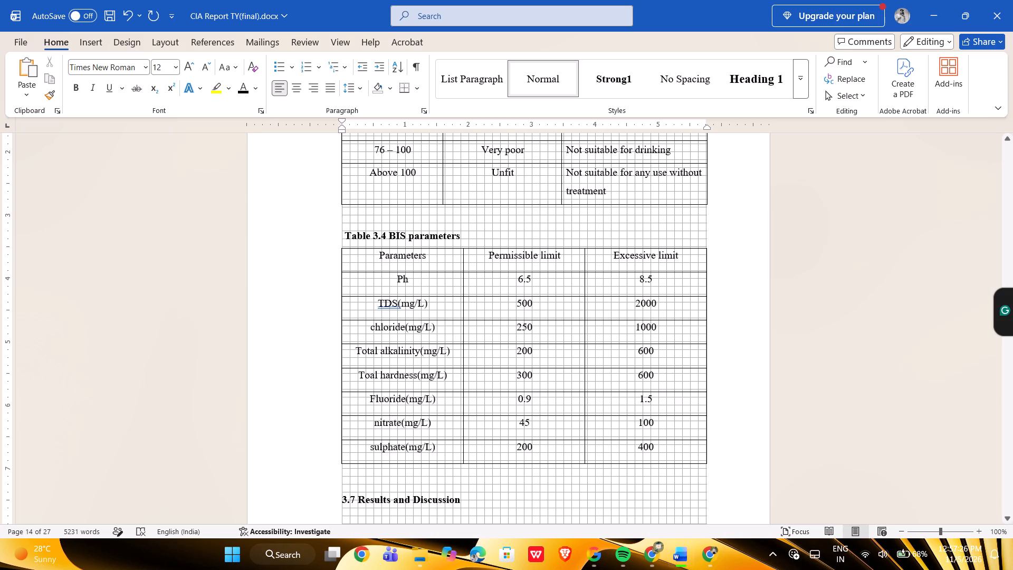
pyautogui.click(348, 233)
pyautogui.press('Left')
pyautogui.press('BackSpace')
pyautogui.press('BackSpace')
pyautogui.press('BackSpace')
pyautogui.press('BackSpace')
pyautogui.press('BackSpace')
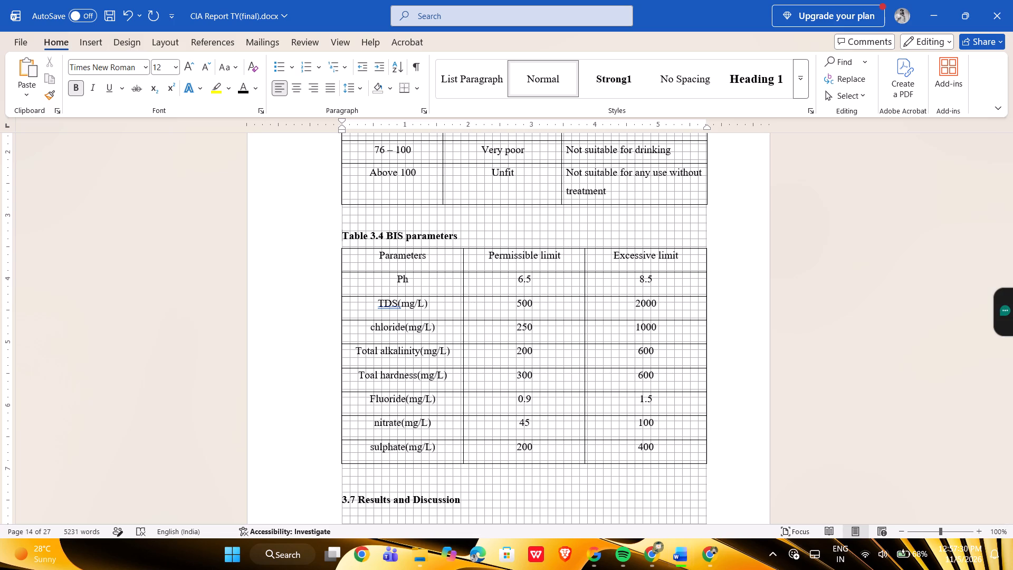
pyautogui.press('BackSpace')
pyautogui.press('BackSpace')
pyautogui.press('BackSpace')
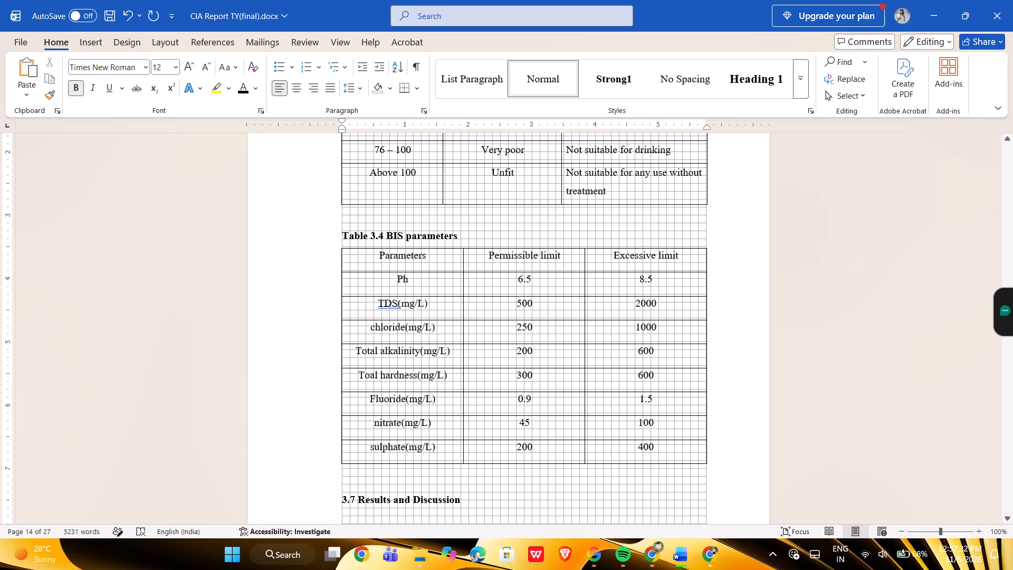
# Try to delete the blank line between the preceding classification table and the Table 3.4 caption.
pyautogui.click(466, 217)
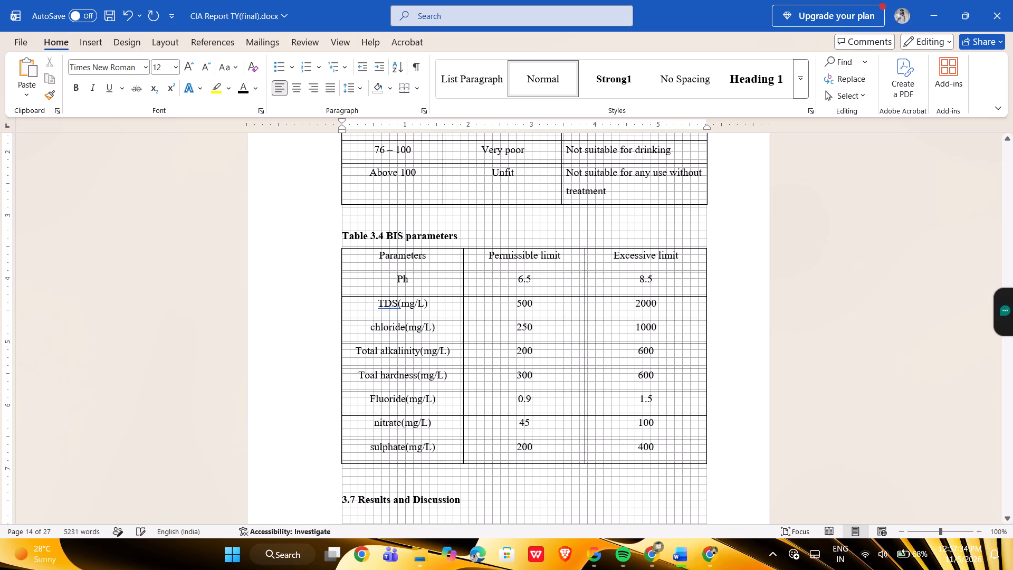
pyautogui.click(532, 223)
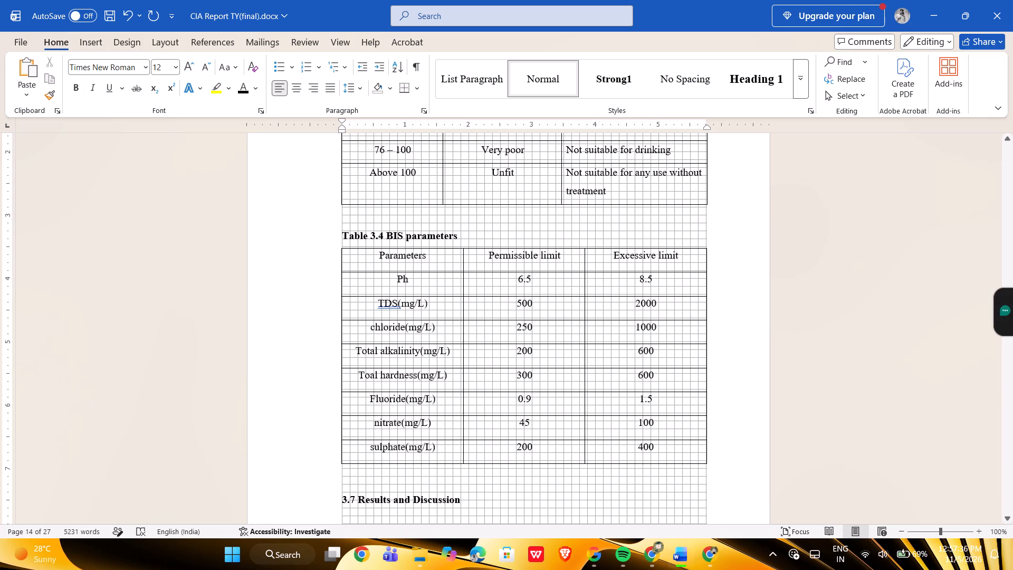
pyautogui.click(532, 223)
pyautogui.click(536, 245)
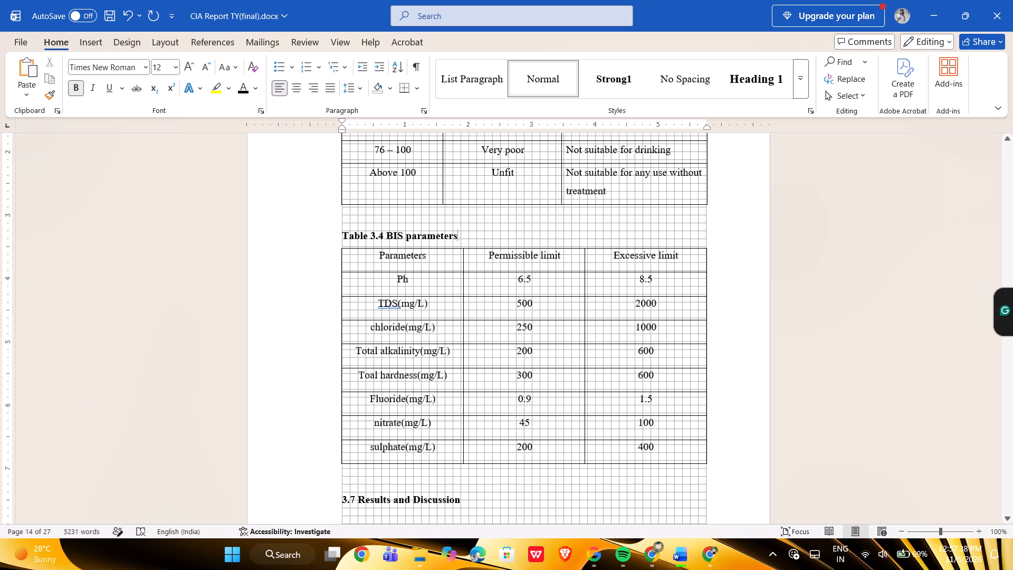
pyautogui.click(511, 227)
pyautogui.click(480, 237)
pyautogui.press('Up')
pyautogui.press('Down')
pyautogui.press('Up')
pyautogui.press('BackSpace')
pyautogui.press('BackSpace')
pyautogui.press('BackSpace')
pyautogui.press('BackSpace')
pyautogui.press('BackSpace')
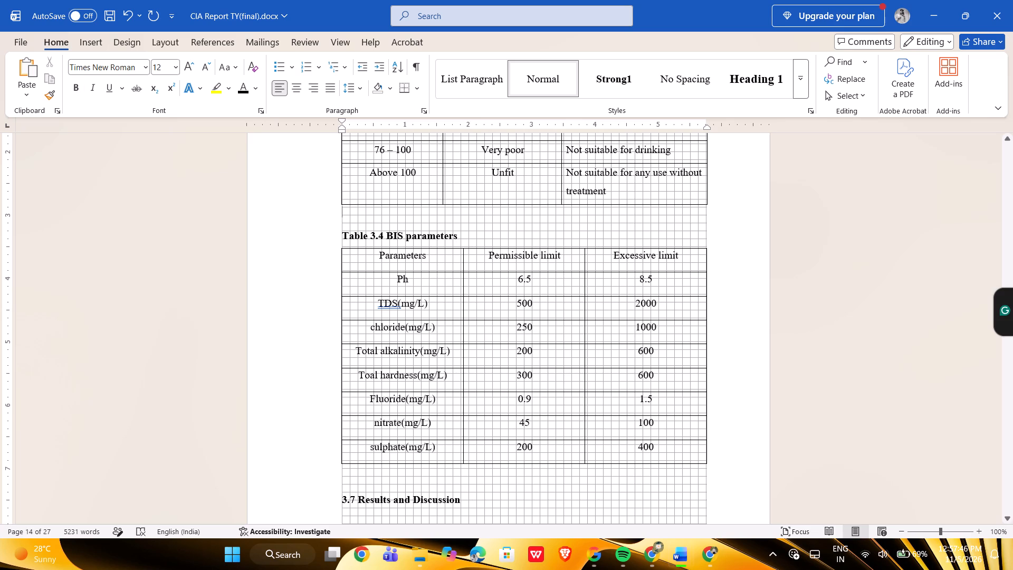
# Center the Table 3.4 BIS parameters caption above its table.
pyautogui.click(458, 237)
pyautogui.moveTo(458, 237); pyautogui.dragTo(322, 238)
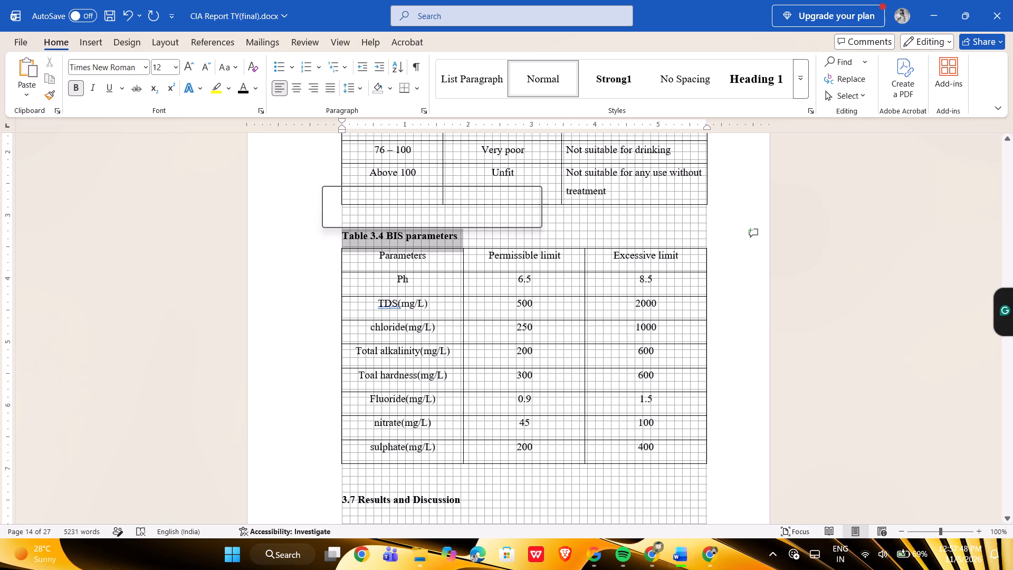
pyautogui.click(301, 89)
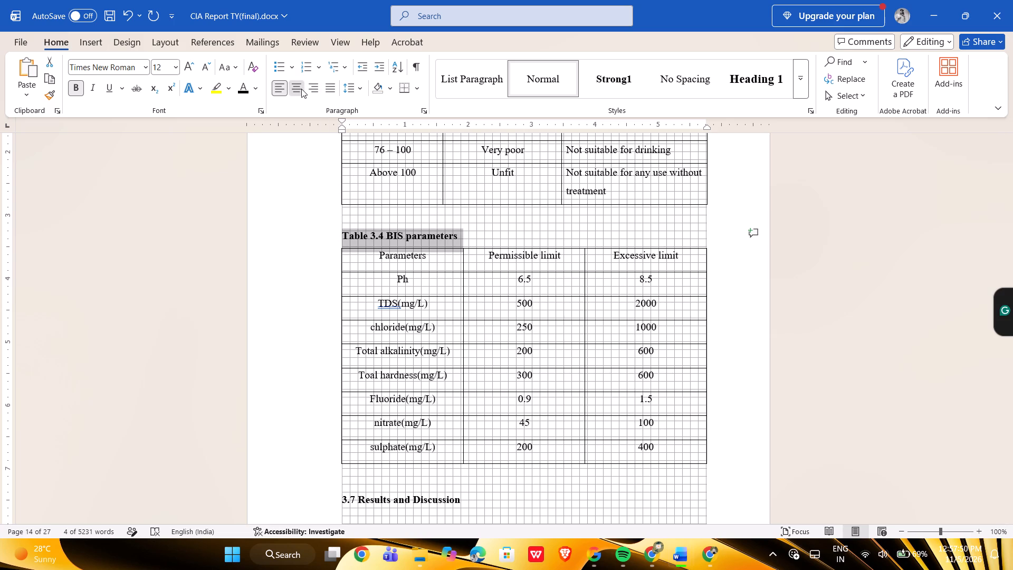
pyautogui.click(435, 240)
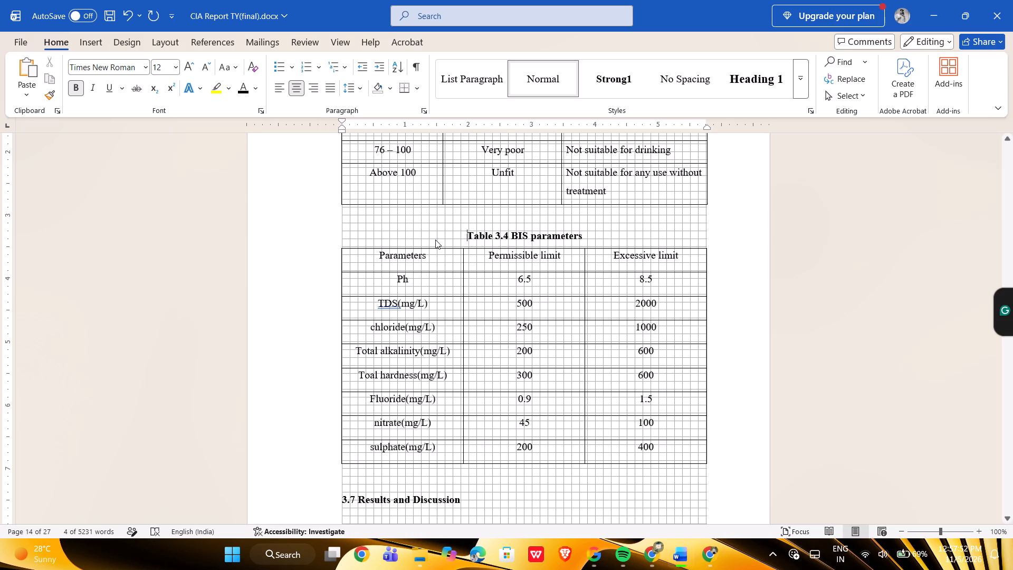
# Move the Table 3.4 BIS parameters caption up to the line directly below the preceding classification table.
pyautogui.click(469, 236)
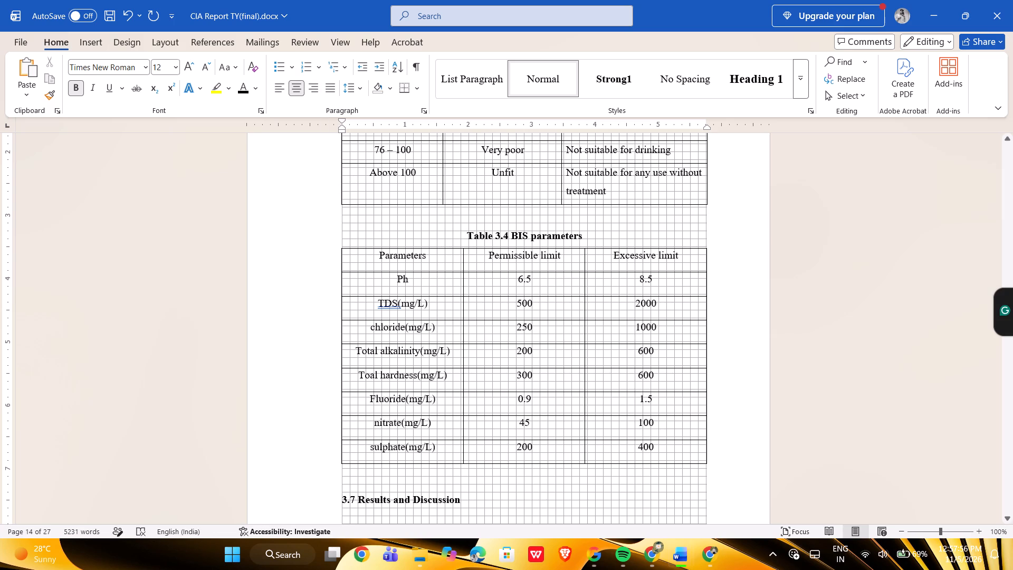
pyautogui.moveTo(471, 236); pyautogui.dragTo(581, 240)
pyautogui.moveTo(557, 240); pyautogui.dragTo(545, 217)
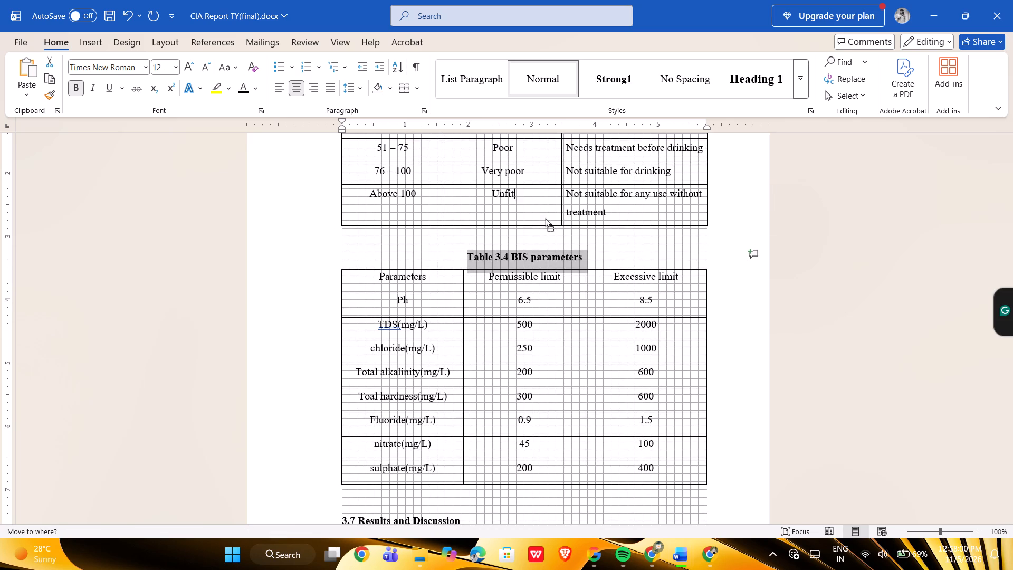
pyautogui.moveTo(545, 217); pyautogui.dragTo(538, 230)
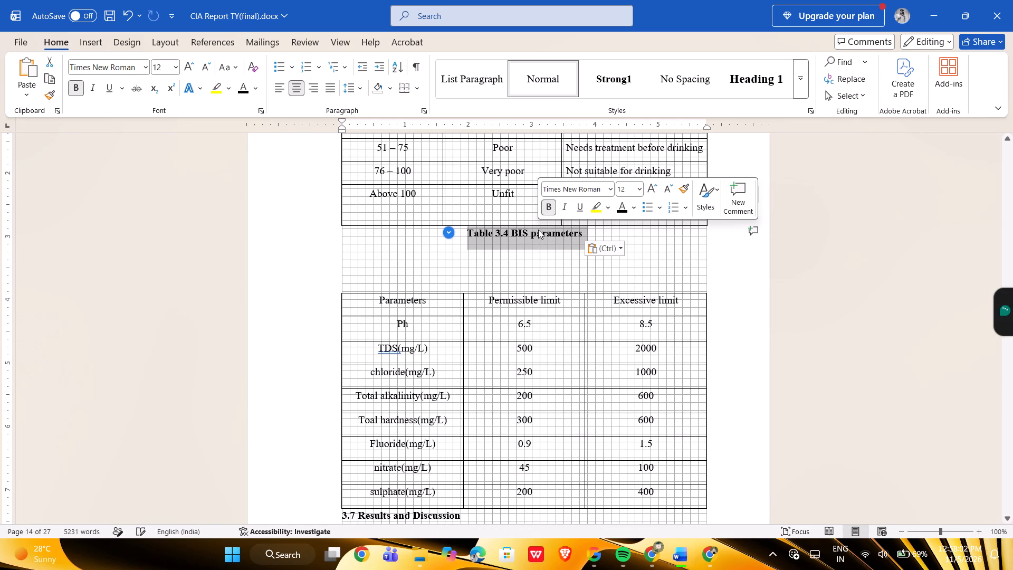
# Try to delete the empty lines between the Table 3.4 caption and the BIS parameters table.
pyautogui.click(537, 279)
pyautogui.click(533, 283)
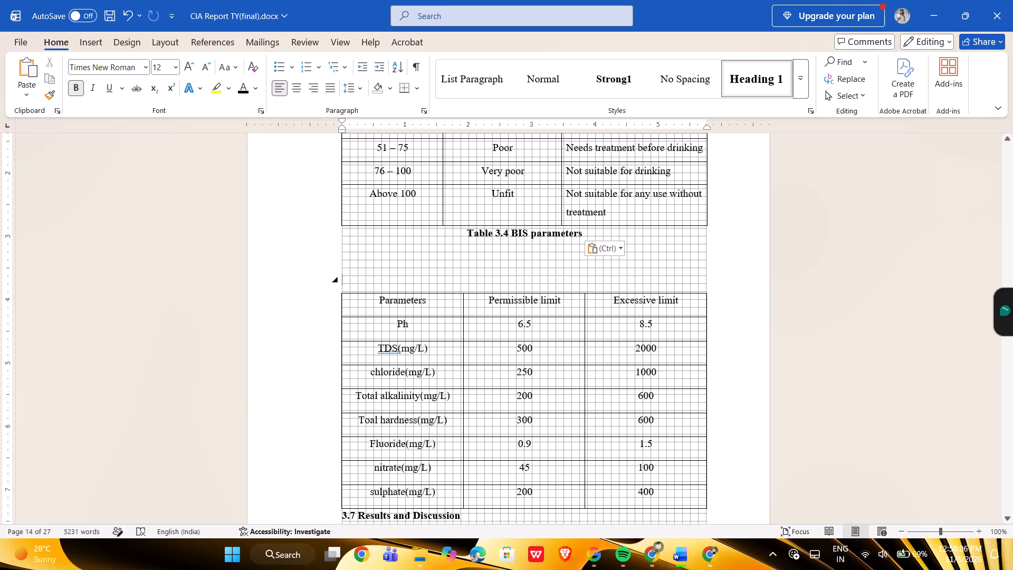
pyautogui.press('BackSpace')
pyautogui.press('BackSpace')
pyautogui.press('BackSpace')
# Insert a blank line between the classification table and the Table 3.4 BIS parameters caption.
pyautogui.click(465, 233)
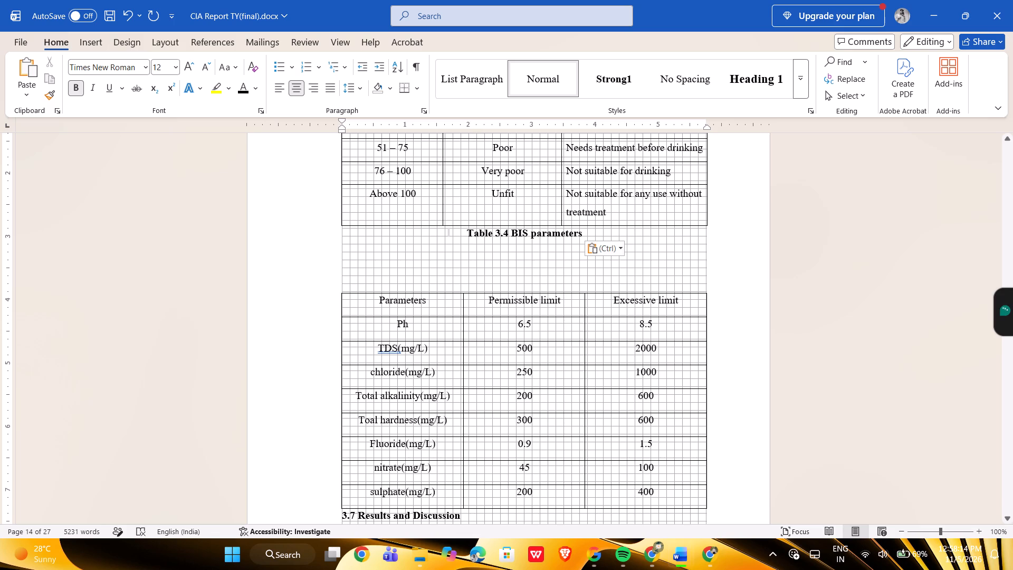
pyautogui.press('Return')
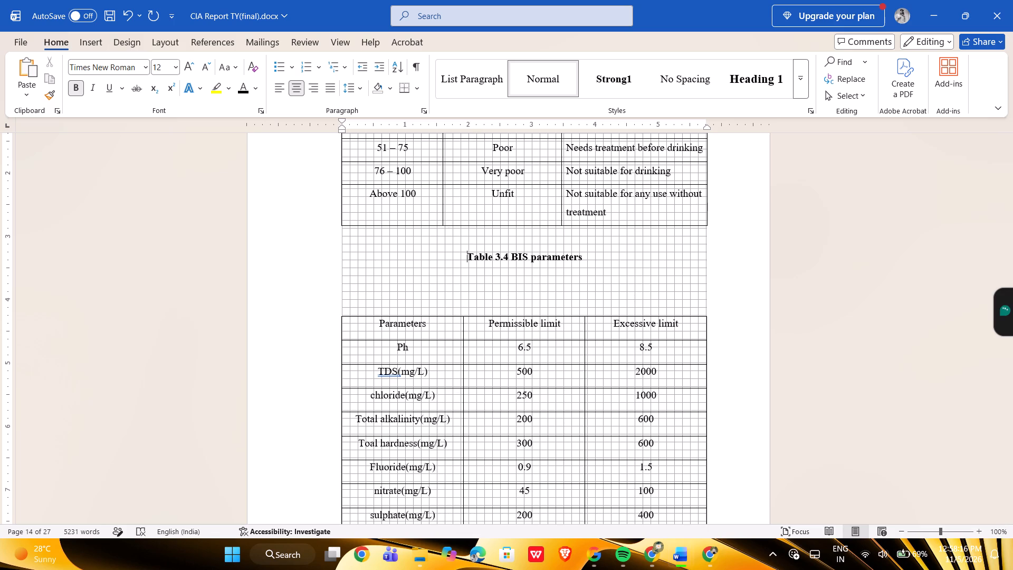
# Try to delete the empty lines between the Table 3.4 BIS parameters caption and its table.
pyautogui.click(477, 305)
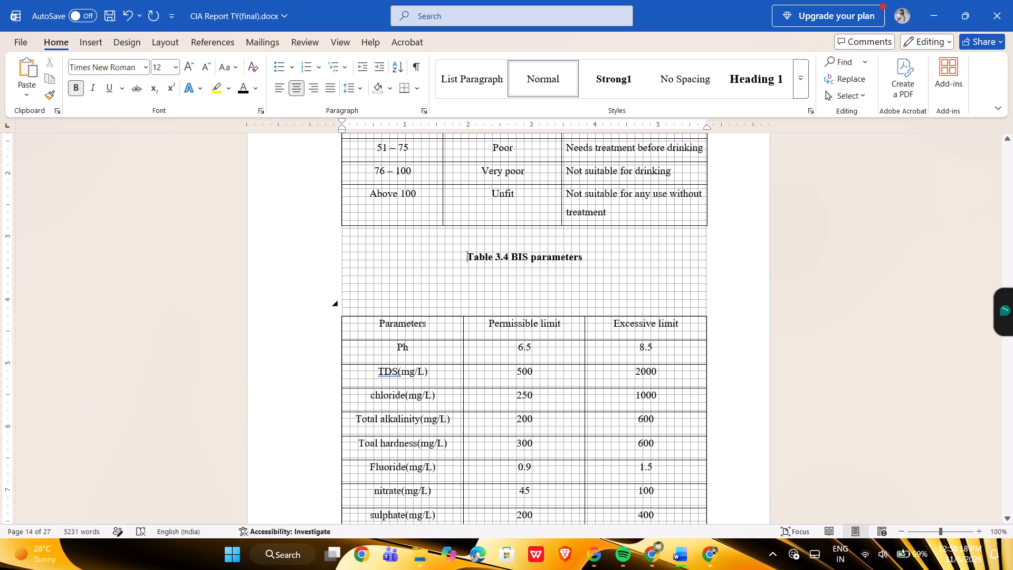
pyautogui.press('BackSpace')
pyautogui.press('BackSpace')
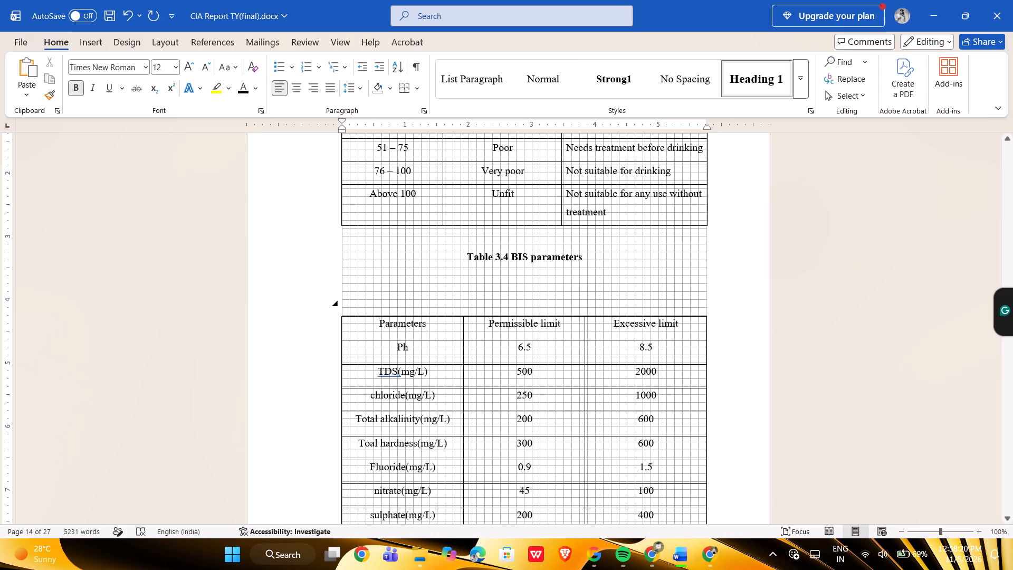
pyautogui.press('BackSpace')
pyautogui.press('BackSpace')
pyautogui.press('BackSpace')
# Undo the last two edits around the Table 3.4 caption to bring it directly above the BIS parameters table.
pyautogui.hotkey('ctrl', 'z')
pyautogui.hotkey('ctrl', 'z')
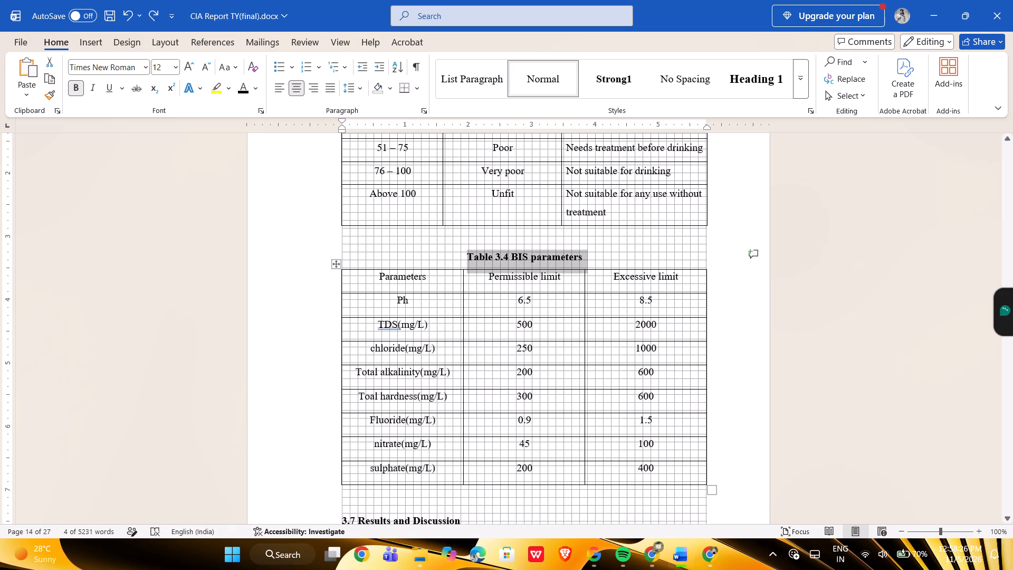
pyautogui.click(414, 262)
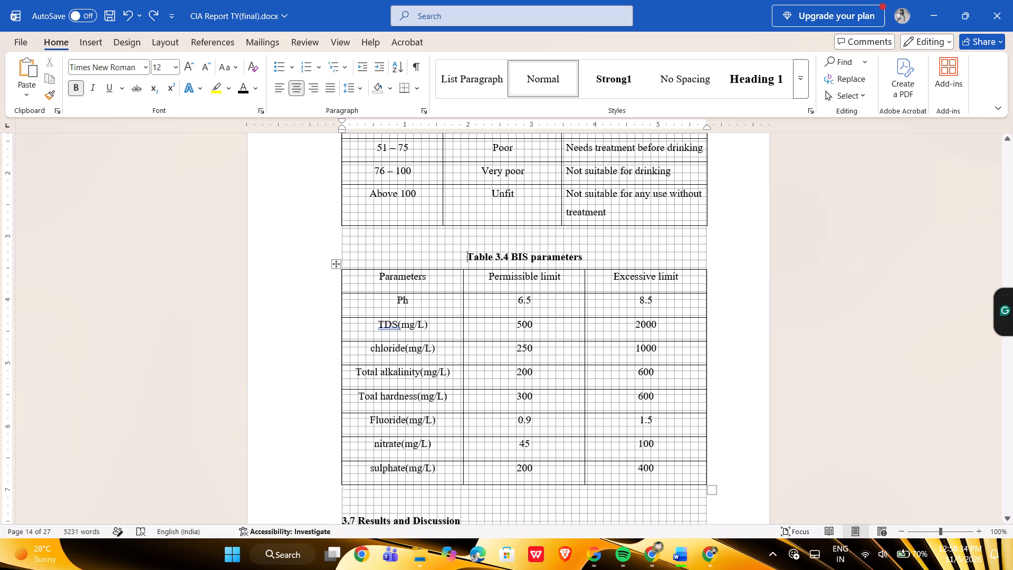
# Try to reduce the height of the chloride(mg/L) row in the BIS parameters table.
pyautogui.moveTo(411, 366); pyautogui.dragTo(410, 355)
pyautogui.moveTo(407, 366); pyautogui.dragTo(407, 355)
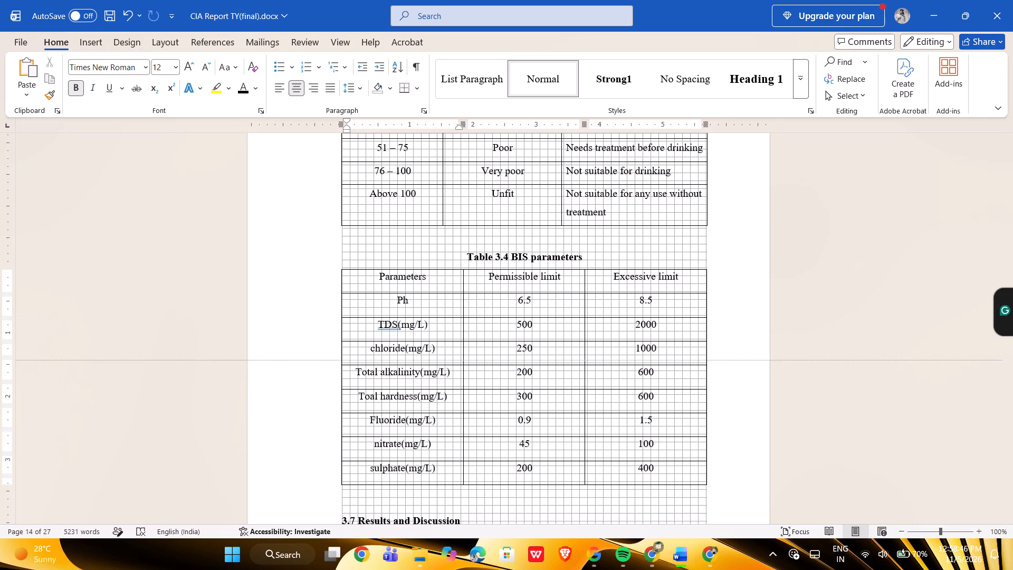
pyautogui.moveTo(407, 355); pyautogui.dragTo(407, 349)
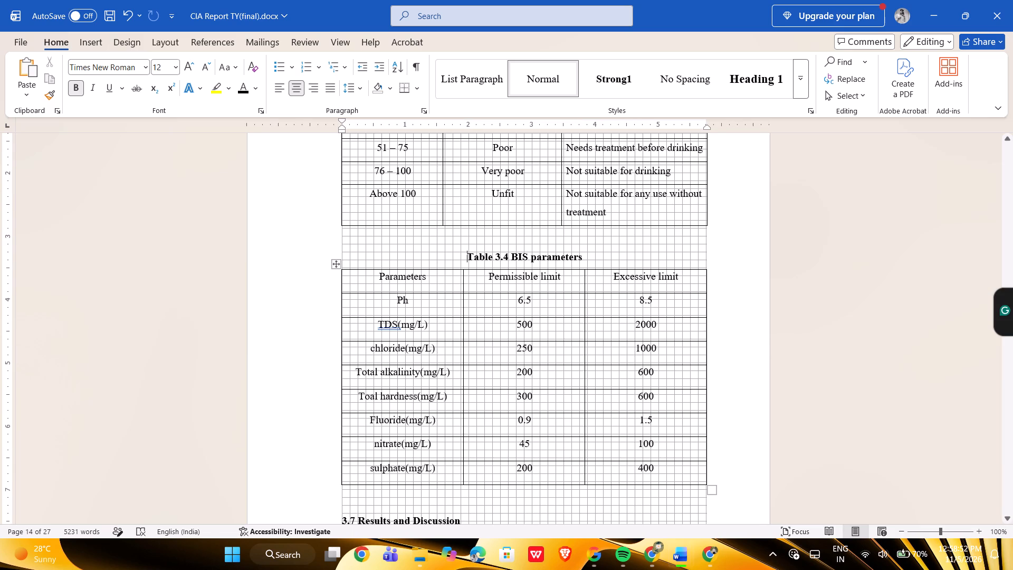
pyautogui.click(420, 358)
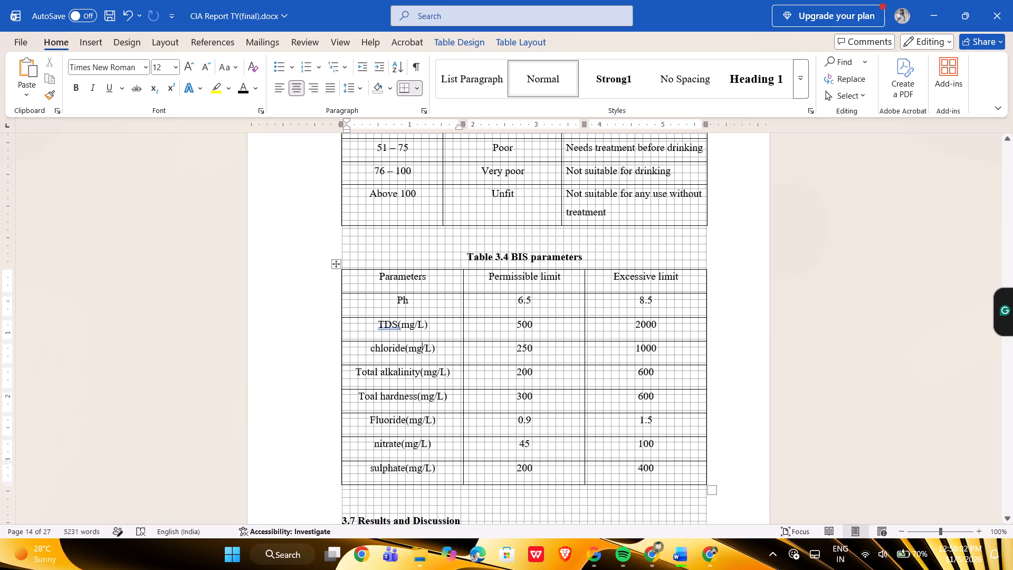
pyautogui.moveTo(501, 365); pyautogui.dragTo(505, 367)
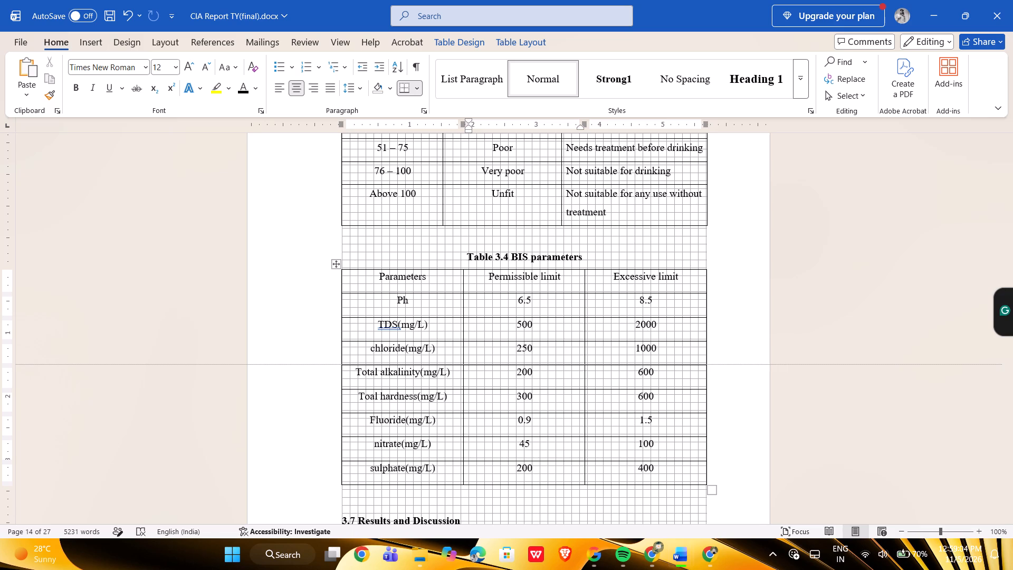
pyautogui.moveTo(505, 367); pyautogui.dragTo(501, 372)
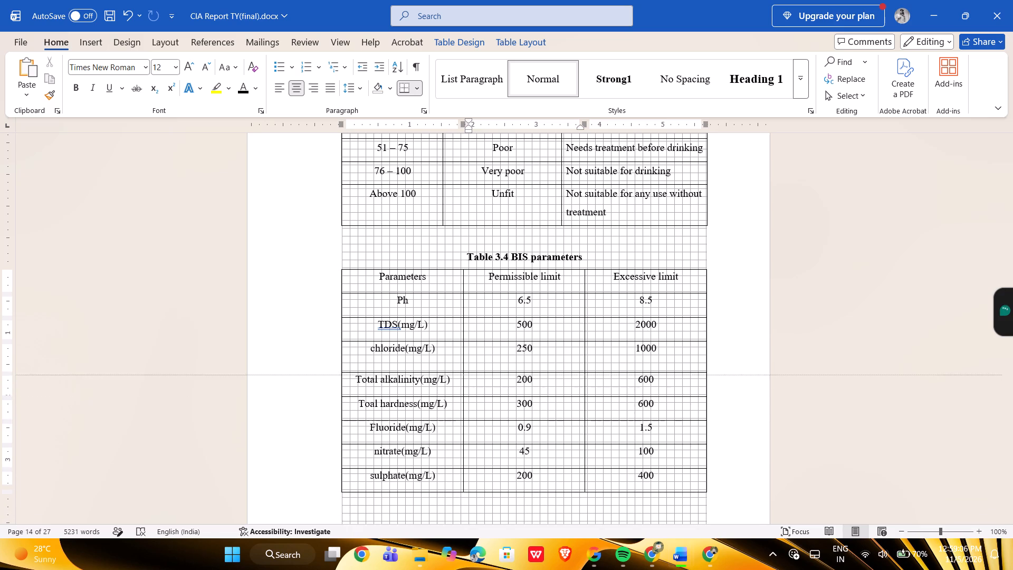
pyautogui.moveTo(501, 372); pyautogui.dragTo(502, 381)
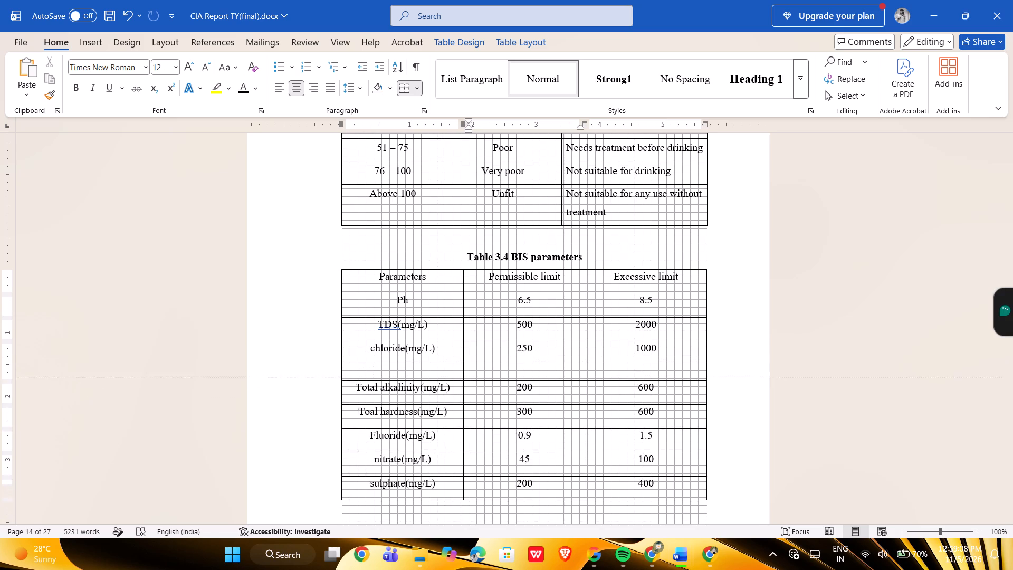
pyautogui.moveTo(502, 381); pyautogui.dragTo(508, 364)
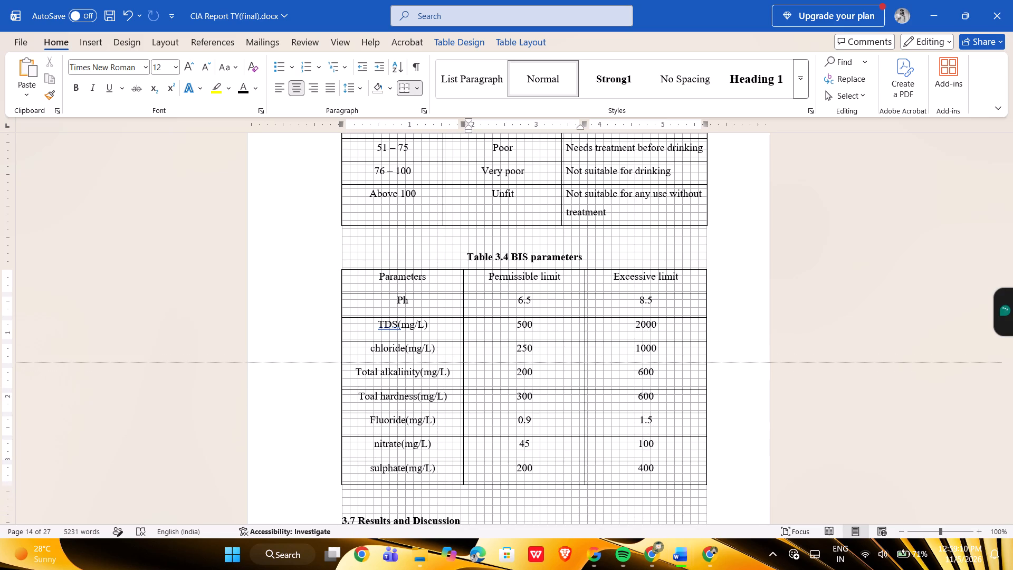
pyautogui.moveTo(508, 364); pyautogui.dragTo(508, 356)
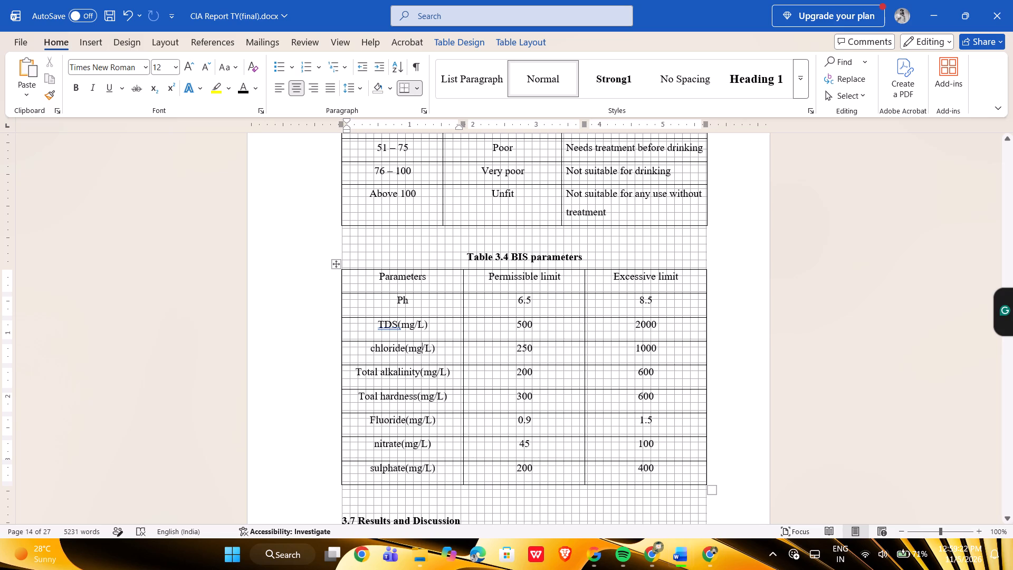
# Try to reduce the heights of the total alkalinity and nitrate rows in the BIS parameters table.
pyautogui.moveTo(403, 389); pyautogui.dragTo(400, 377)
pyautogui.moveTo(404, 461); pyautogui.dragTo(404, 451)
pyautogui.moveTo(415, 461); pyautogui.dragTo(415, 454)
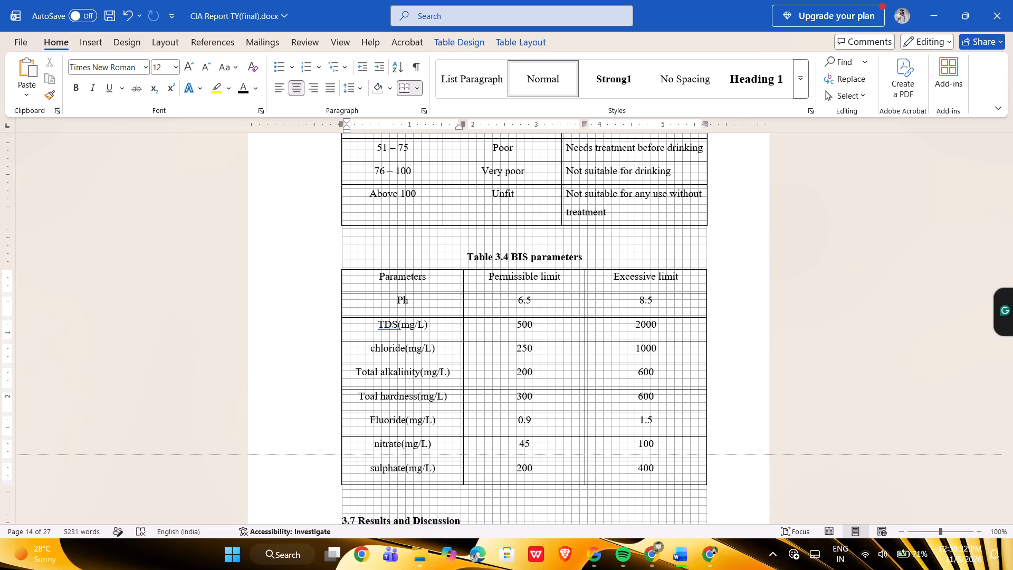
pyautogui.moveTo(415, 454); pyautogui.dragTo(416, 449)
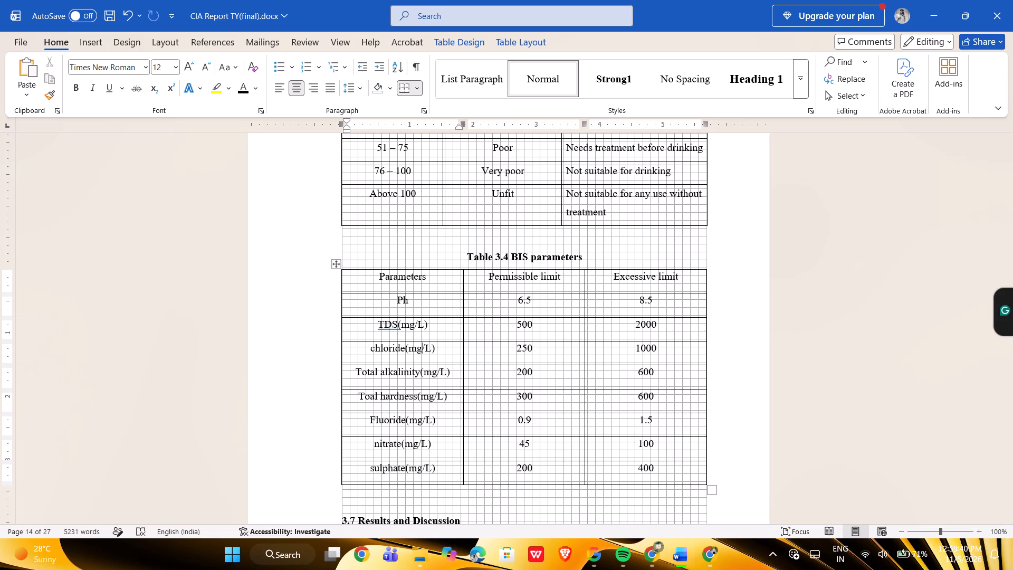
# Save the open CIA Report TY final, second and front documents, finishing with the front document.
pyautogui.hotkey('ctrl', 's')
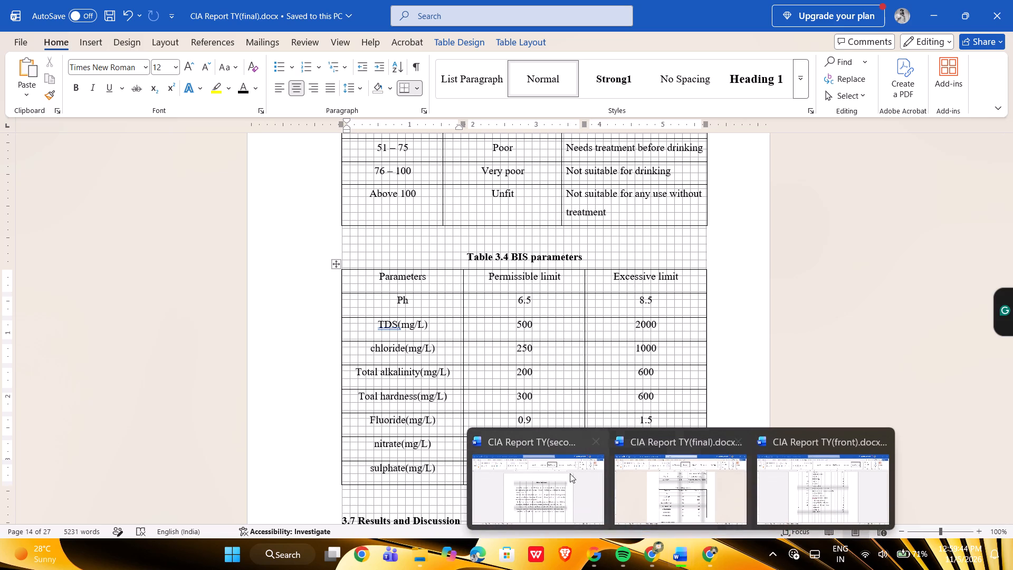
pyautogui.click(524, 470)
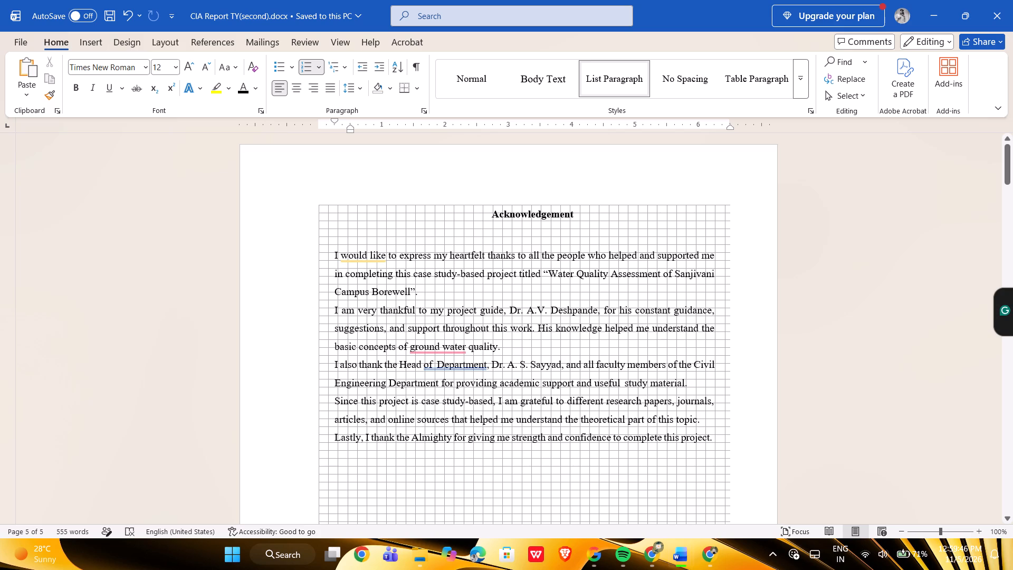
pyautogui.hotkey('ctrl', 's')
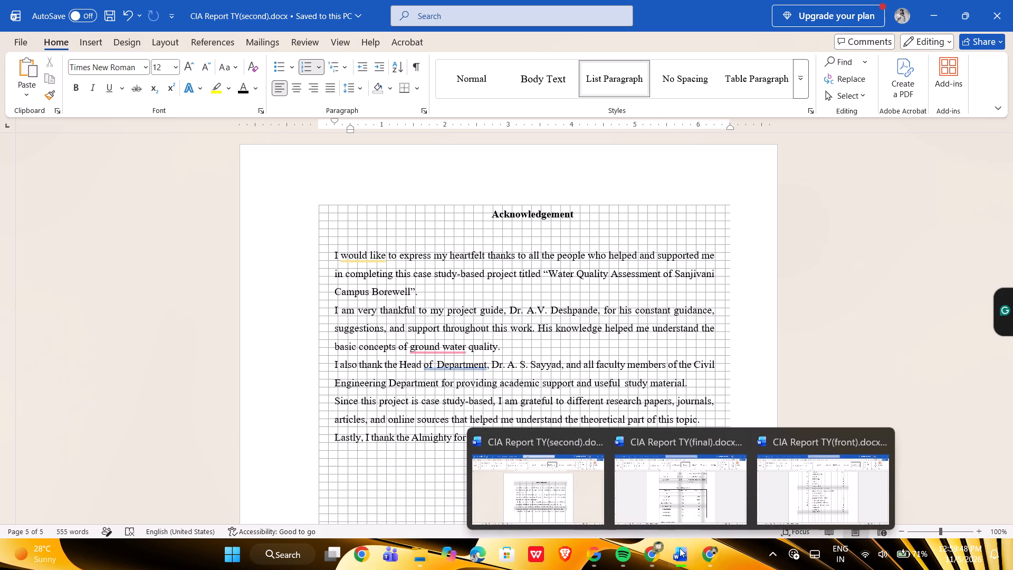
pyautogui.click(655, 478)
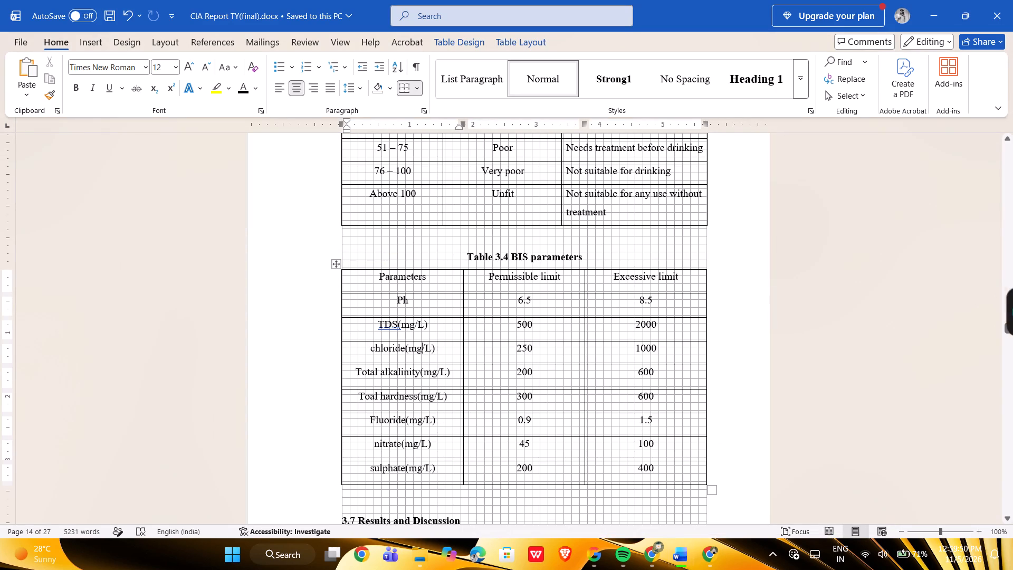
pyautogui.hotkey('ctrl', 's')
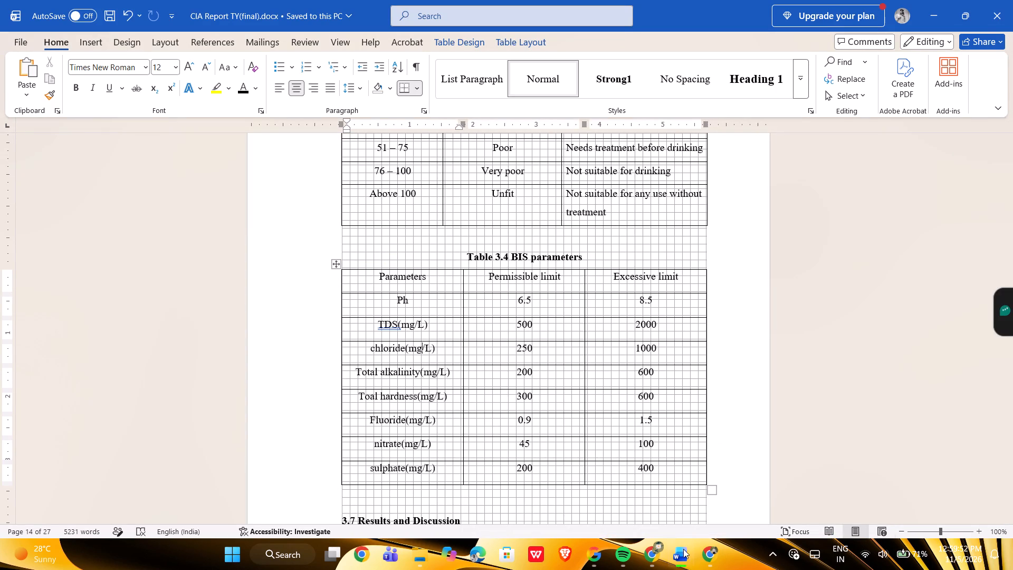
pyautogui.click(683, 549)
pyautogui.click(804, 497)
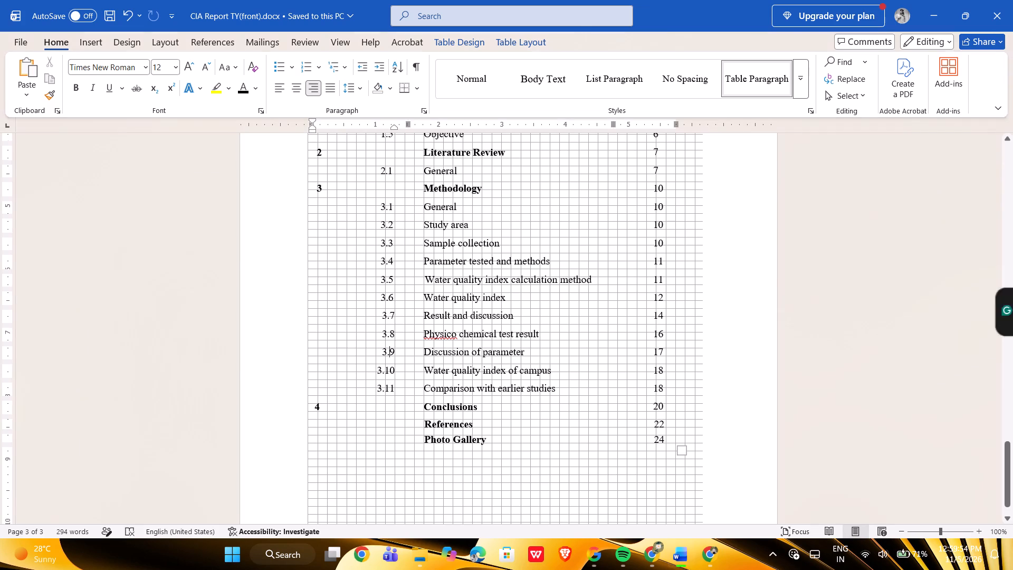
pyautogui.hotkey('ctrl', 's')
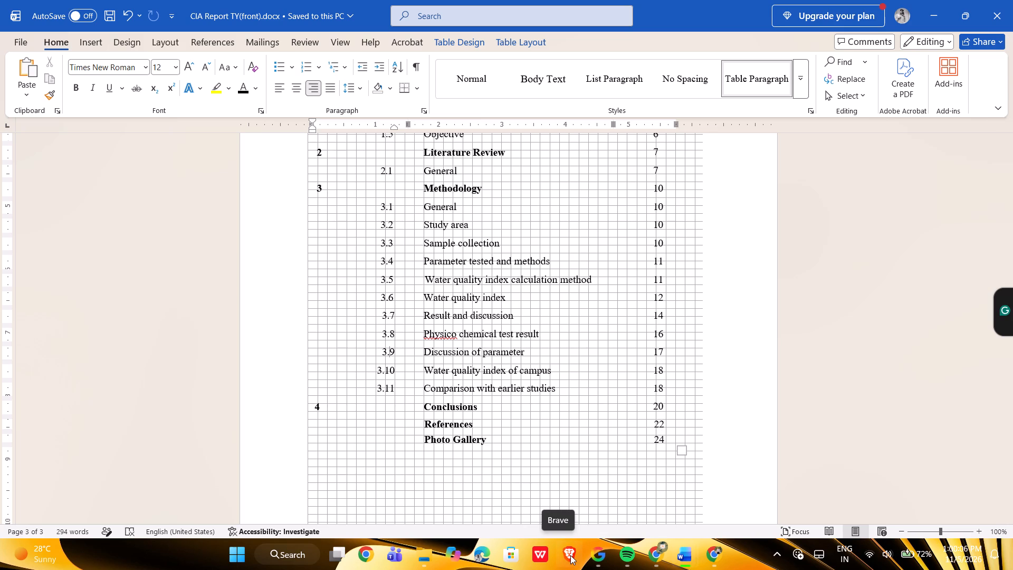
# Save the front document as the PDF CIA Report TY(front).pdf in Downloads and close the published PDF.
pyautogui.click(19, 36)
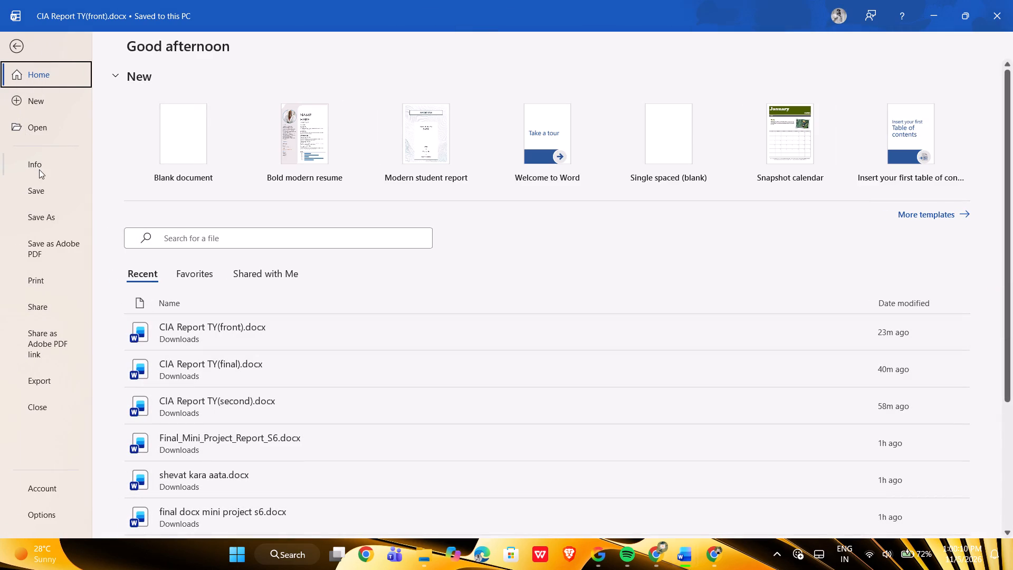
pyautogui.click(64, 213)
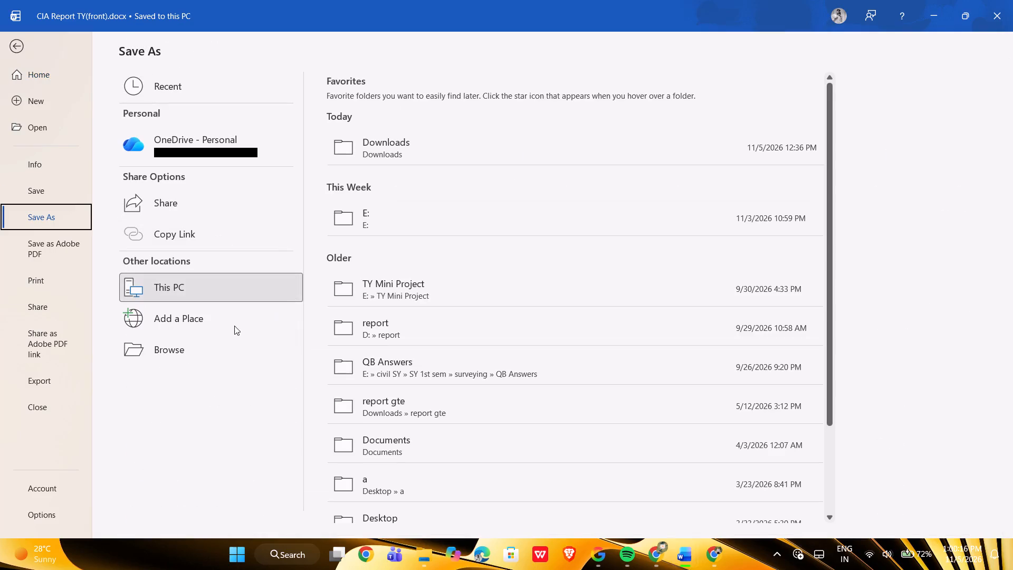
pyautogui.click(209, 351)
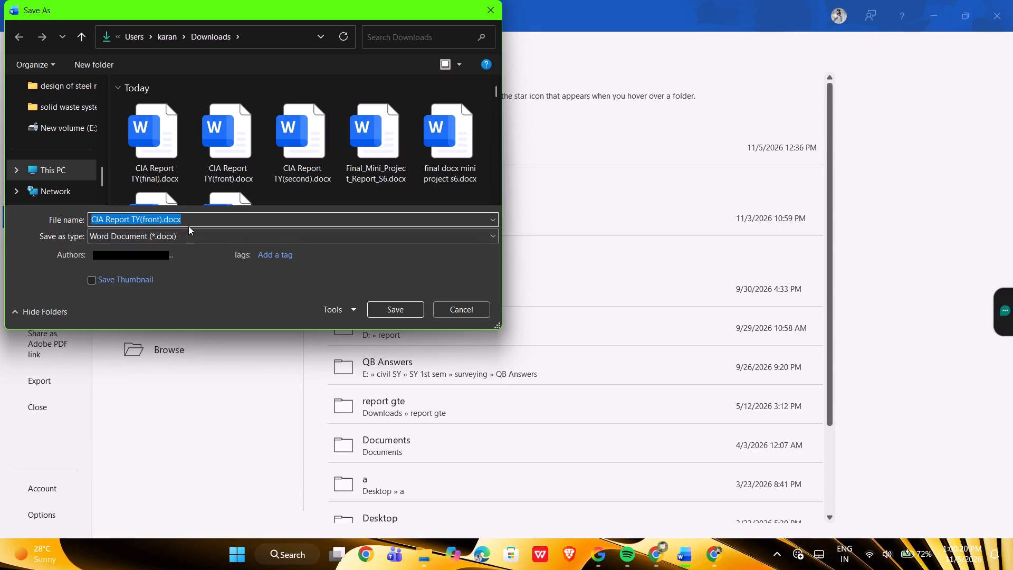
pyautogui.click(171, 233)
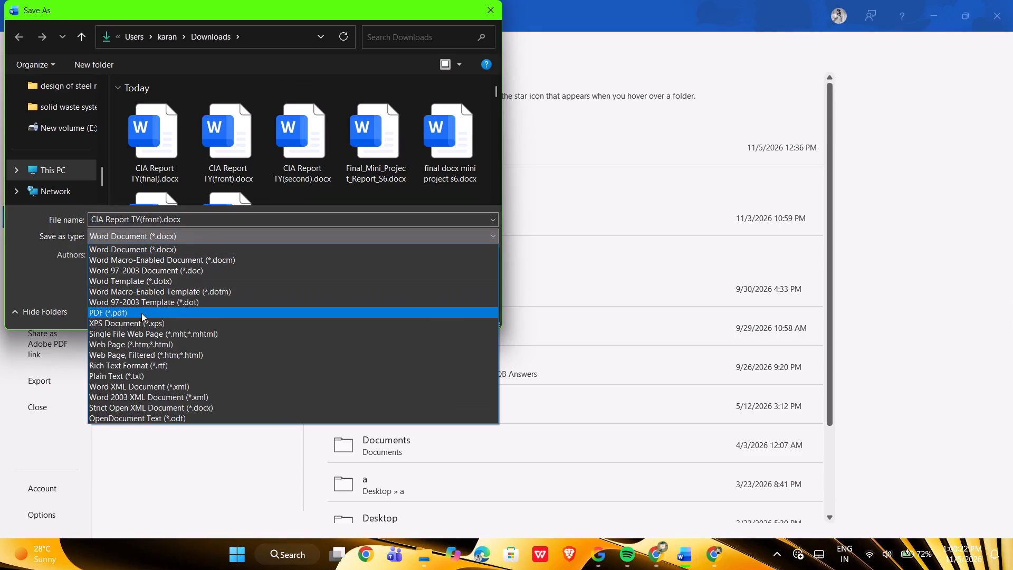
pyautogui.click(141, 313)
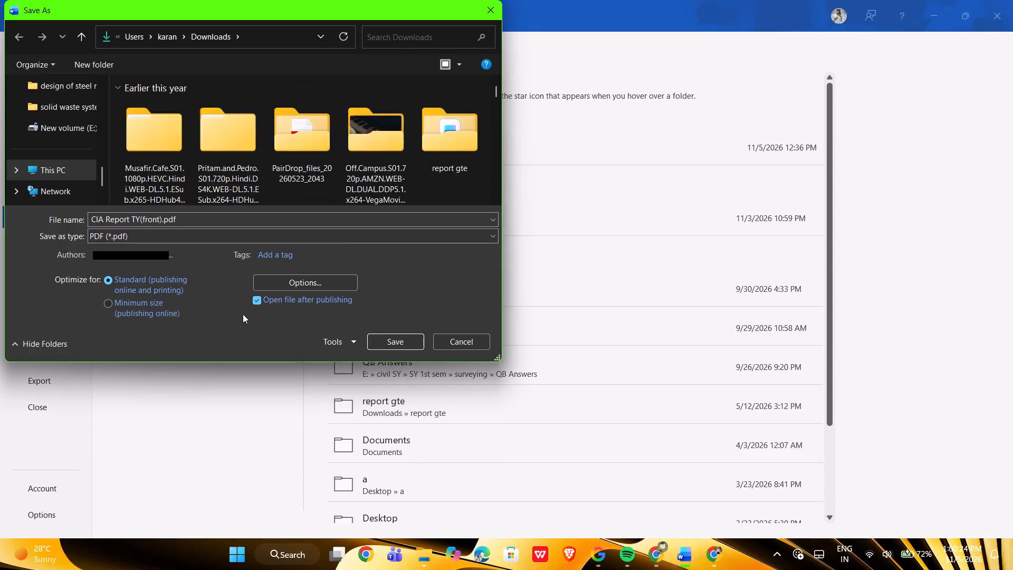
pyautogui.click(378, 346)
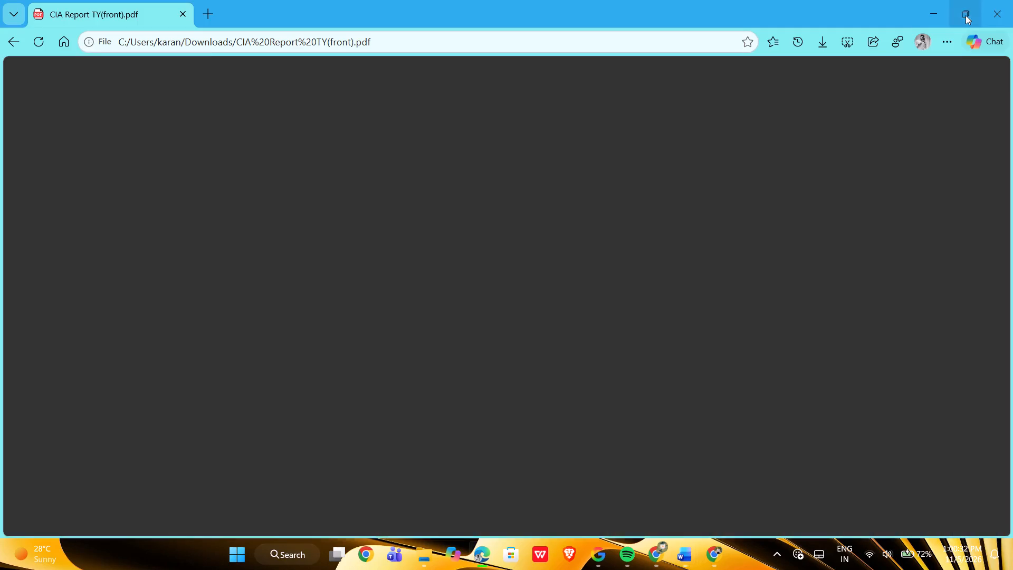
pyautogui.click(1000, 0)
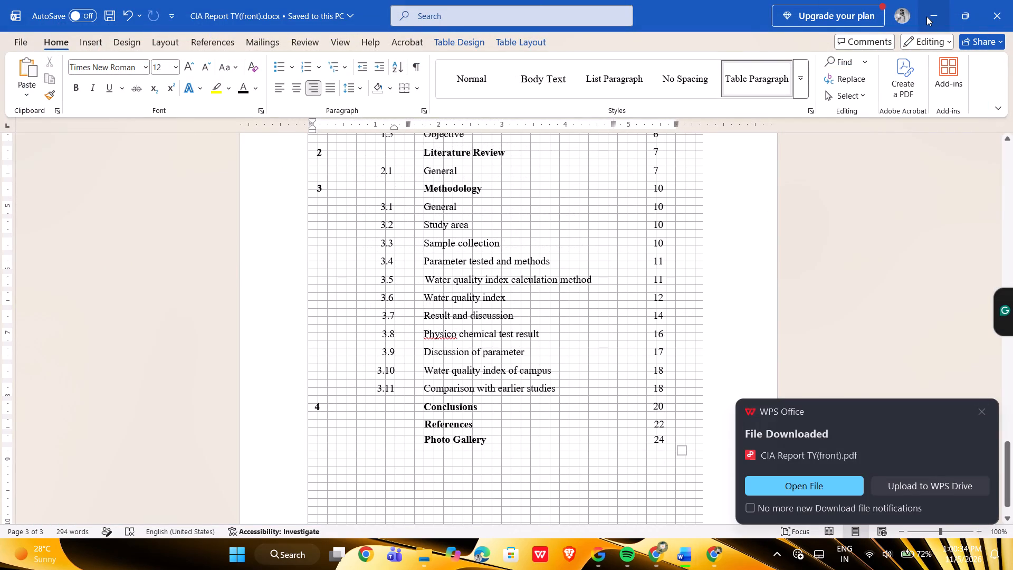
# Save the final document as the PDF CIA Report TY(final).pdf in Downloads, replacing the existing file, and close the published PDF.
pyautogui.click(926, 16)
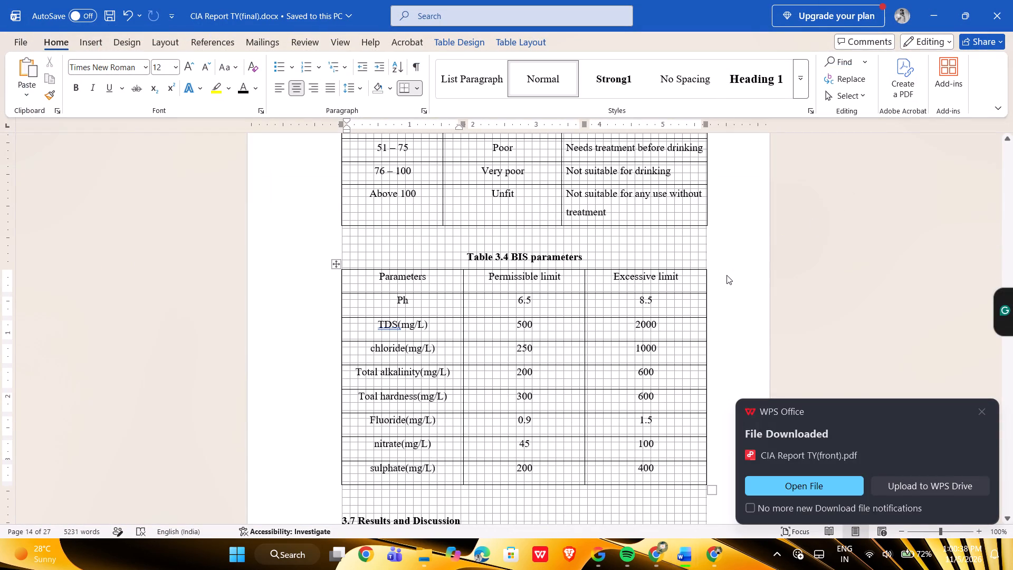
pyautogui.click(17, 40)
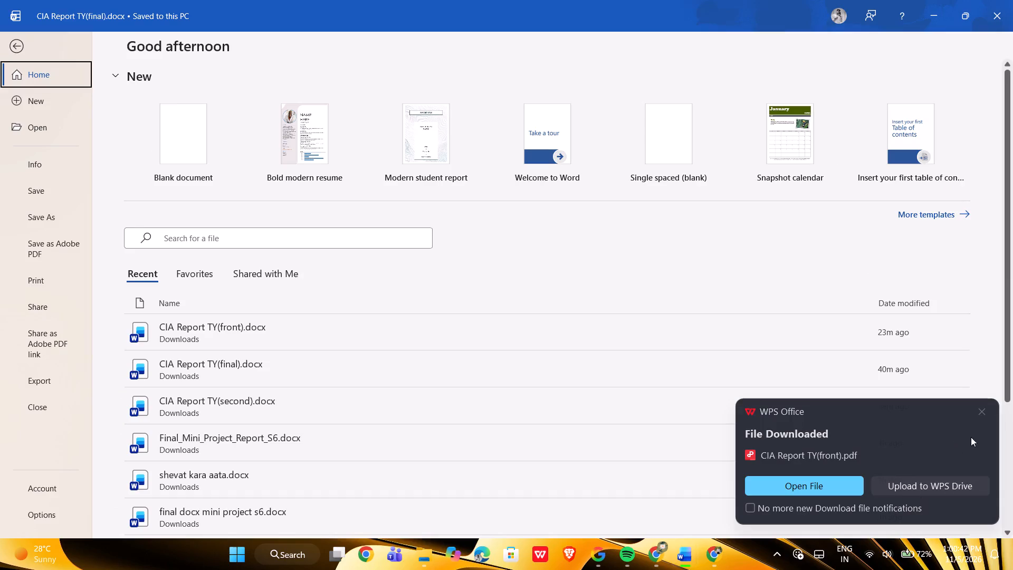
pyautogui.click(980, 409)
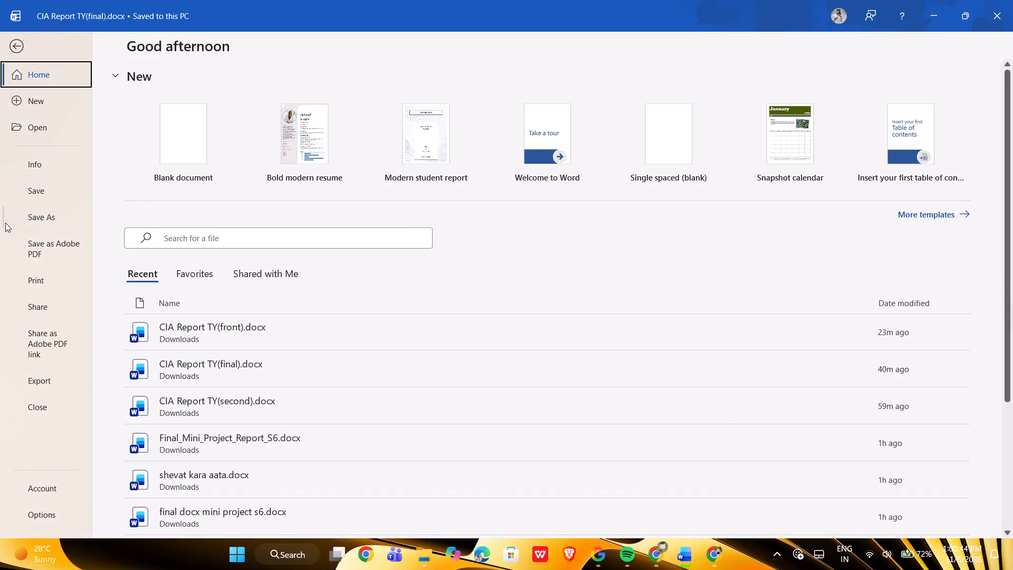
pyautogui.click(43, 218)
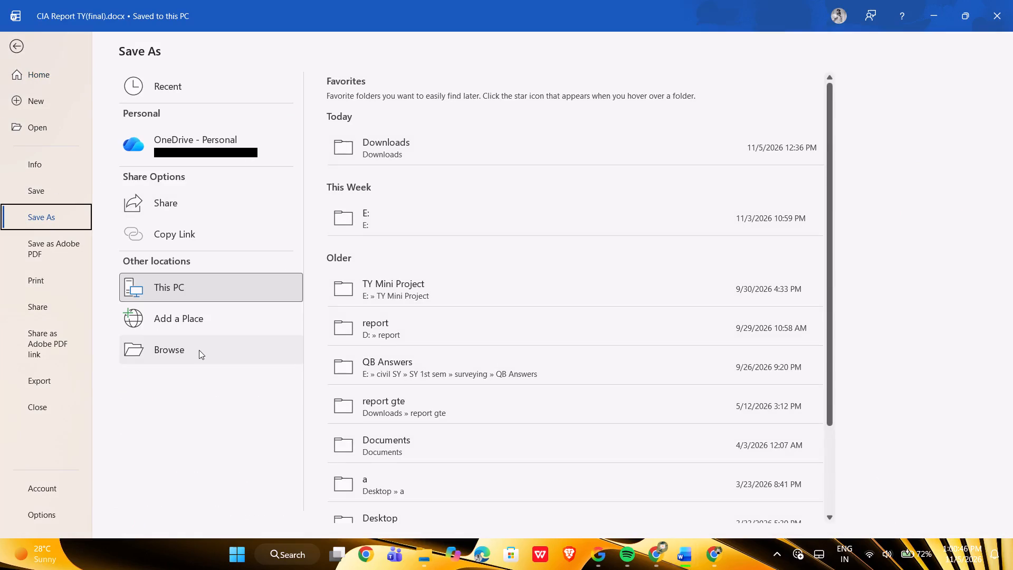
pyautogui.click(199, 350)
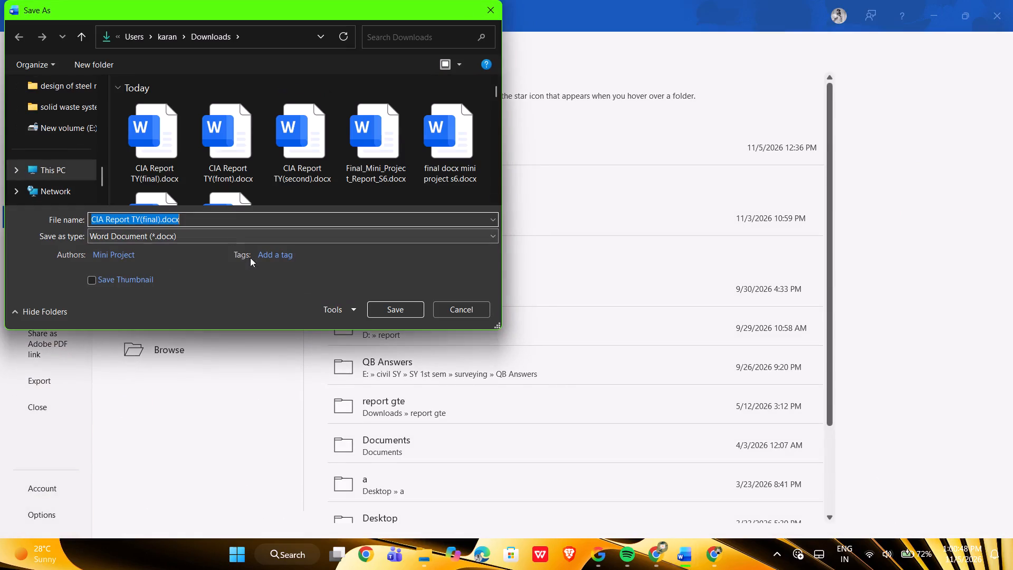
pyautogui.click(196, 240)
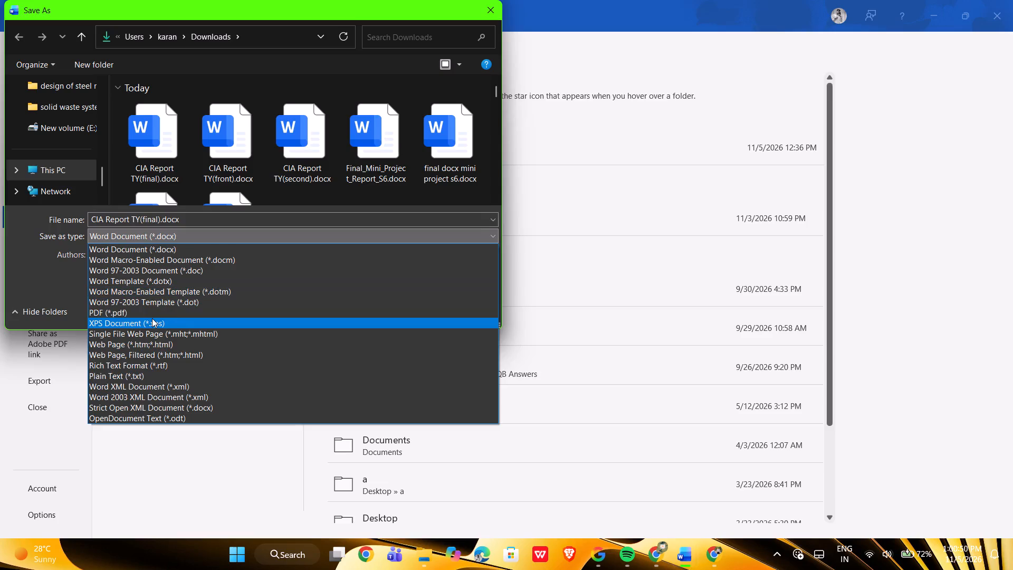
pyautogui.click(143, 317)
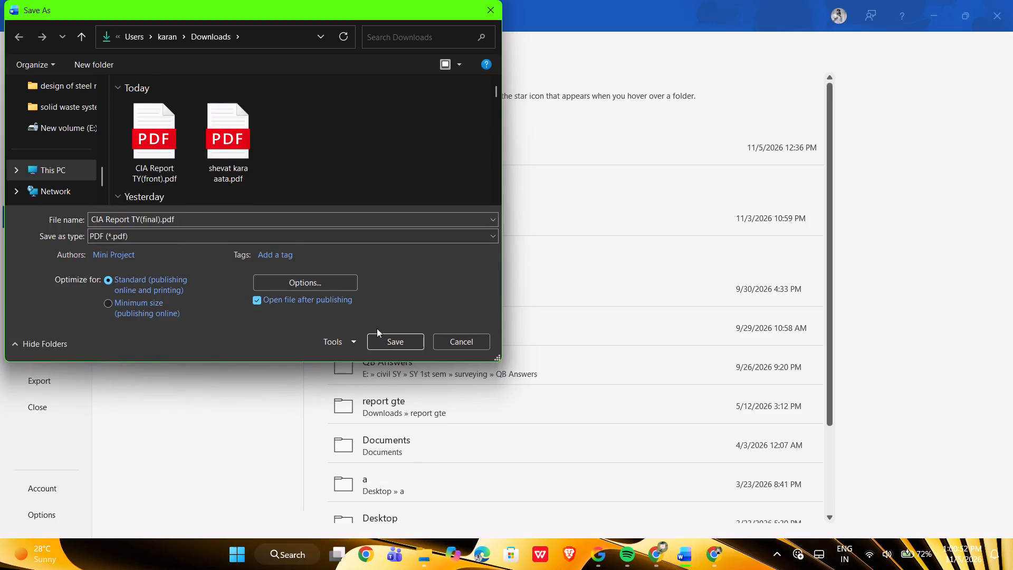
pyautogui.click(389, 344)
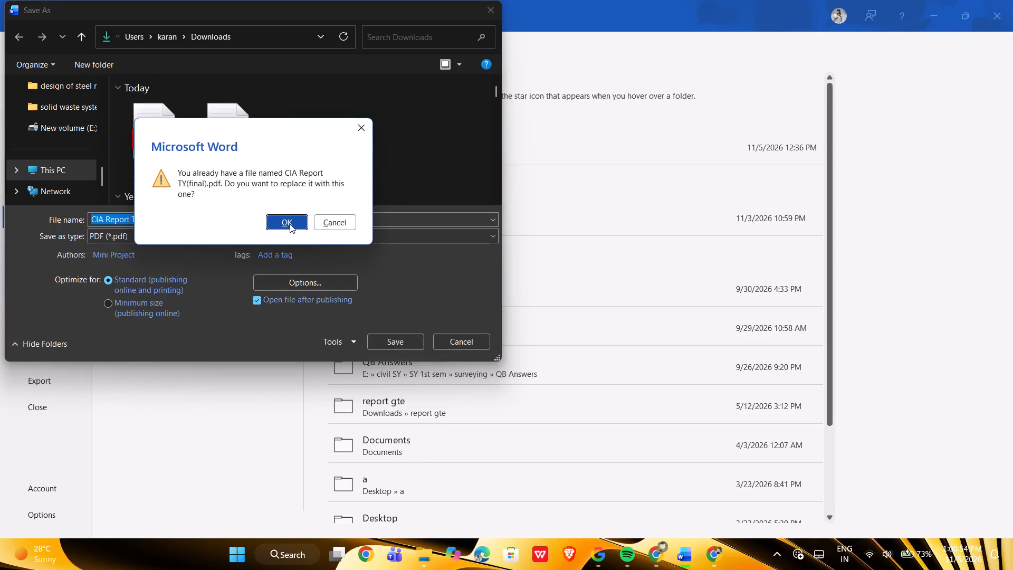
pyautogui.click(287, 223)
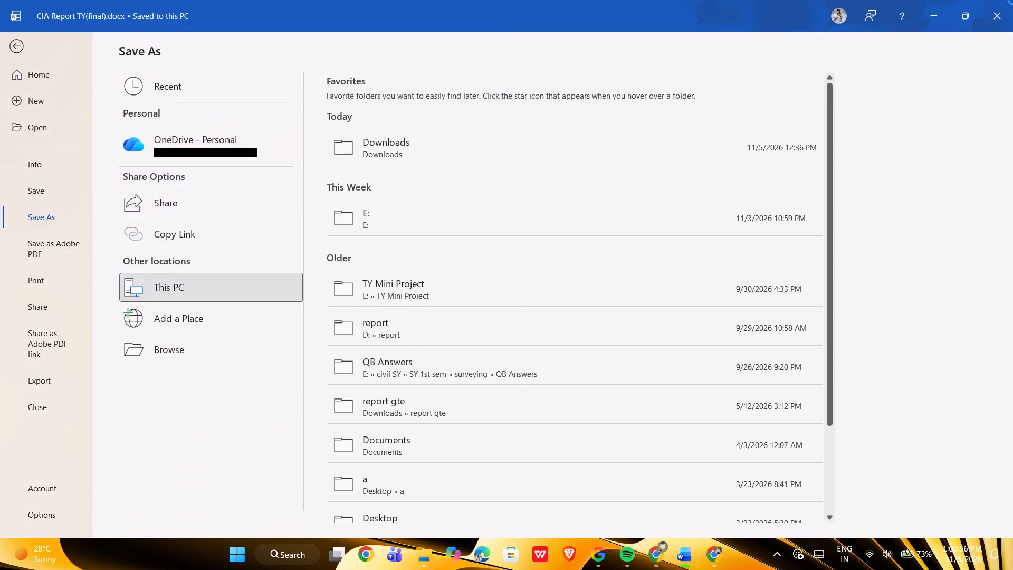
pyautogui.click(1007, 11)
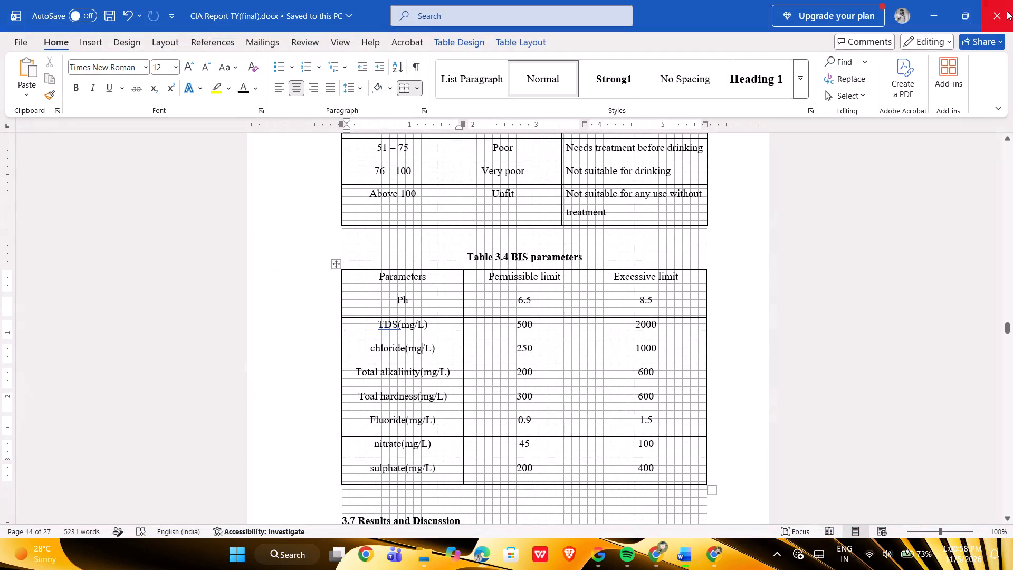
# Save the second document as the PDF CIA Report TY(second).pdf in Downloads and close the published PDF.
pyautogui.click(936, 11)
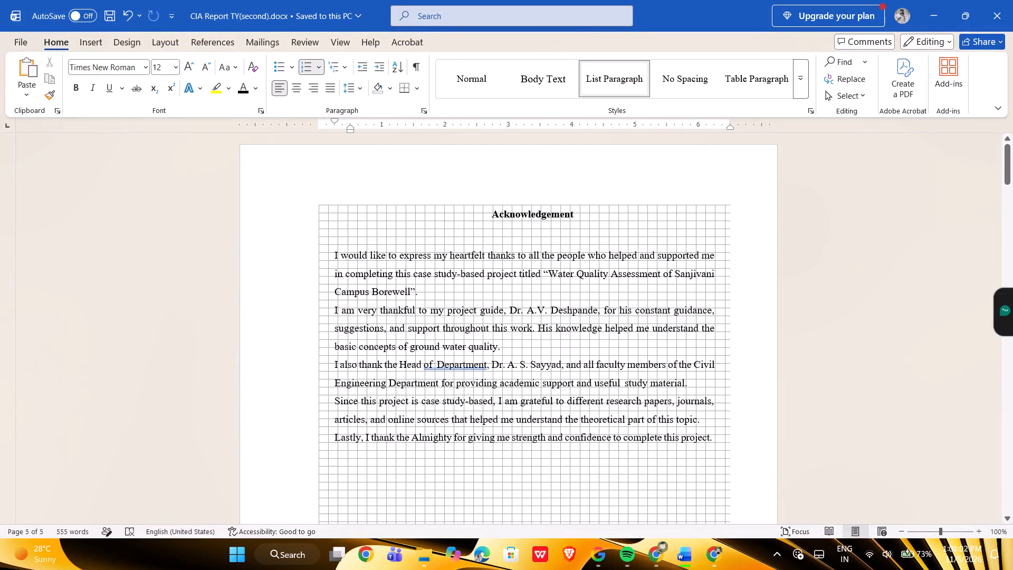
pyautogui.click(18, 37)
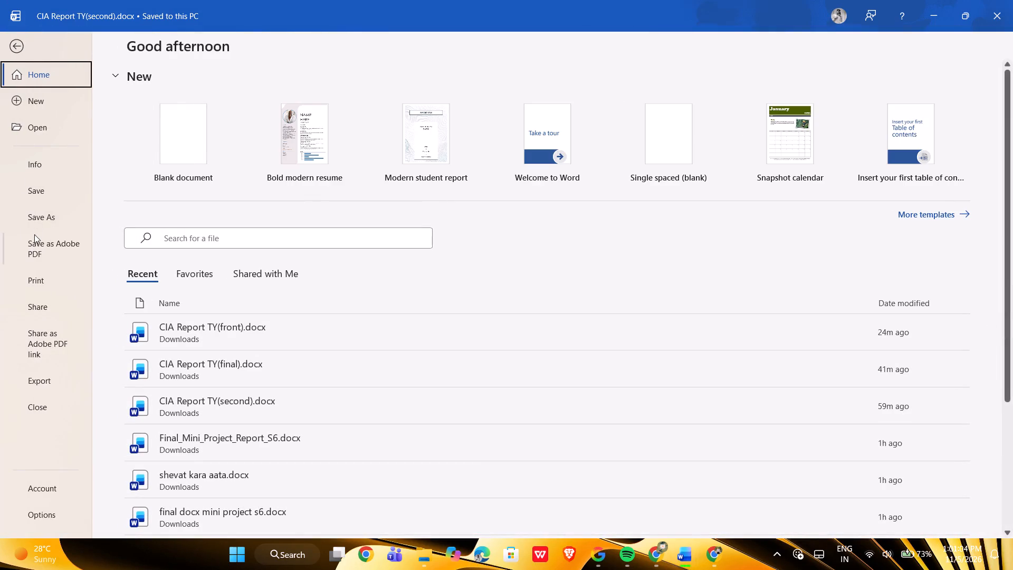
pyautogui.click(40, 218)
pyautogui.click(218, 348)
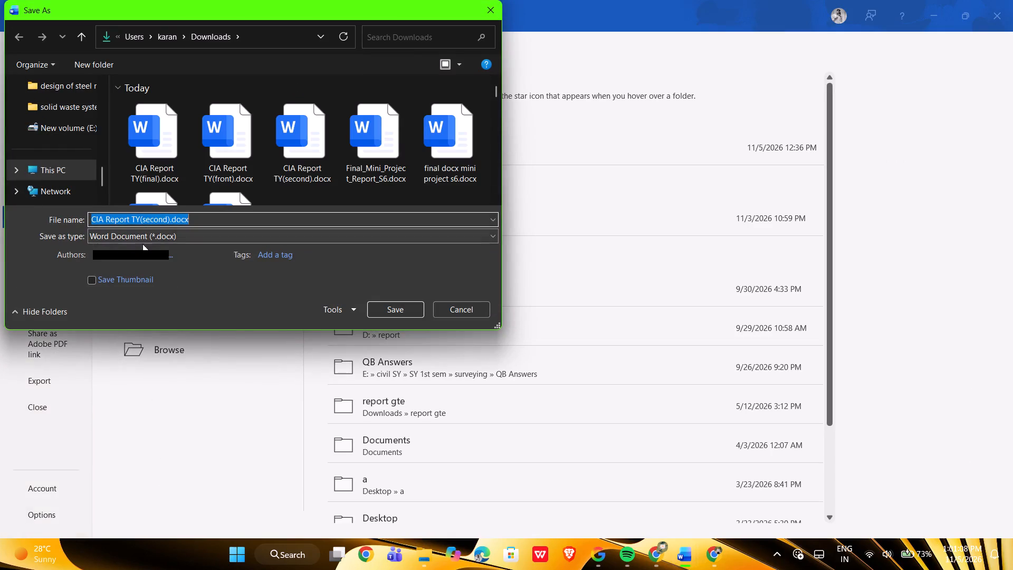
pyautogui.click(135, 237)
pyautogui.click(128, 312)
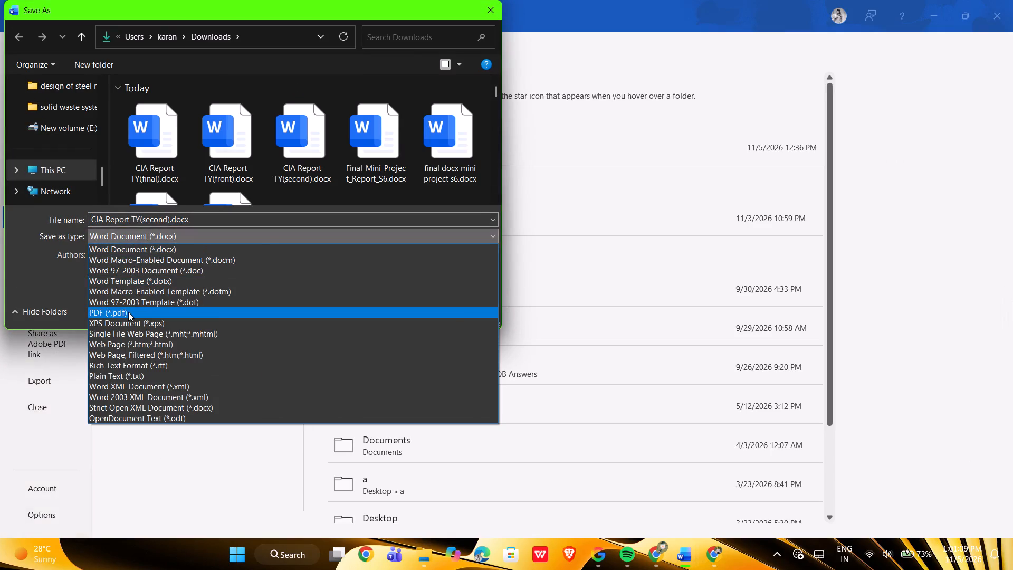
pyautogui.click(381, 341)
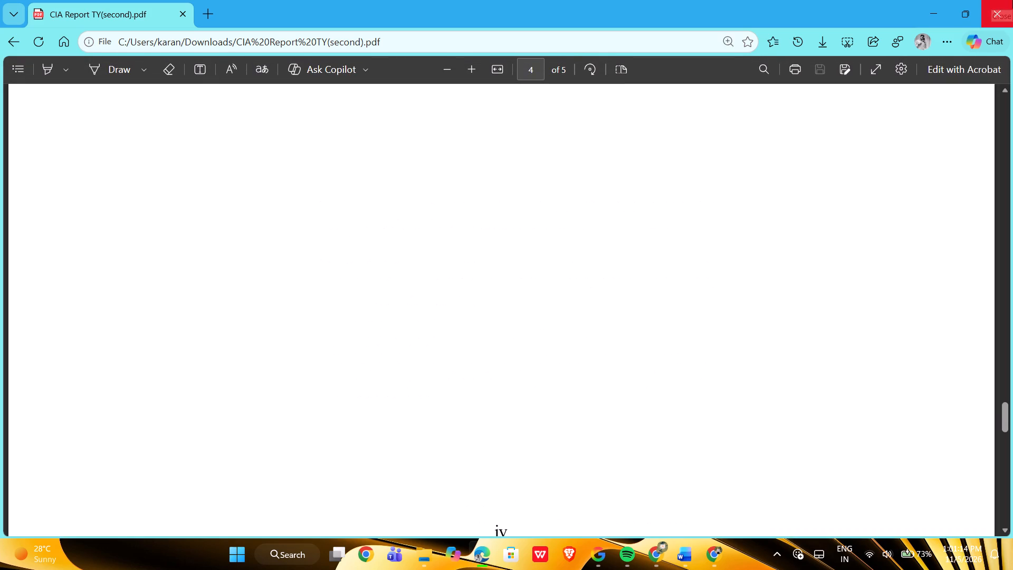
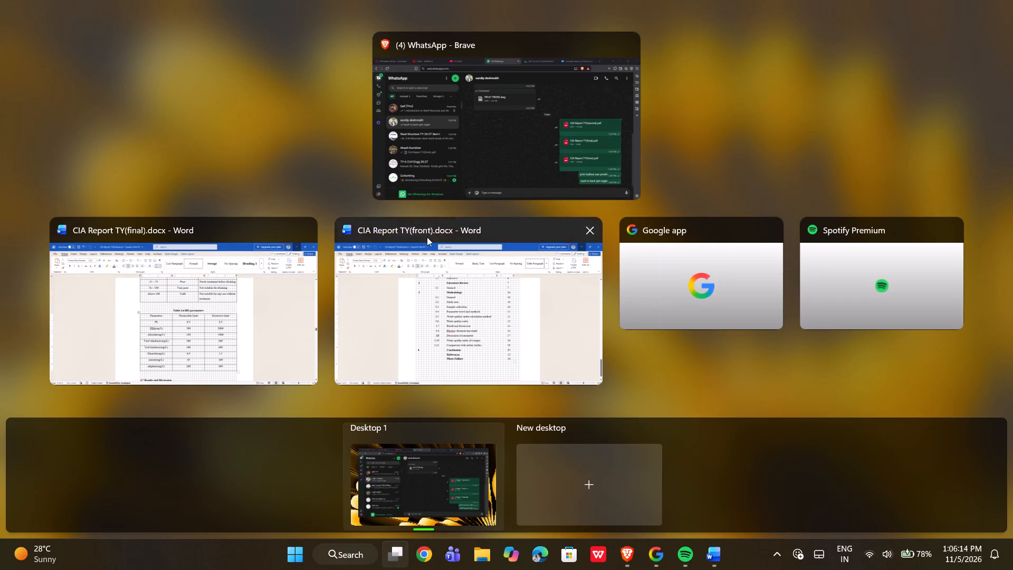
# Close the CIA Report TY(final).docx and CIA Report TY(front).docx windows and the Google app window from the open-windows overview.
pyautogui.click(313, 235)
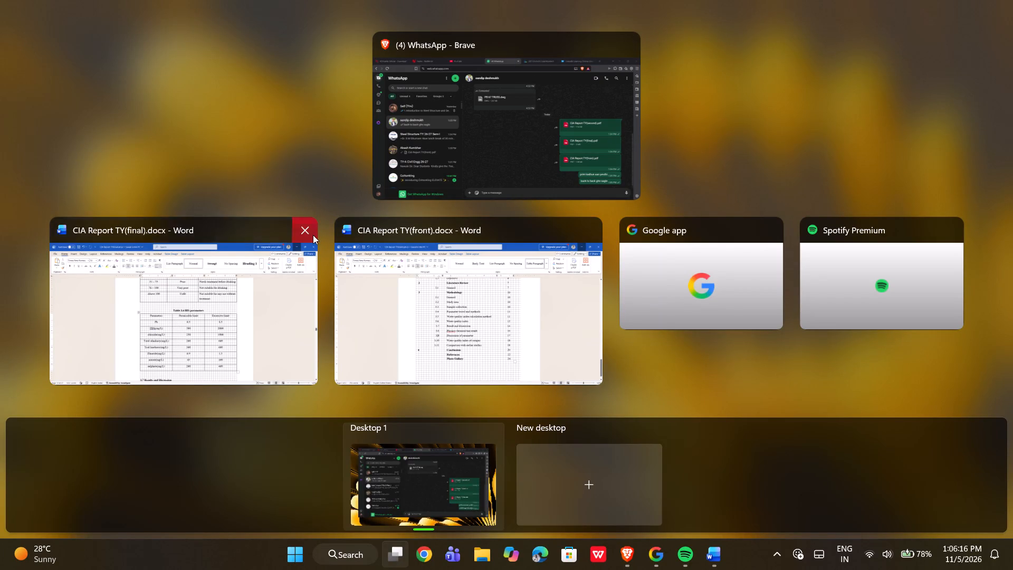
pyautogui.click(450, 223)
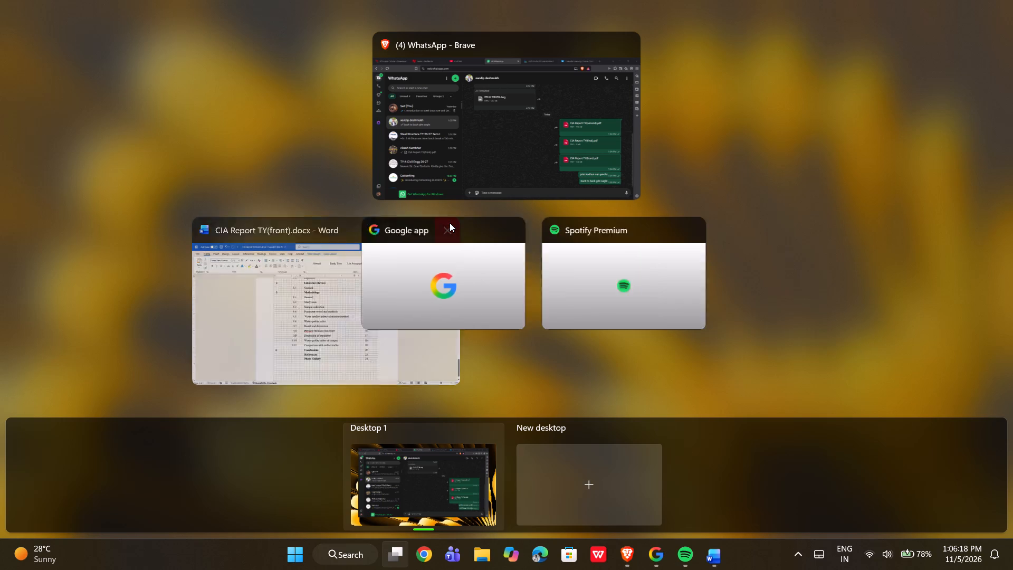
pyautogui.click(477, 225)
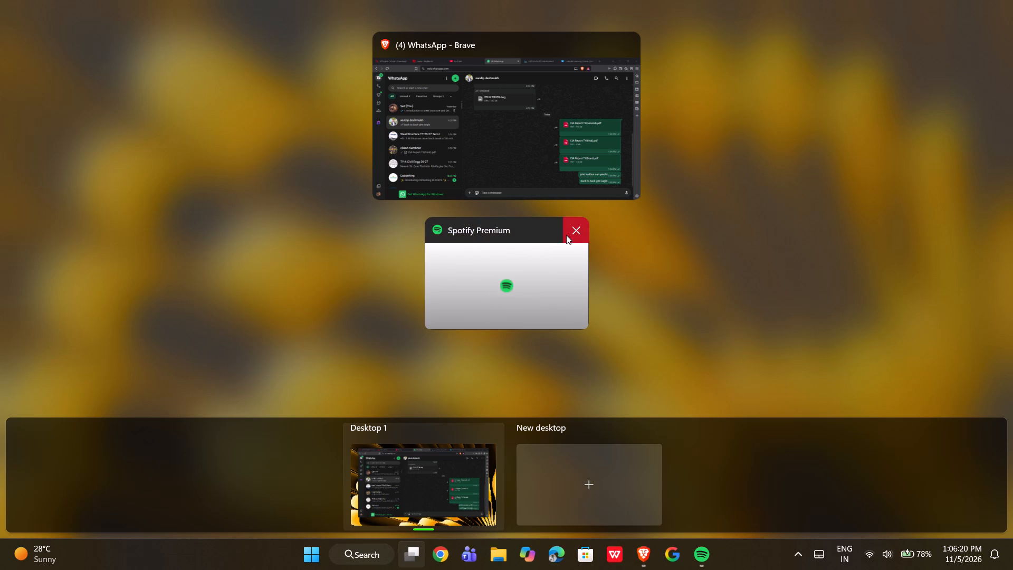
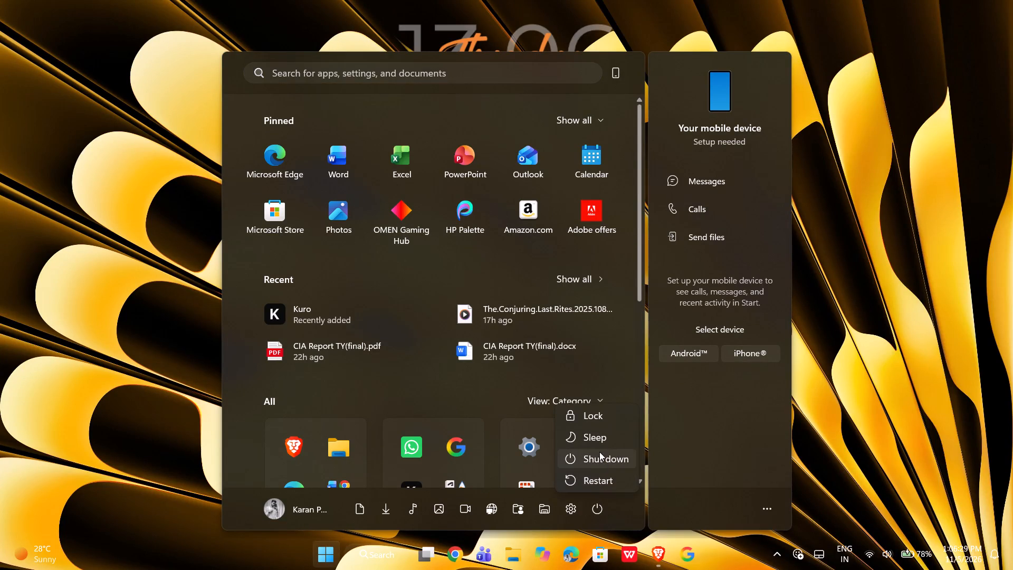
# Put the computer to sleep.
pyautogui.click(596, 437)
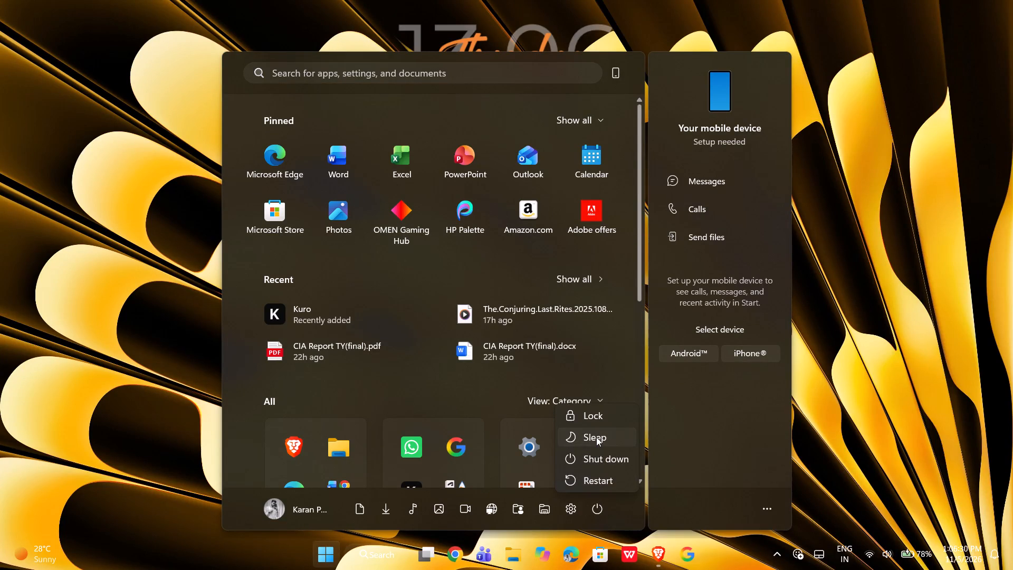